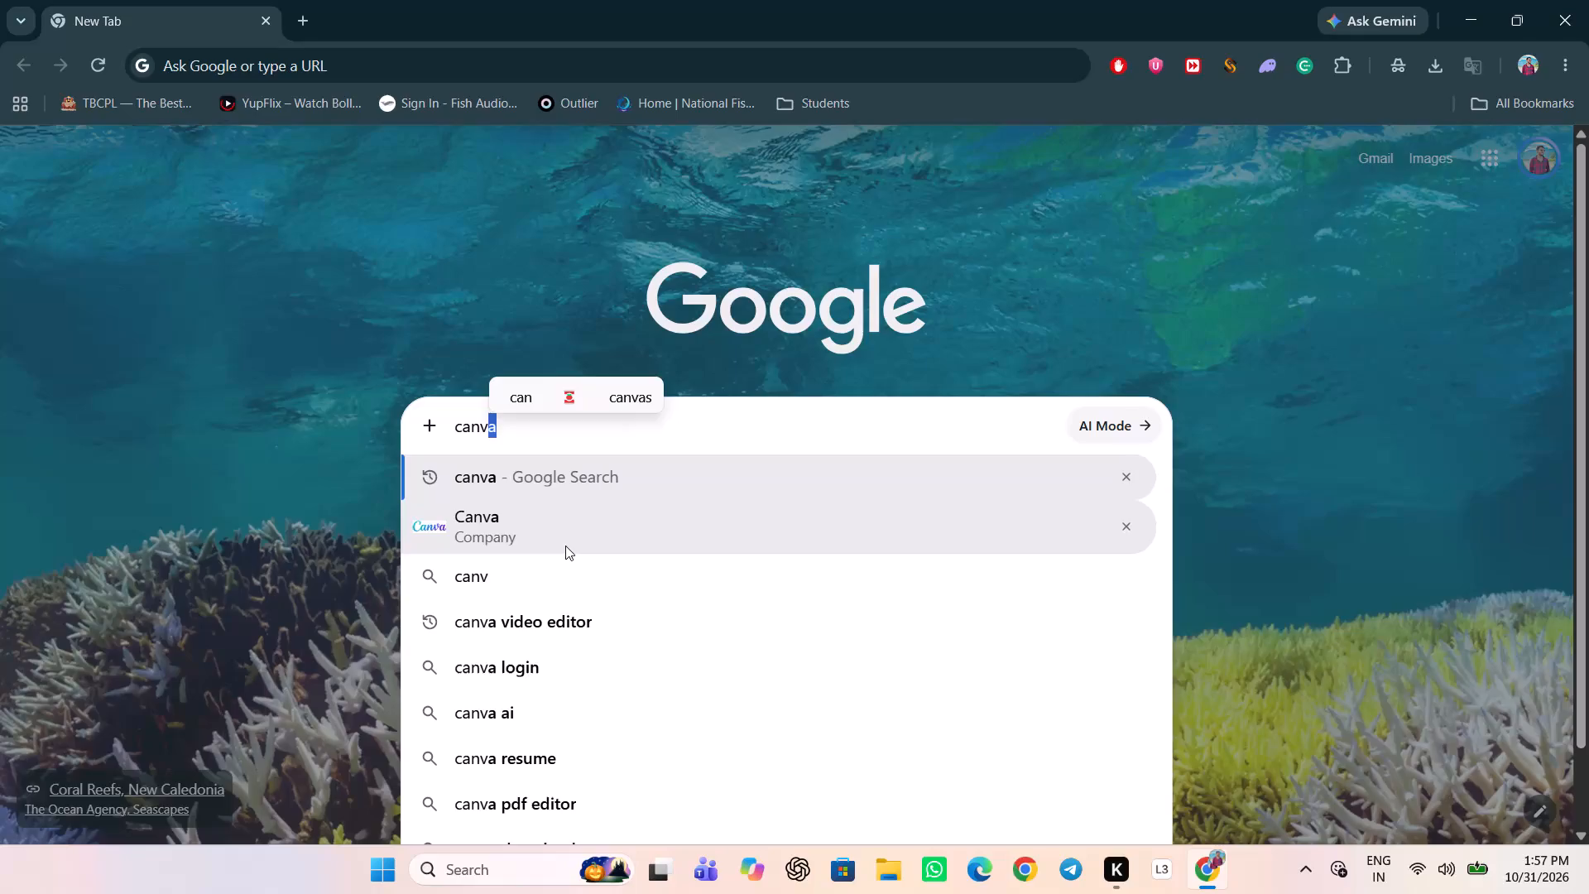
Run a web search for canva.
{"action": "left_click", "coordinate": [565, 546]}
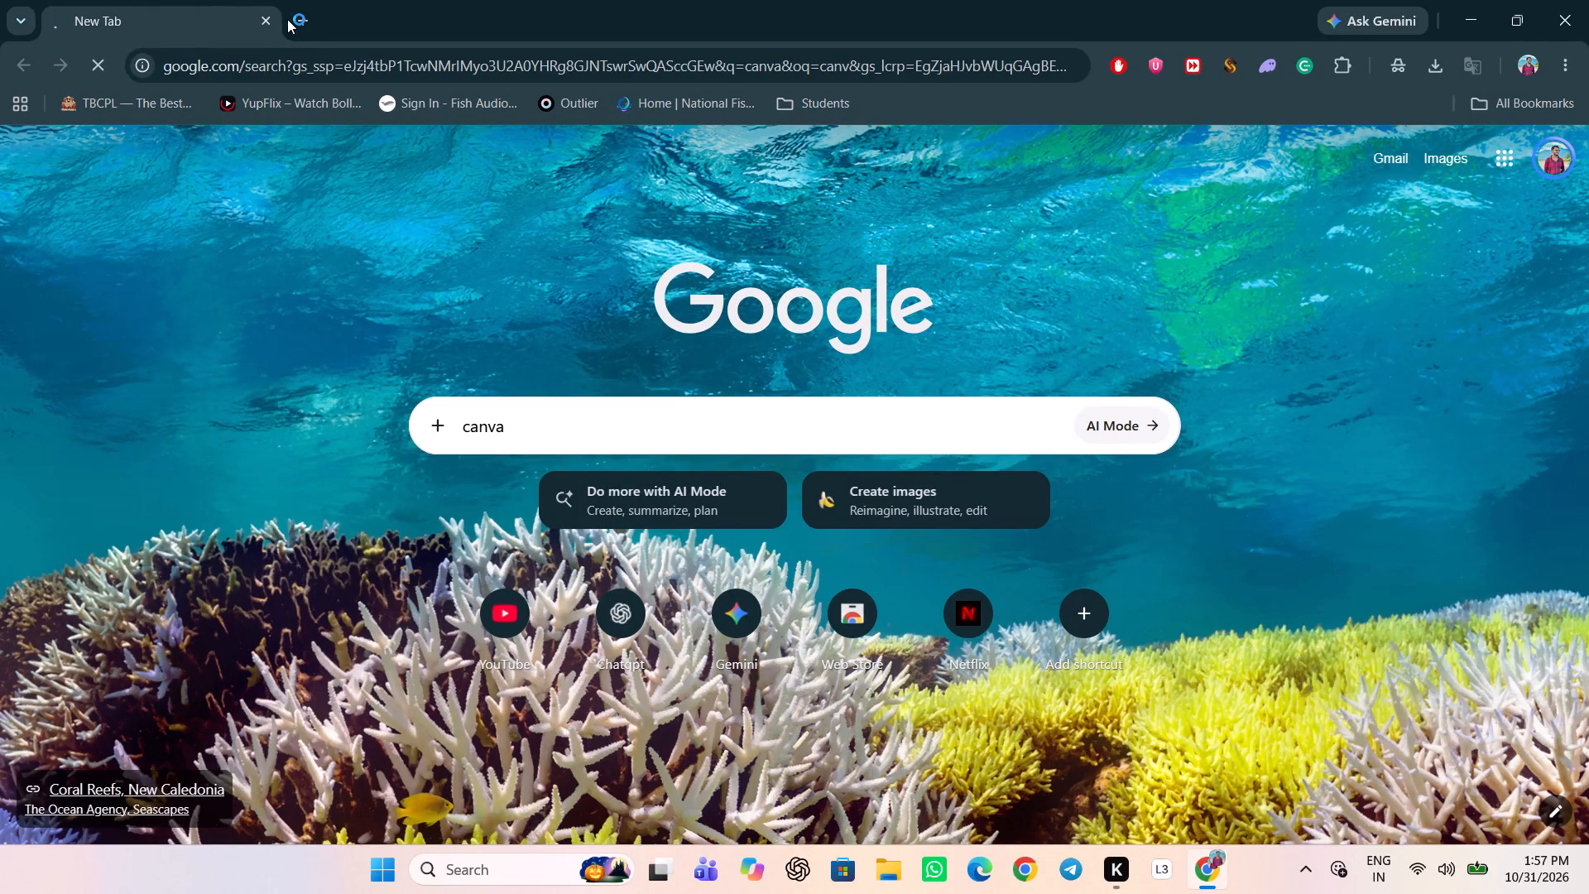
{"action": "left_click", "coordinate": [294, 19]}
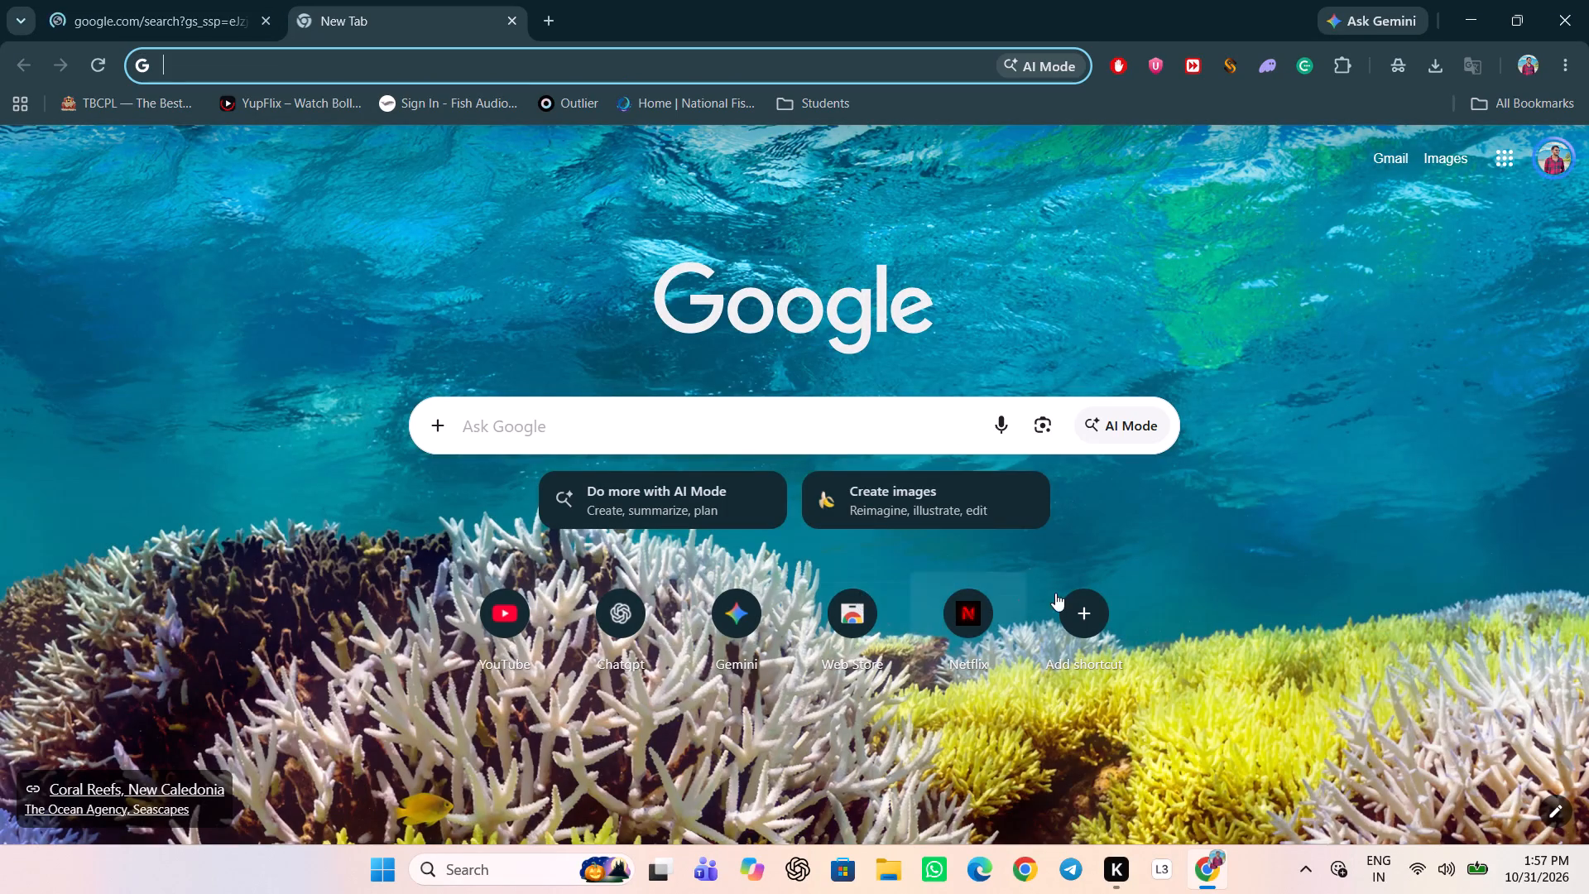
{"action": "left_click", "coordinate": [604, 425]}
{"action": "key", "text": "c"}
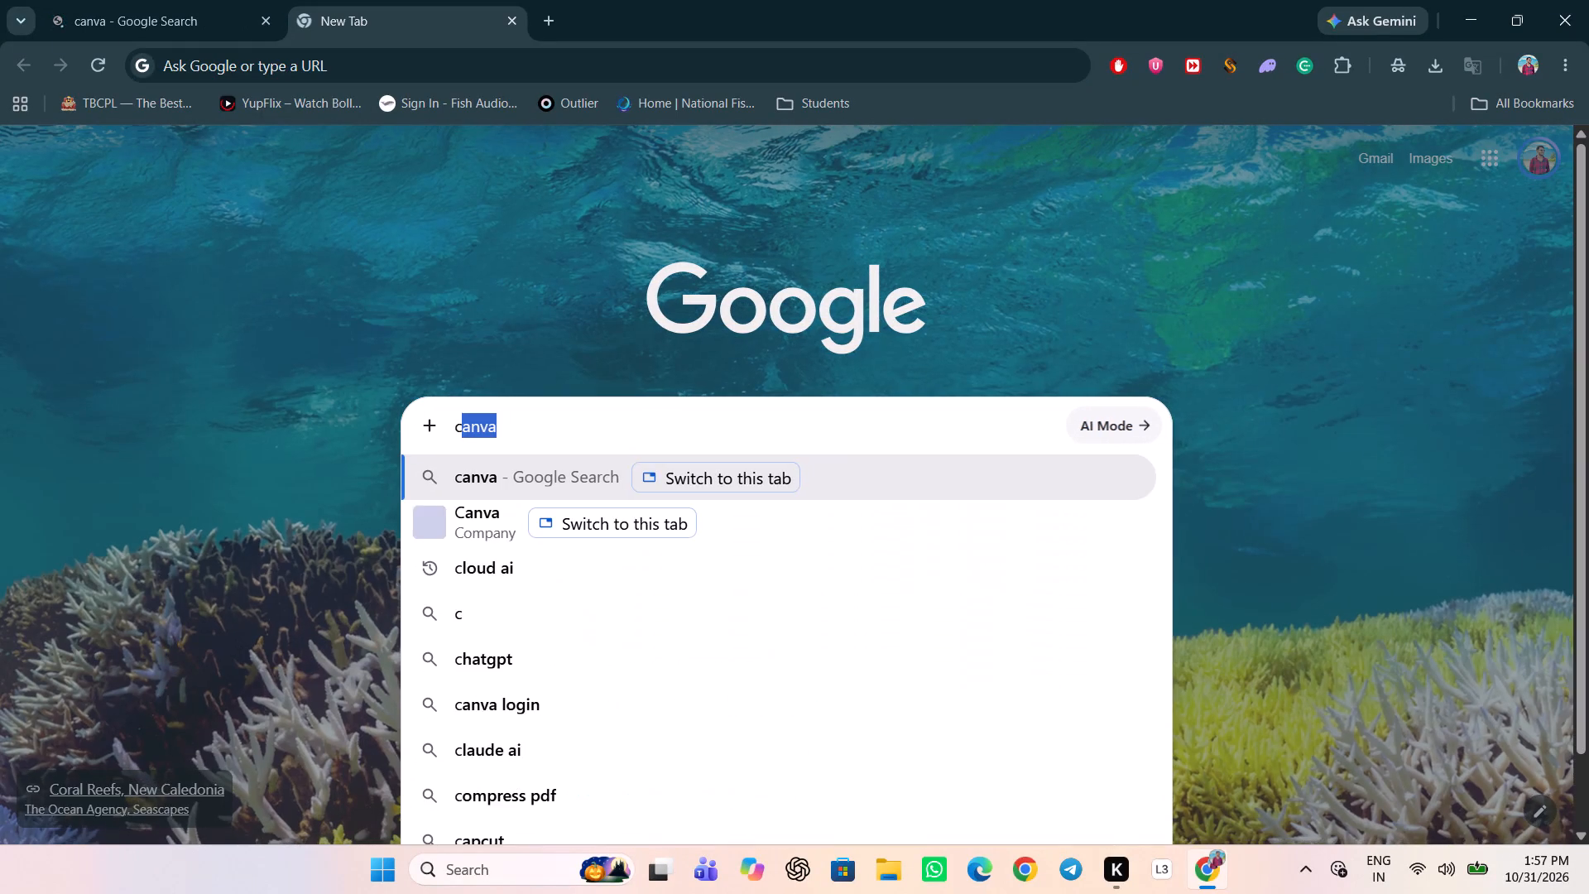
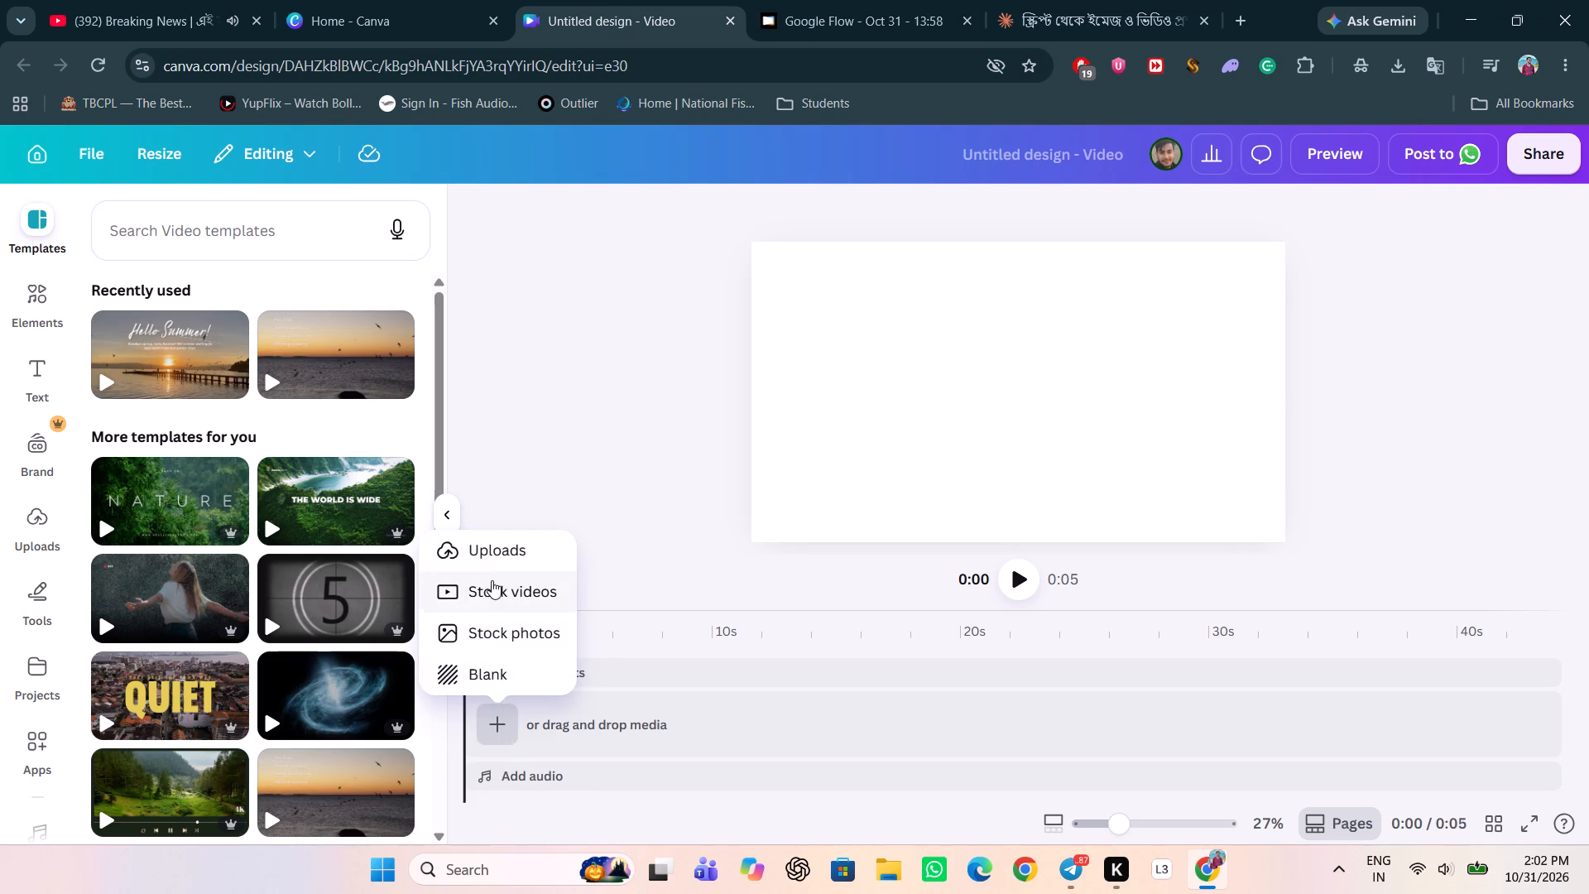
Upload the kedarnath 1 MP3 file from the Telegram Desktop folder in Downloads to the Canva uploads.
{"action": "left_click", "coordinate": [495, 550]}
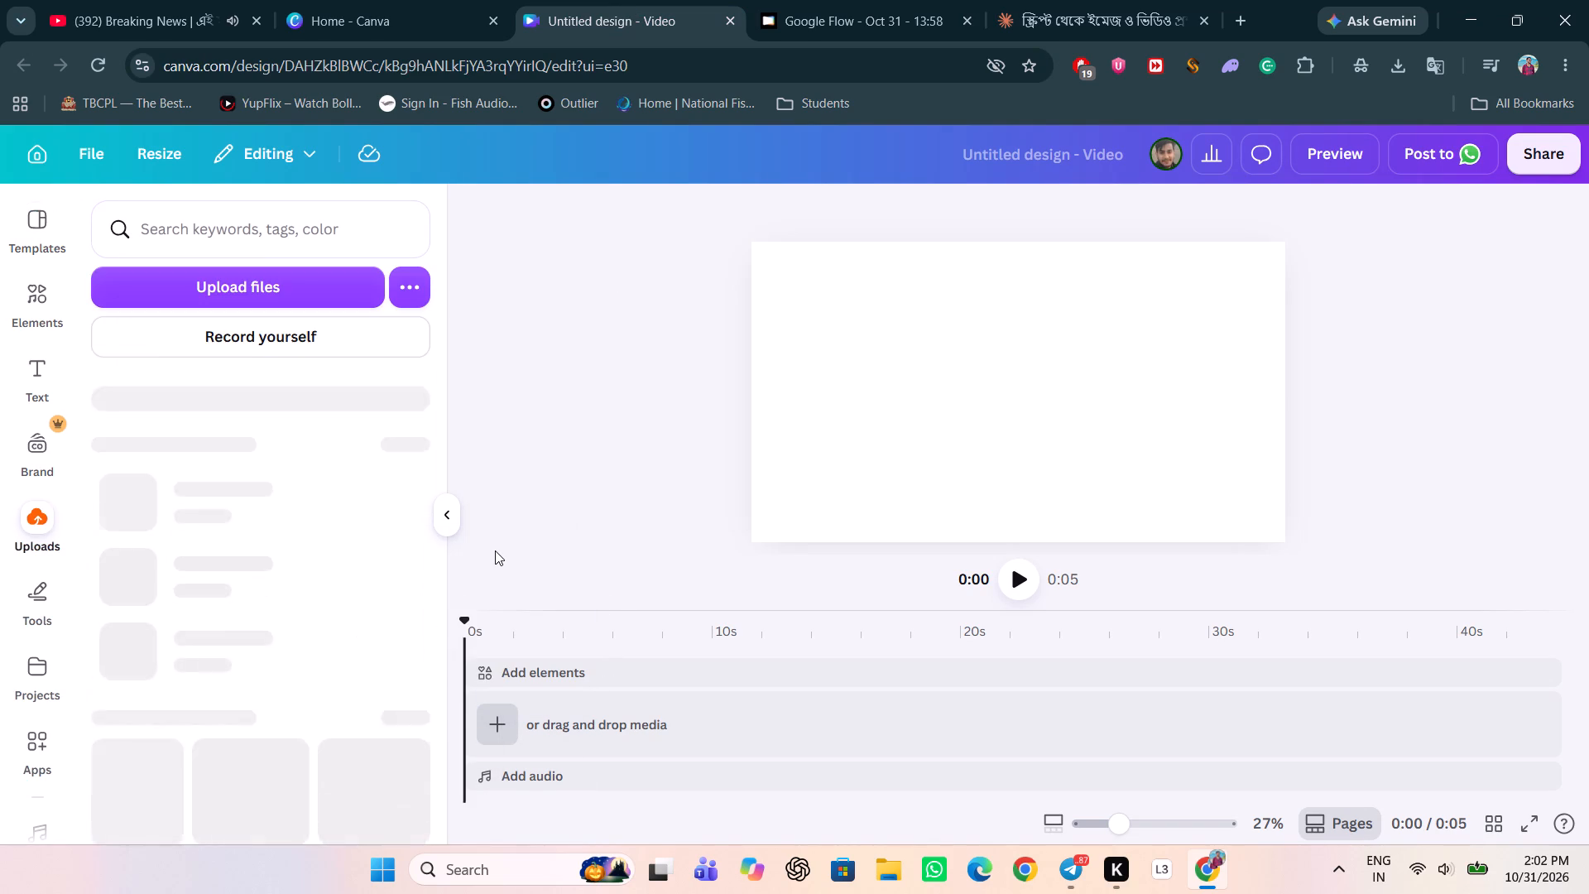
{"action": "left_click", "coordinate": [300, 290]}
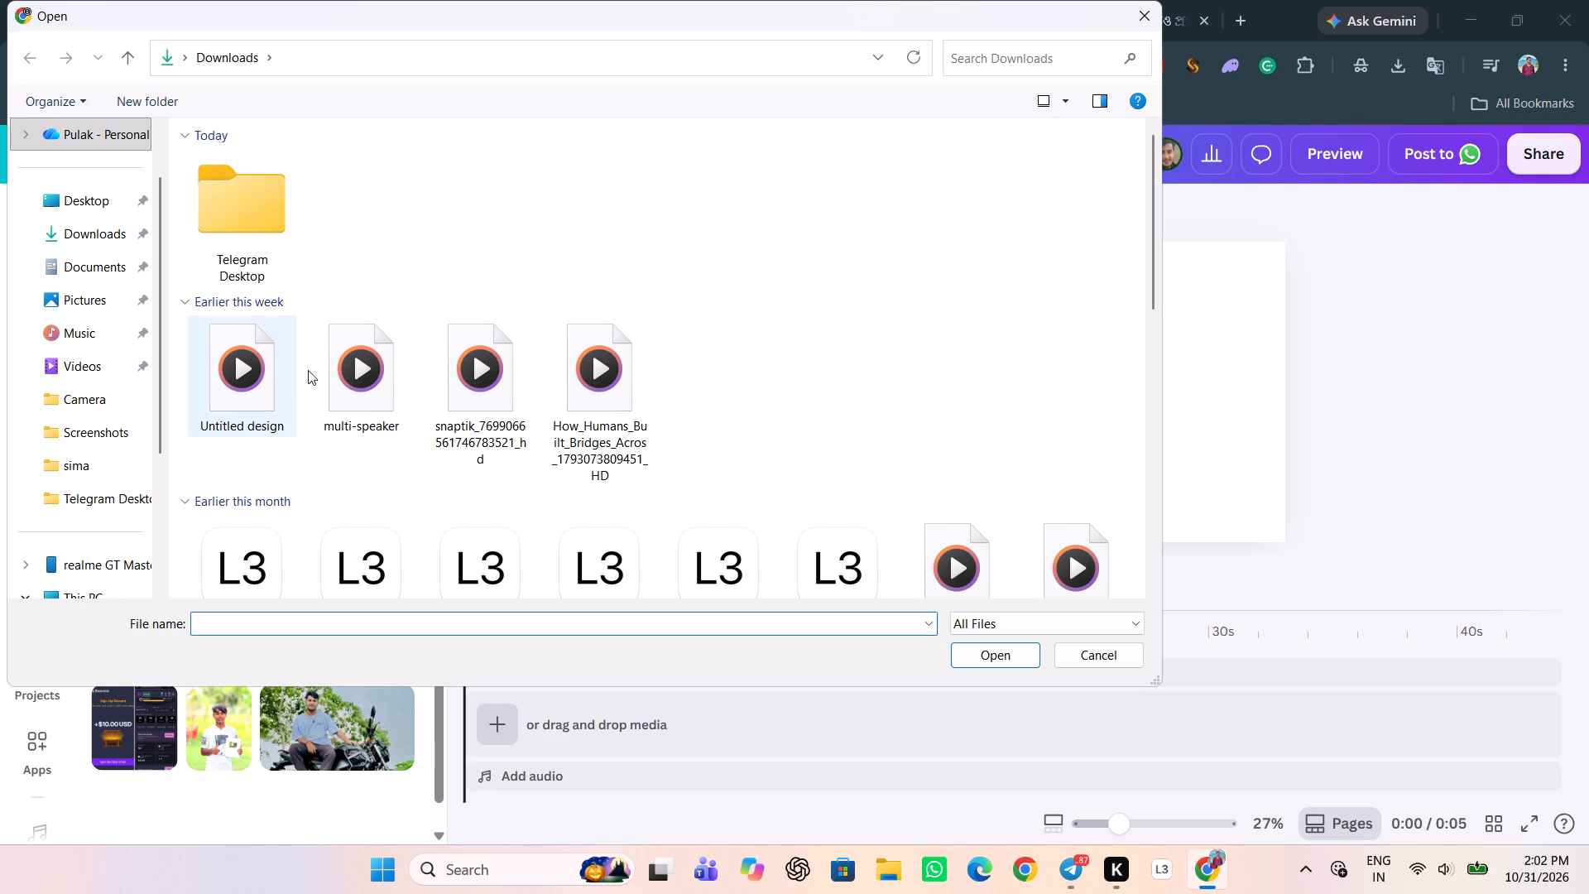
{"action": "double_click", "coordinate": [255, 221]}
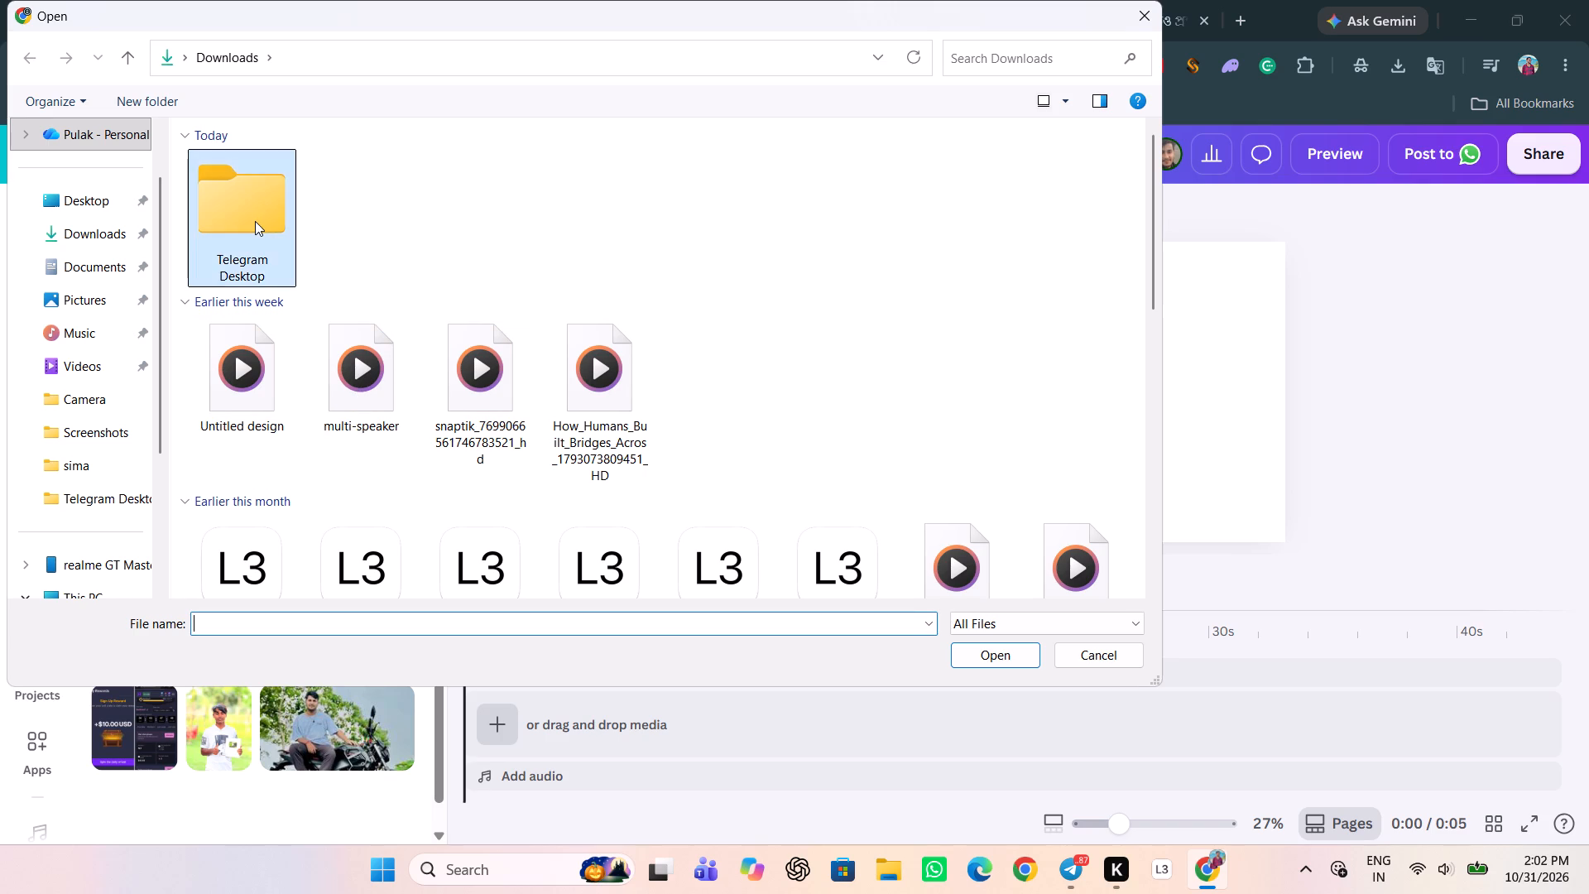
{"action": "left_click", "coordinate": [274, 192]}
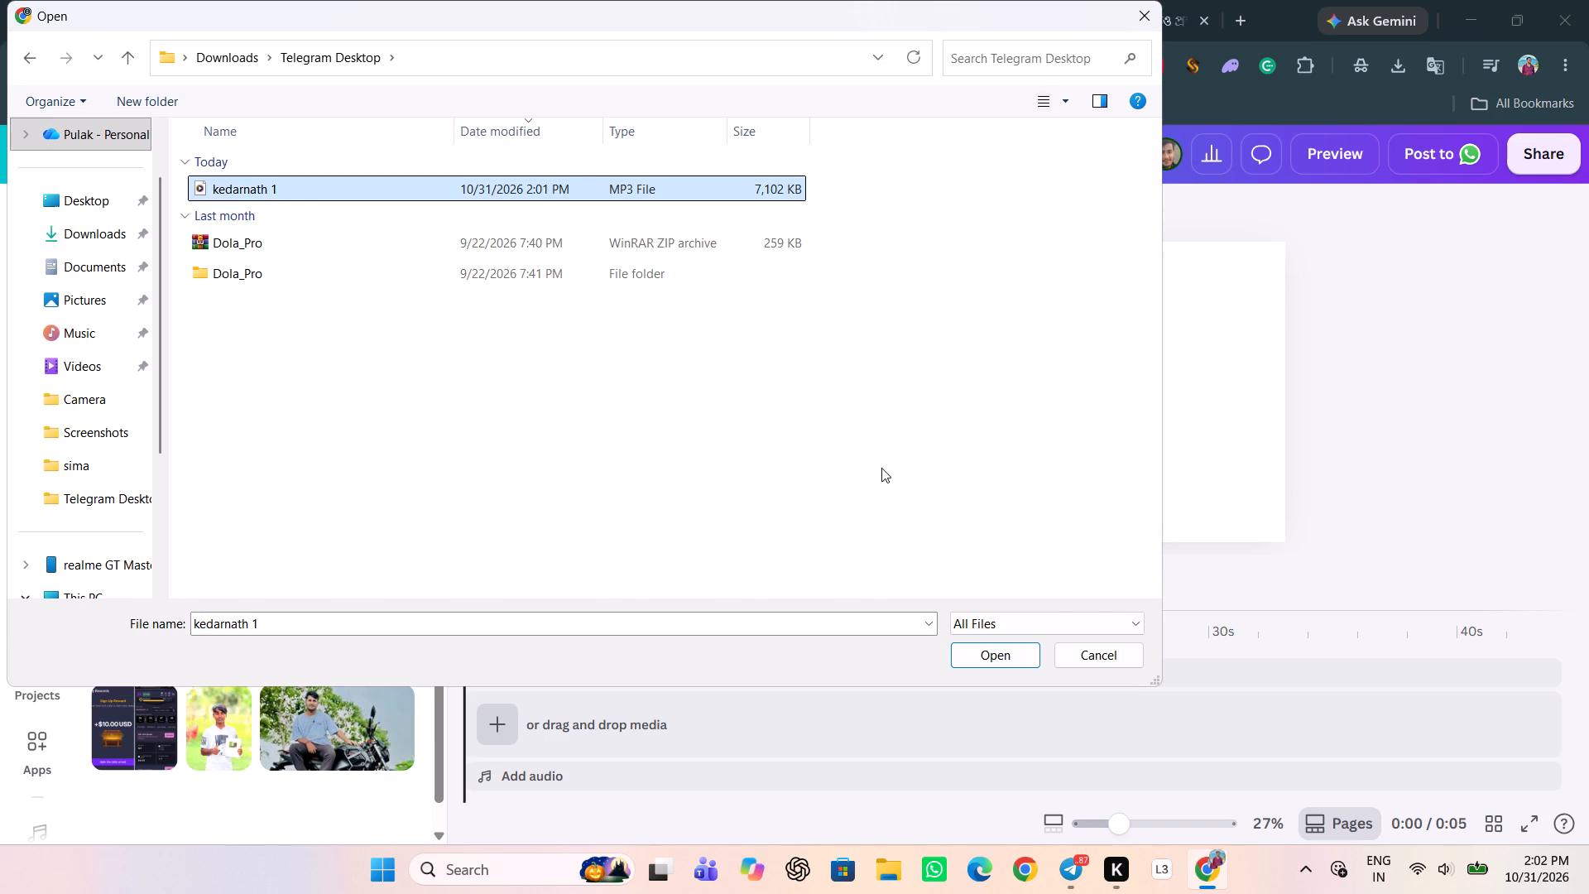
{"action": "left_click", "coordinate": [990, 655]}
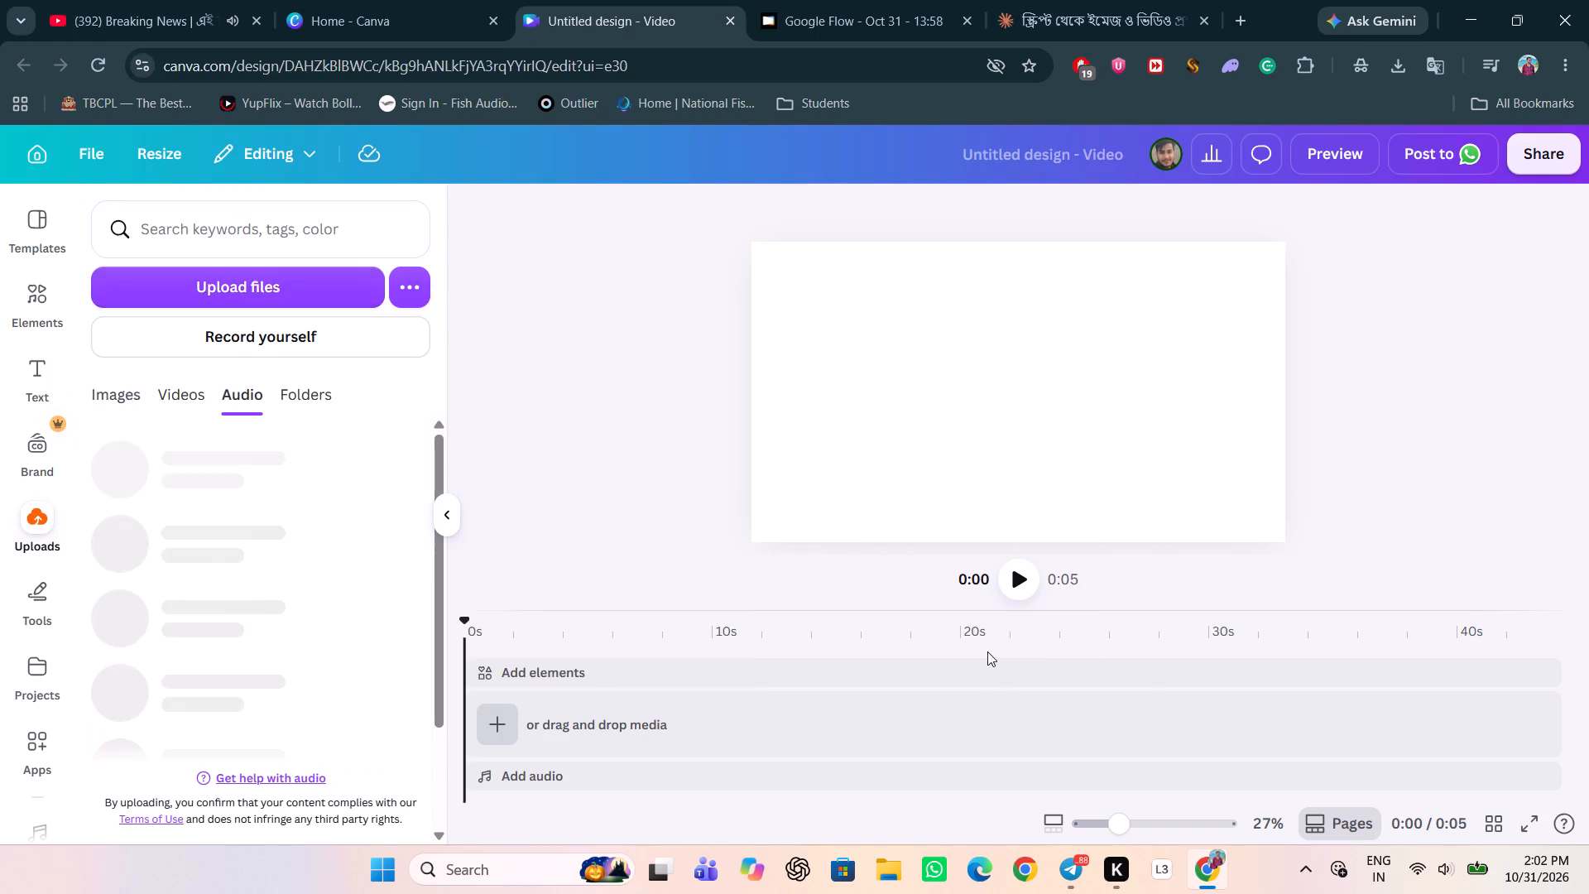
Switch to the YouTube breaking news live stream and pause it.
{"action": "left_click", "coordinate": [180, 17]}
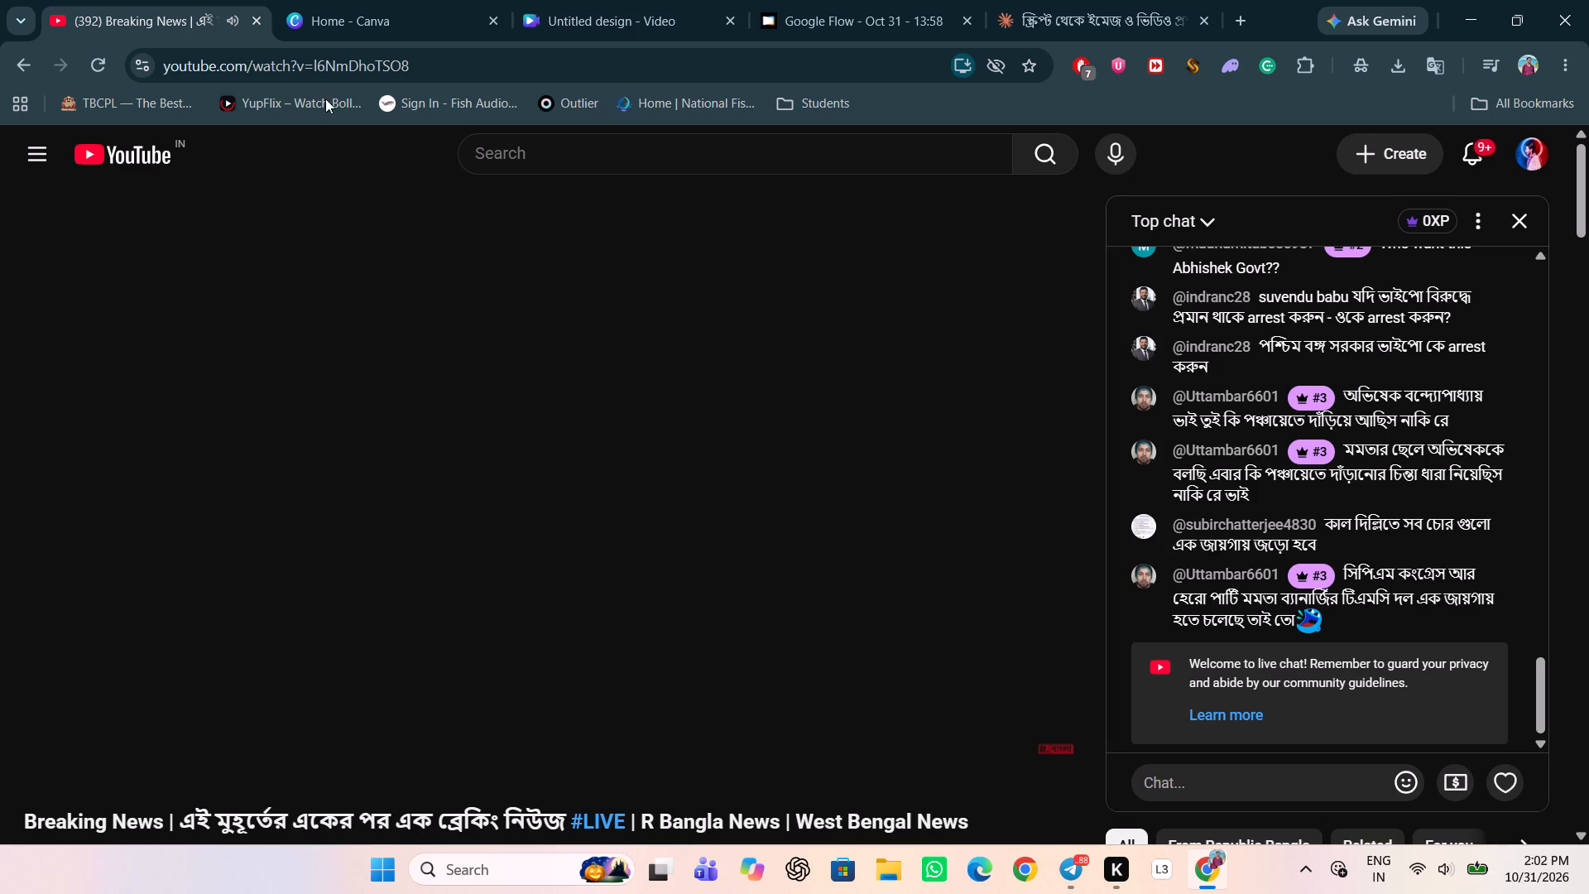
{"action": "left_click", "coordinate": [563, 308]}
Return to the untitled Canva video design and add the uploaded kedarnath 1.wav to the timeline's audio track.
{"action": "left_click", "coordinate": [848, 30]}
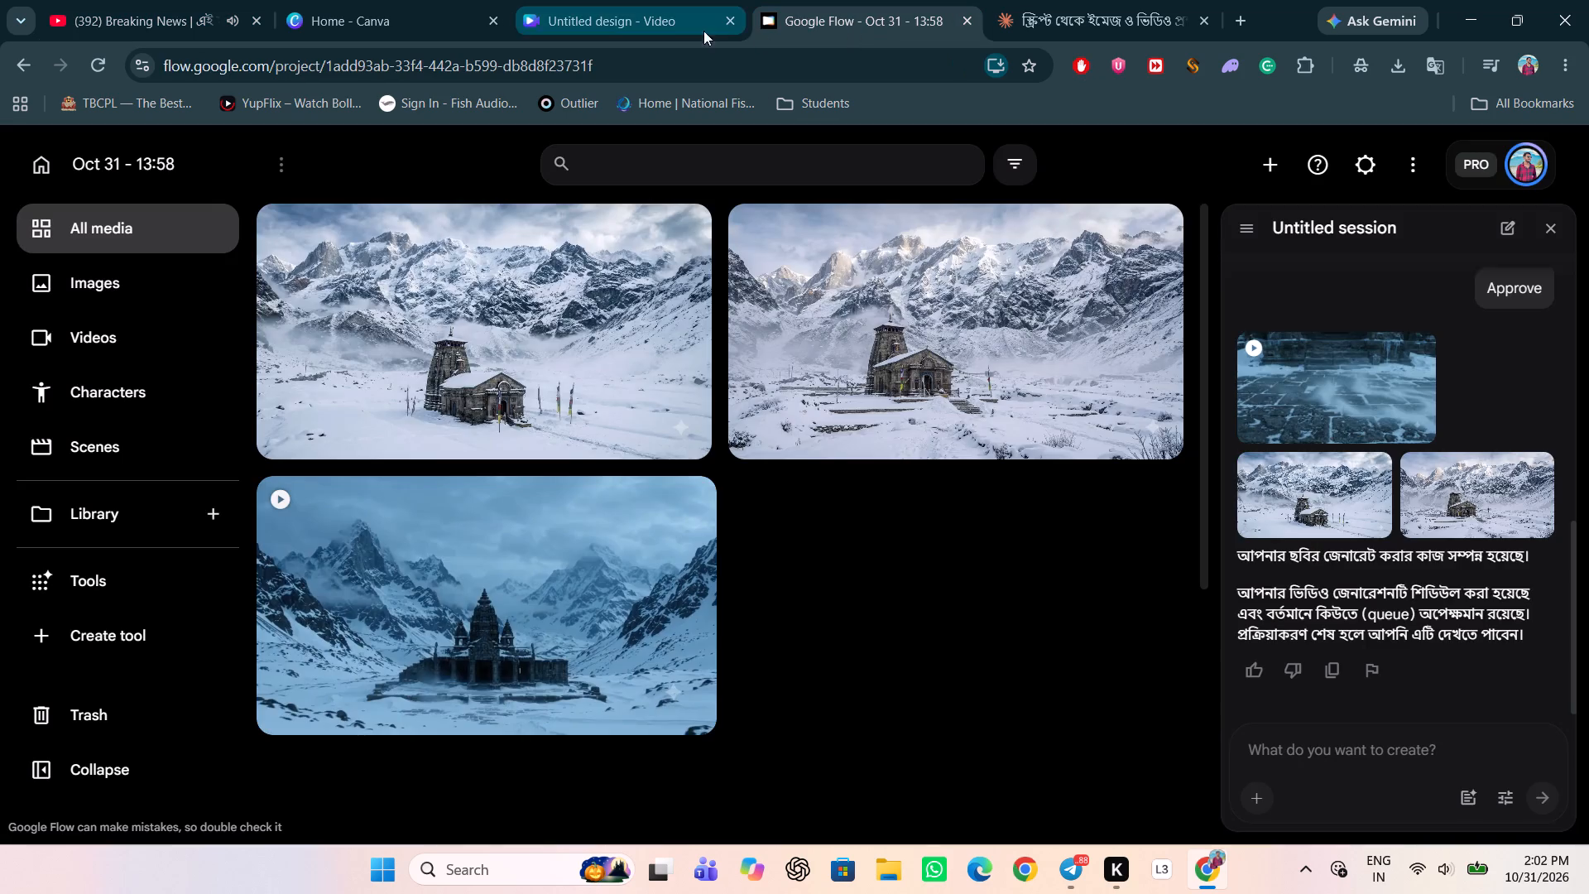
{"action": "left_click", "coordinate": [662, 20]}
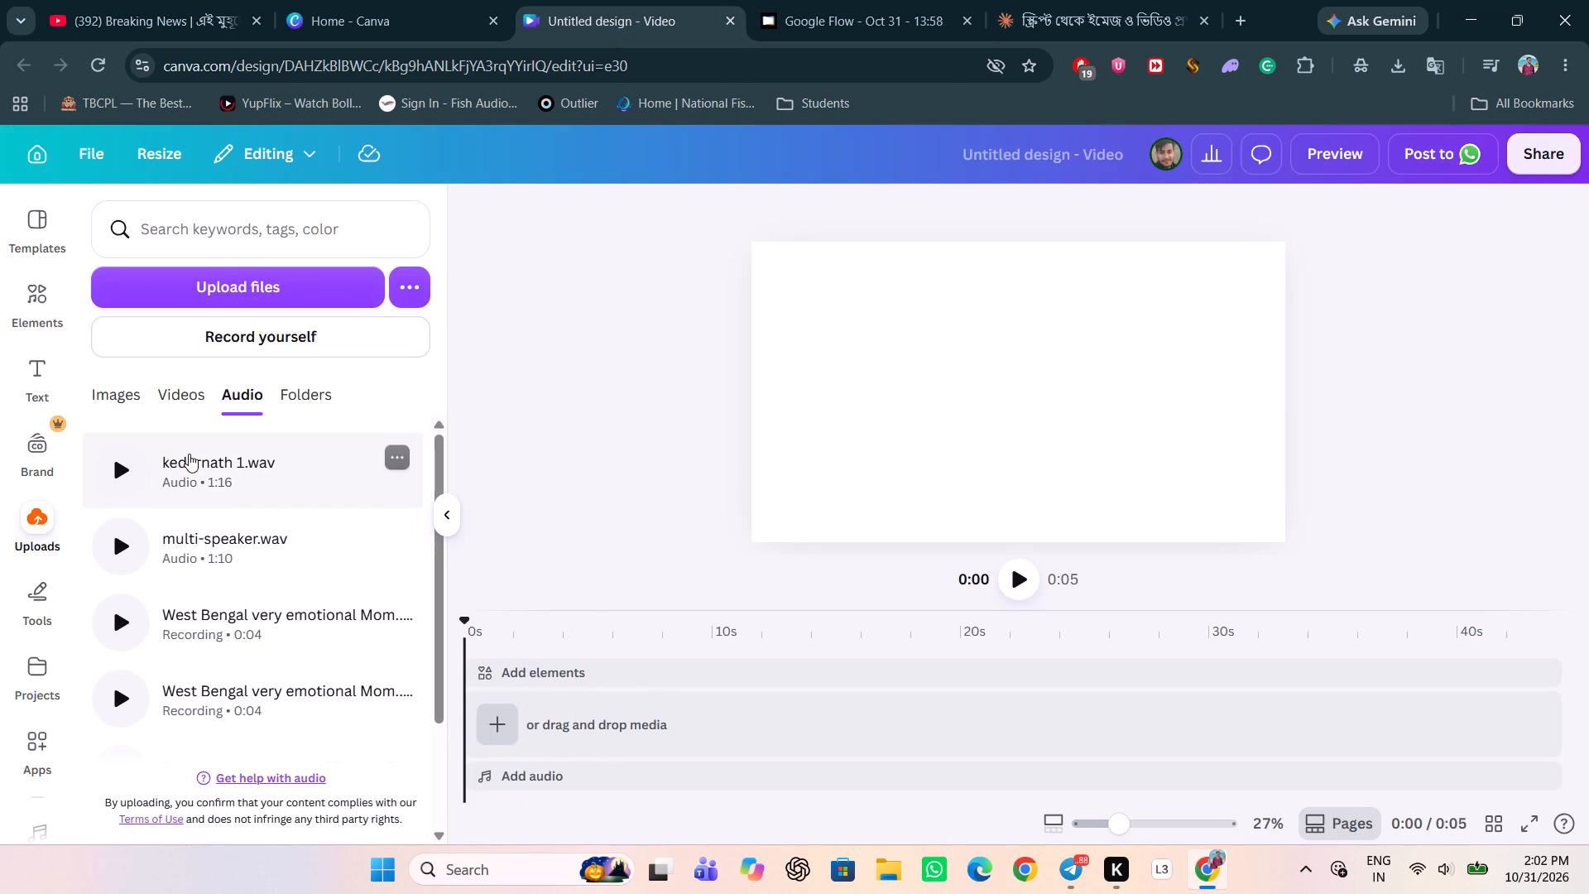
{"action": "left_click_drag", "start_coordinate": [204, 469], "coordinate": [735, 749]}
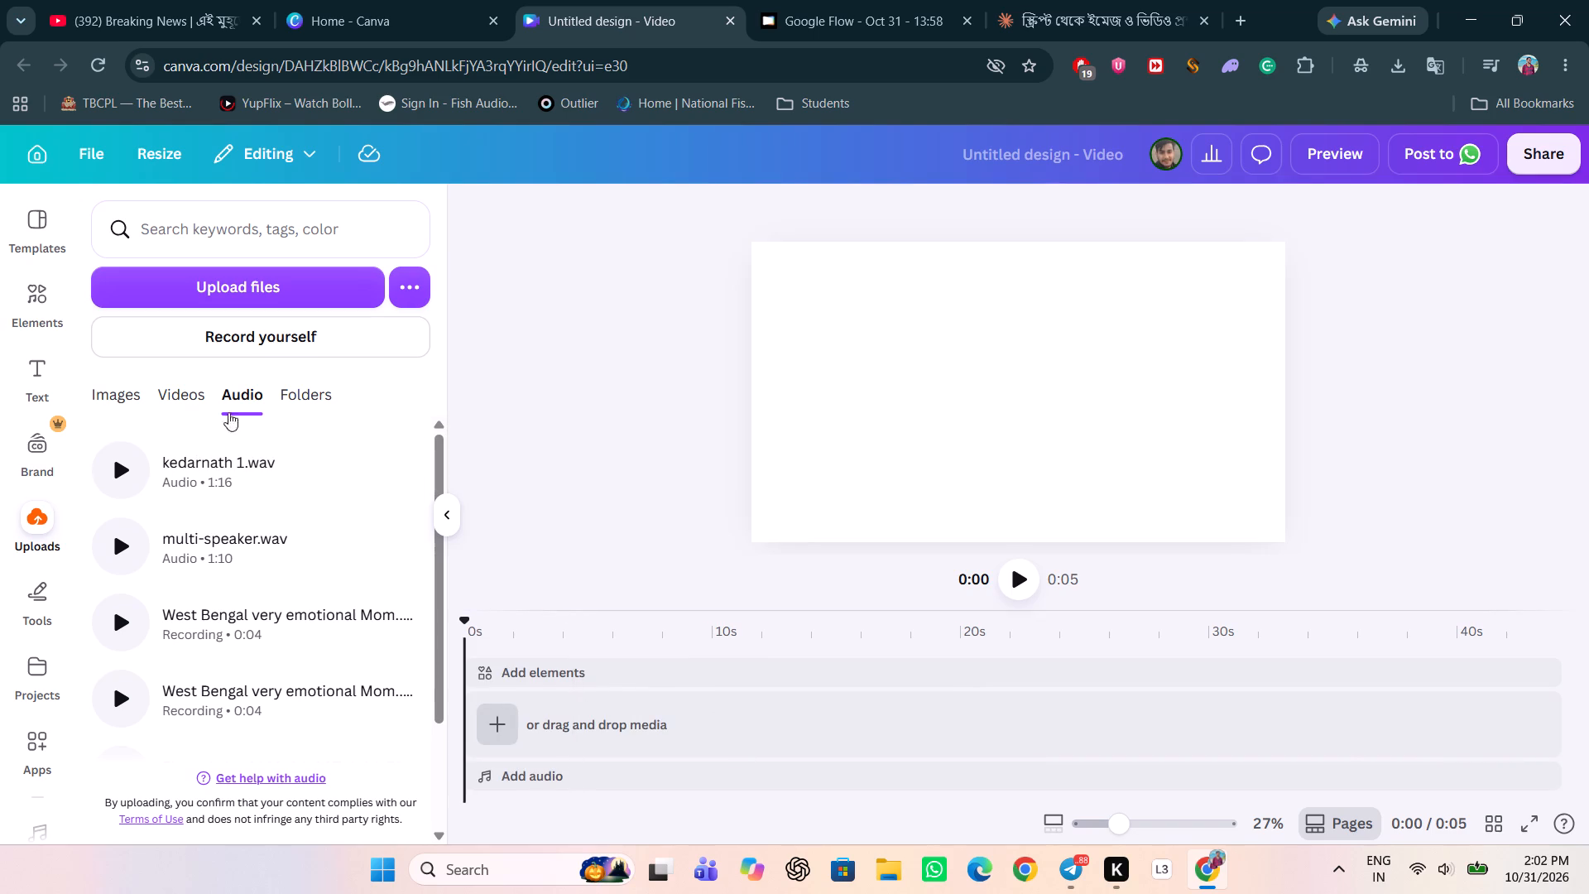
{"action": "left_click", "coordinate": [204, 456]}
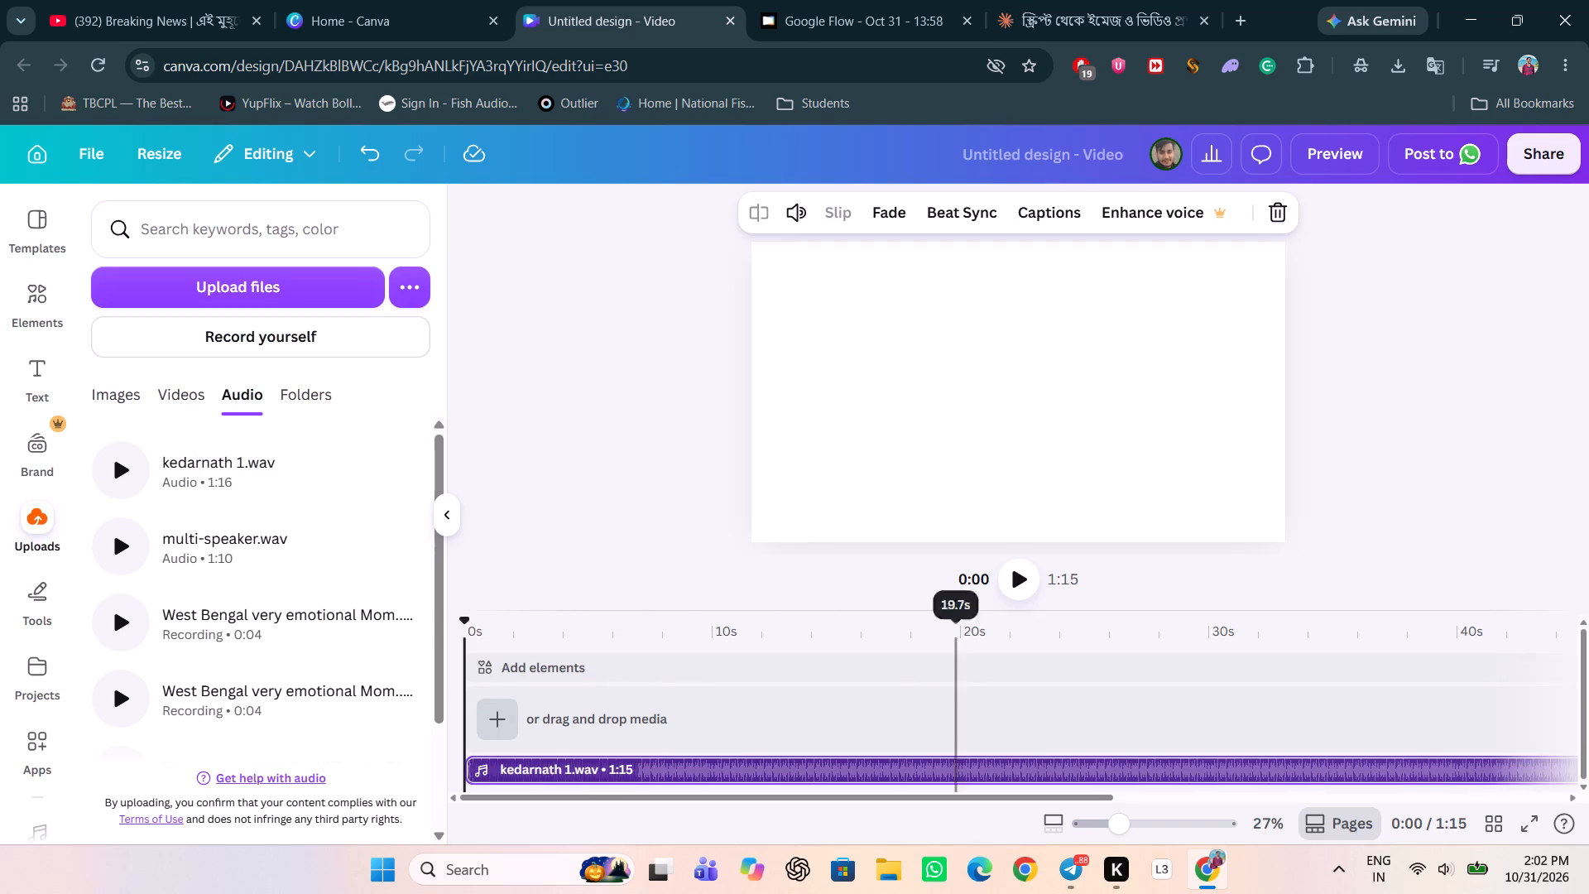
Listen to the opening of the kedarnath 1.wav narration, replay it from the start and pause at about 4 seconds.
{"action": "left_click", "coordinate": [1006, 581]}
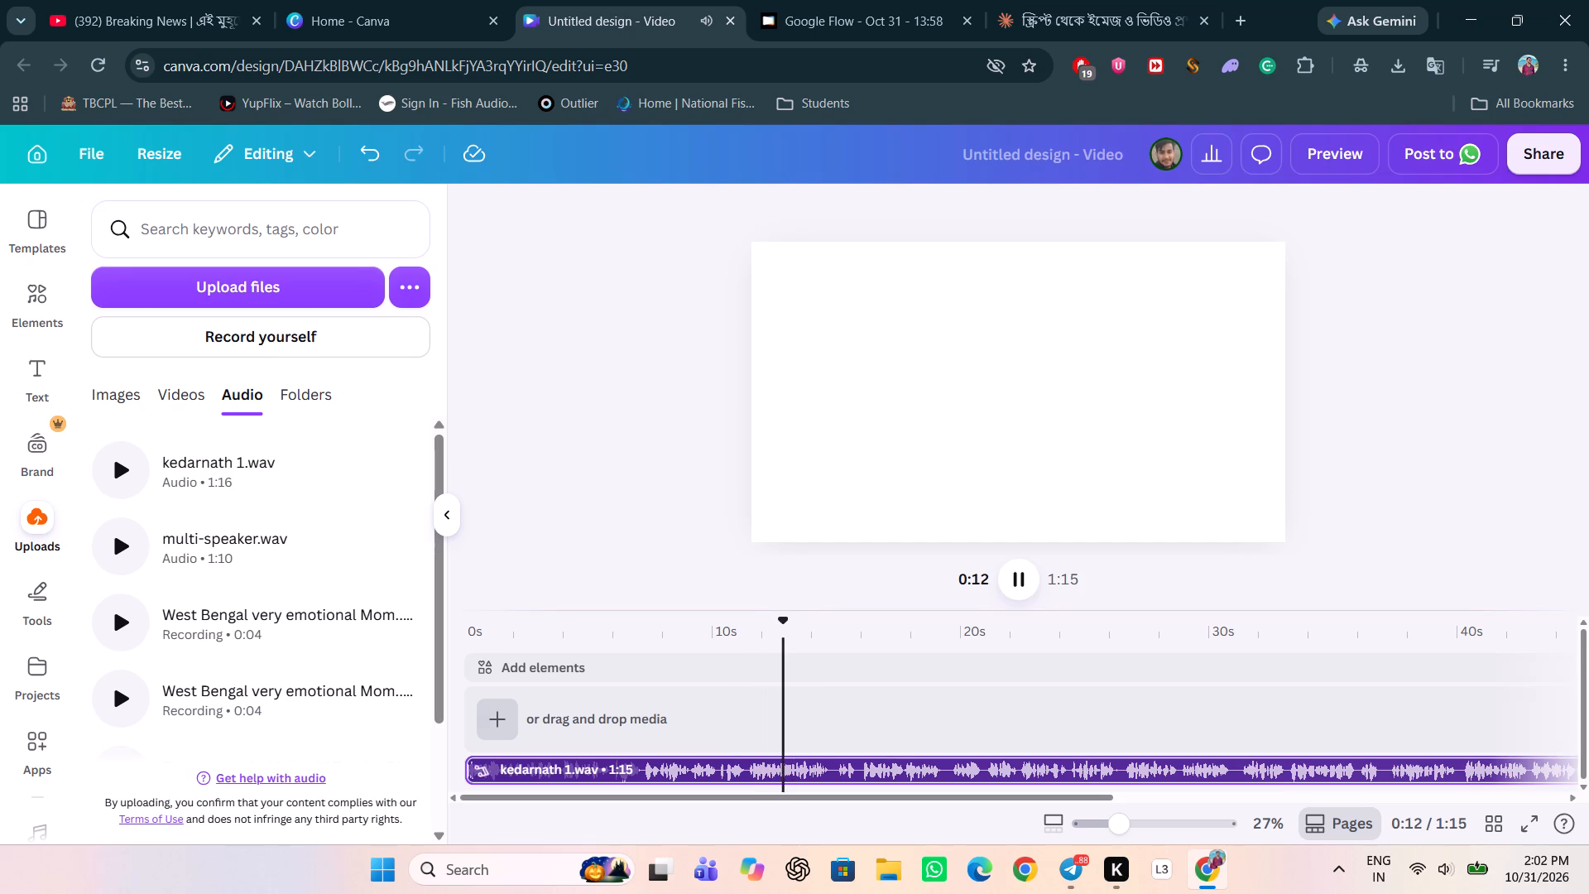
{"action": "left_click_drag", "start_coordinate": [789, 624], "coordinate": [725, 641]}
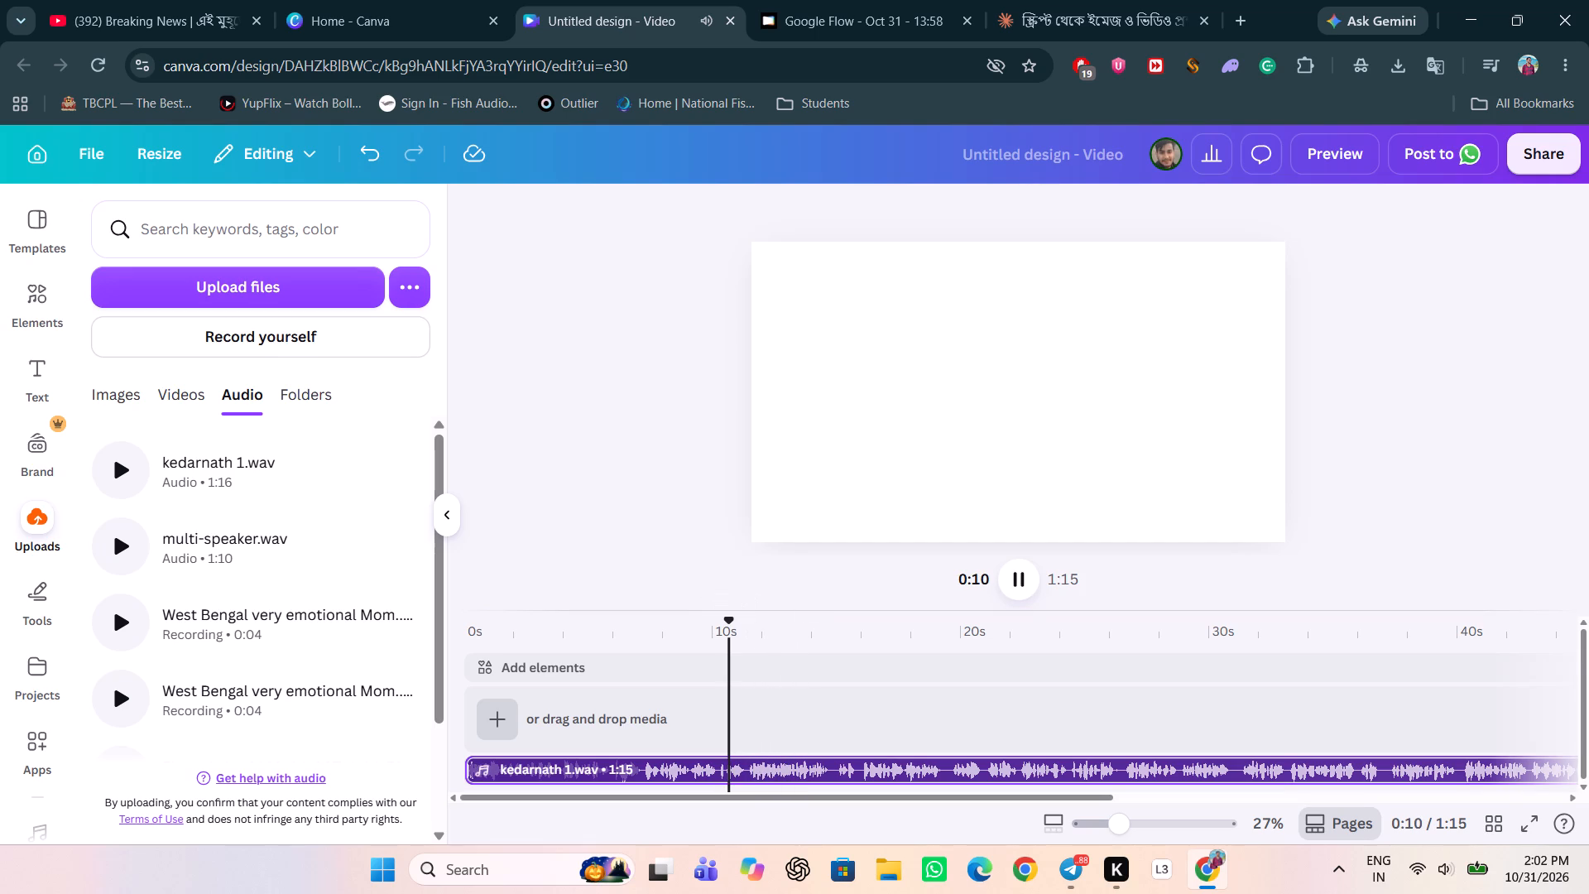
{"action": "left_click_drag", "start_coordinate": [728, 617], "coordinate": [463, 659]}
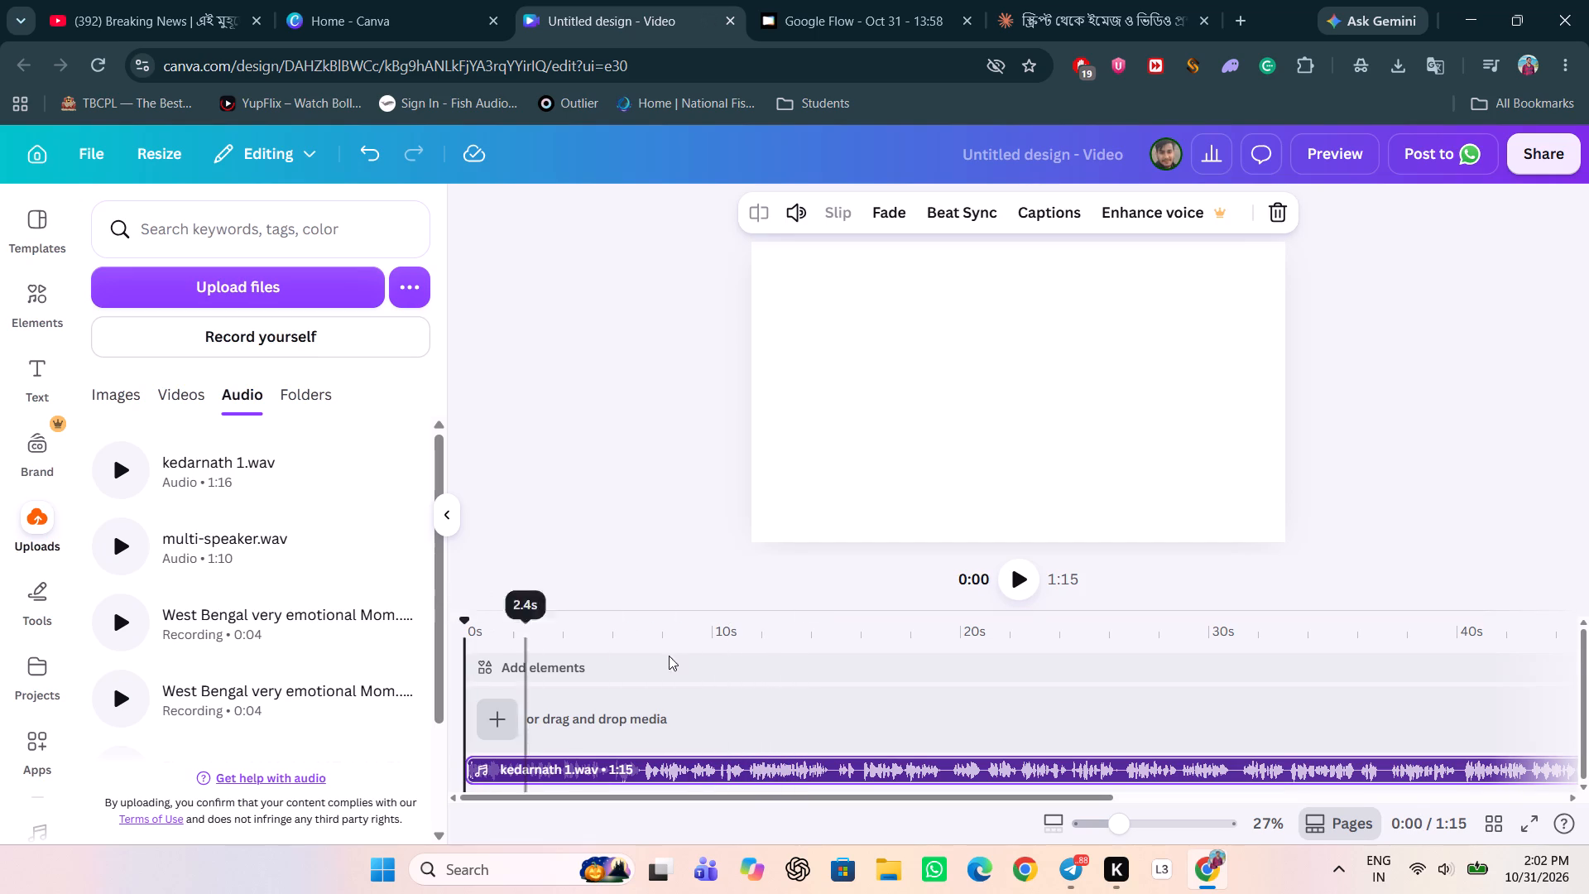
{"action": "left_click", "coordinate": [1019, 582]}
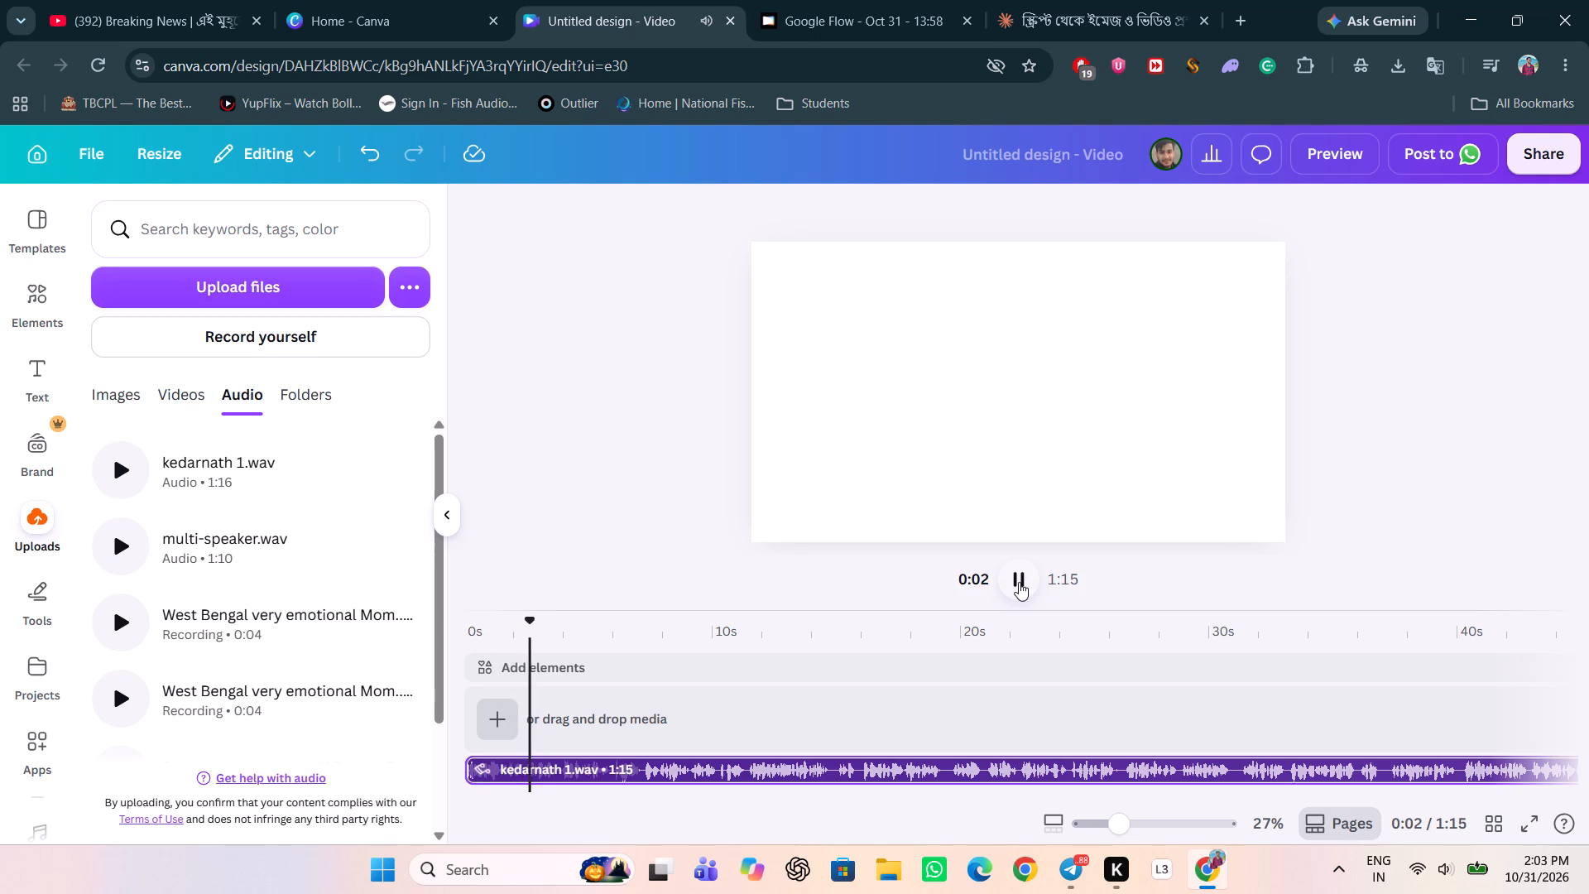
{"action": "left_click", "coordinate": [1019, 582]}
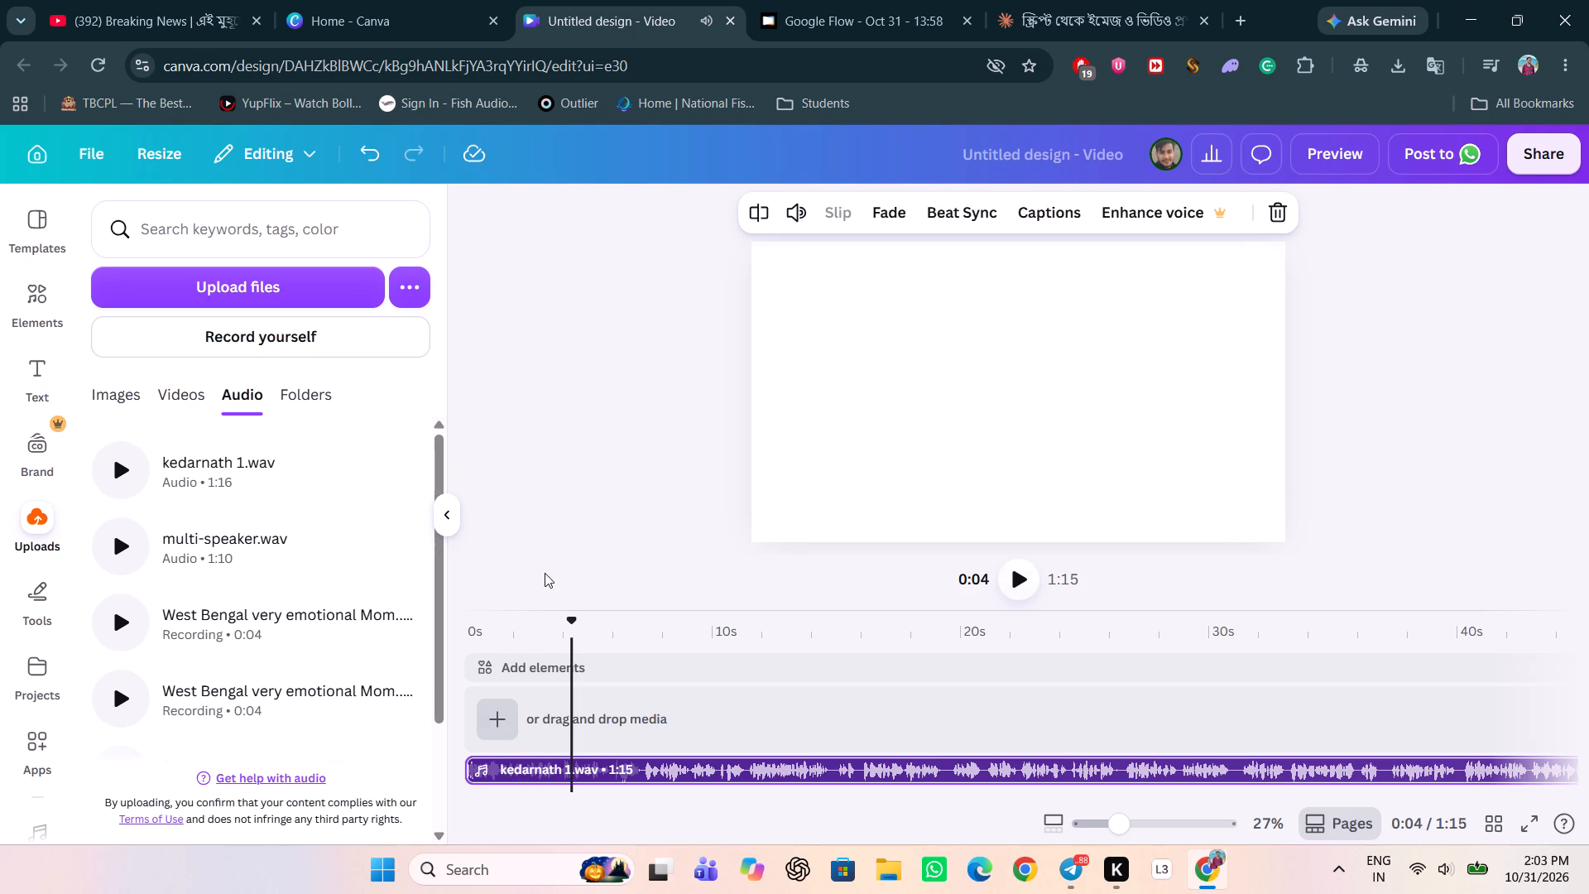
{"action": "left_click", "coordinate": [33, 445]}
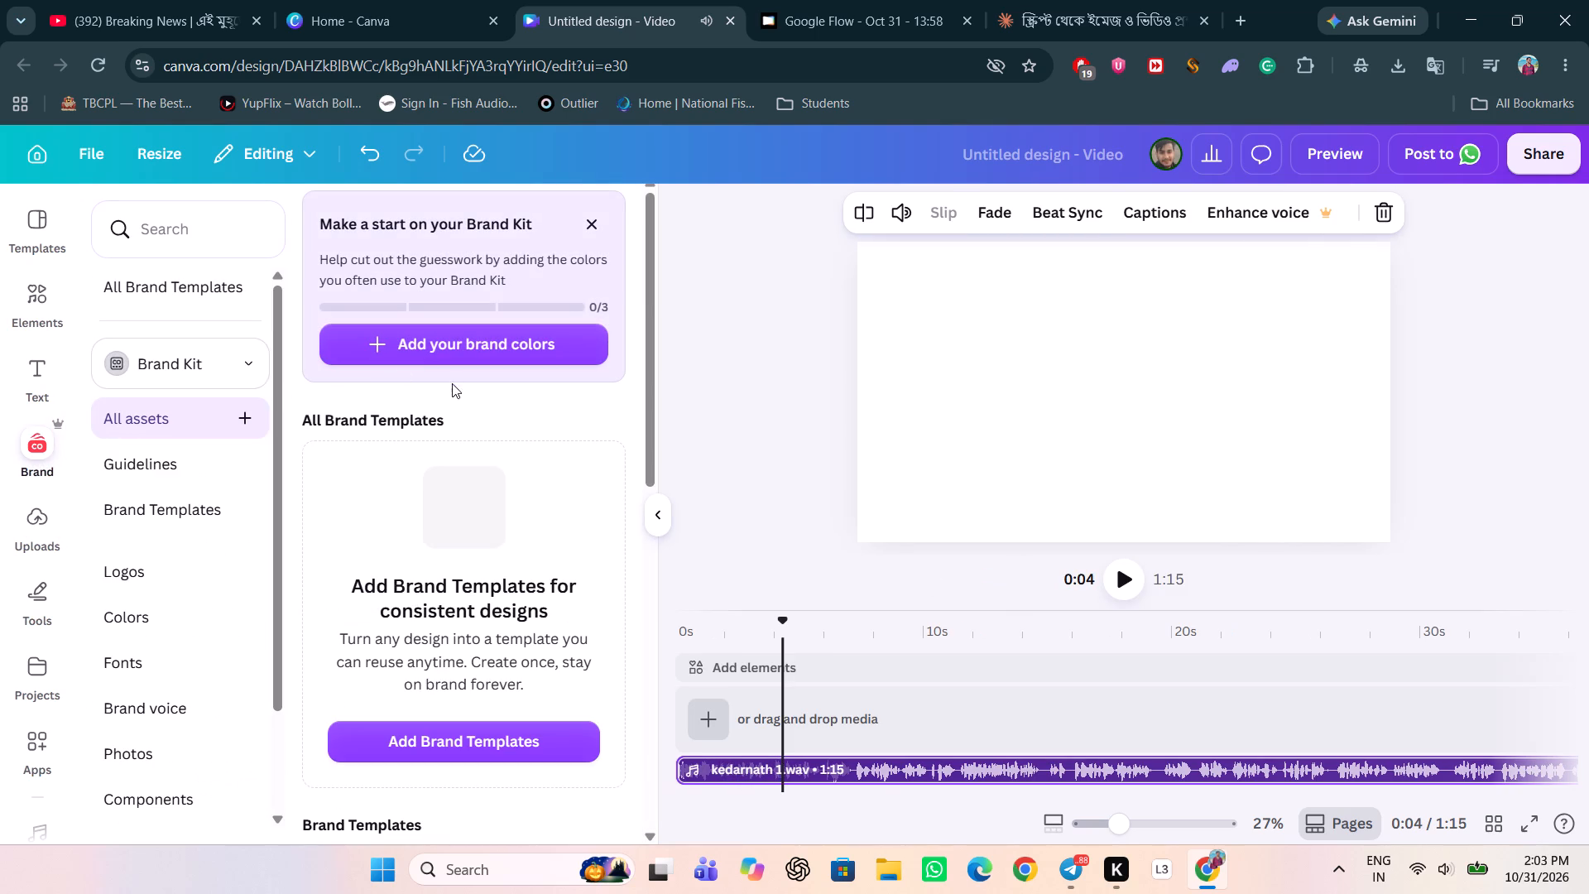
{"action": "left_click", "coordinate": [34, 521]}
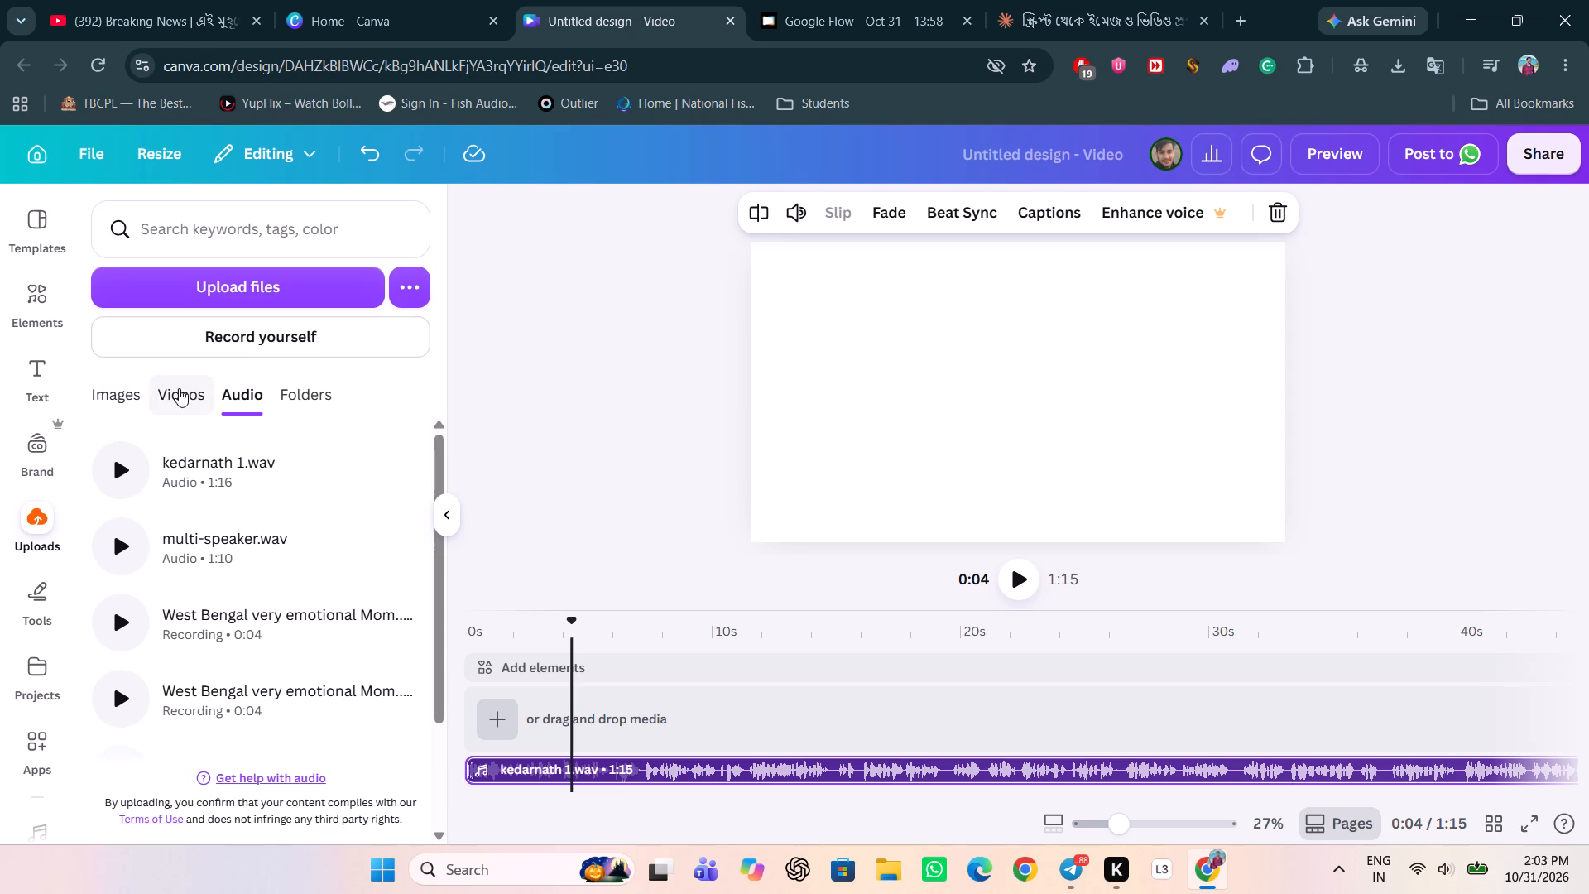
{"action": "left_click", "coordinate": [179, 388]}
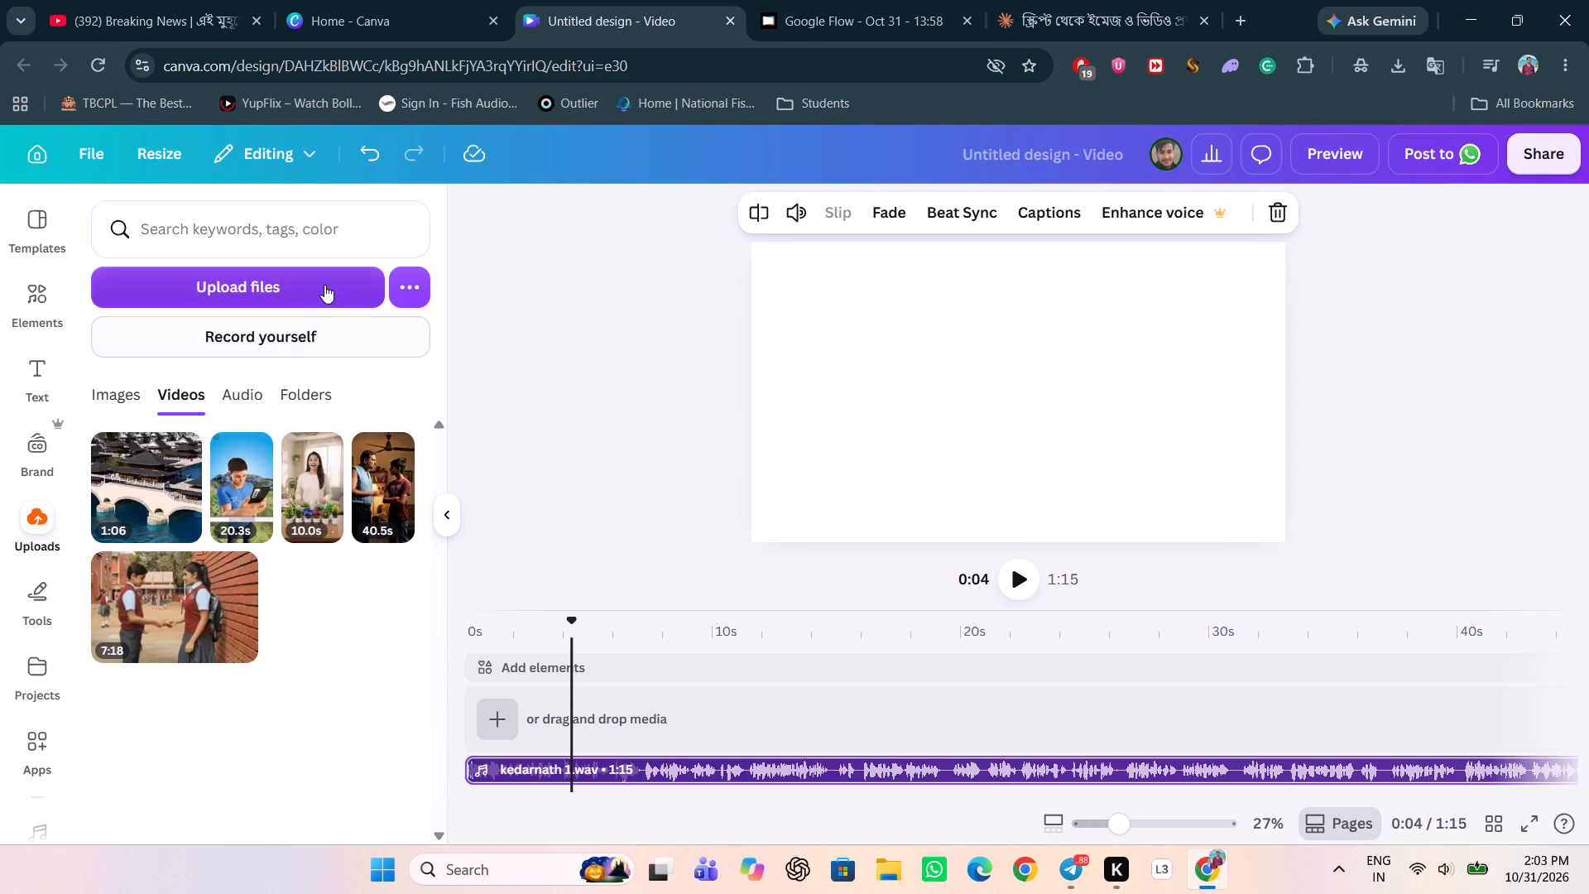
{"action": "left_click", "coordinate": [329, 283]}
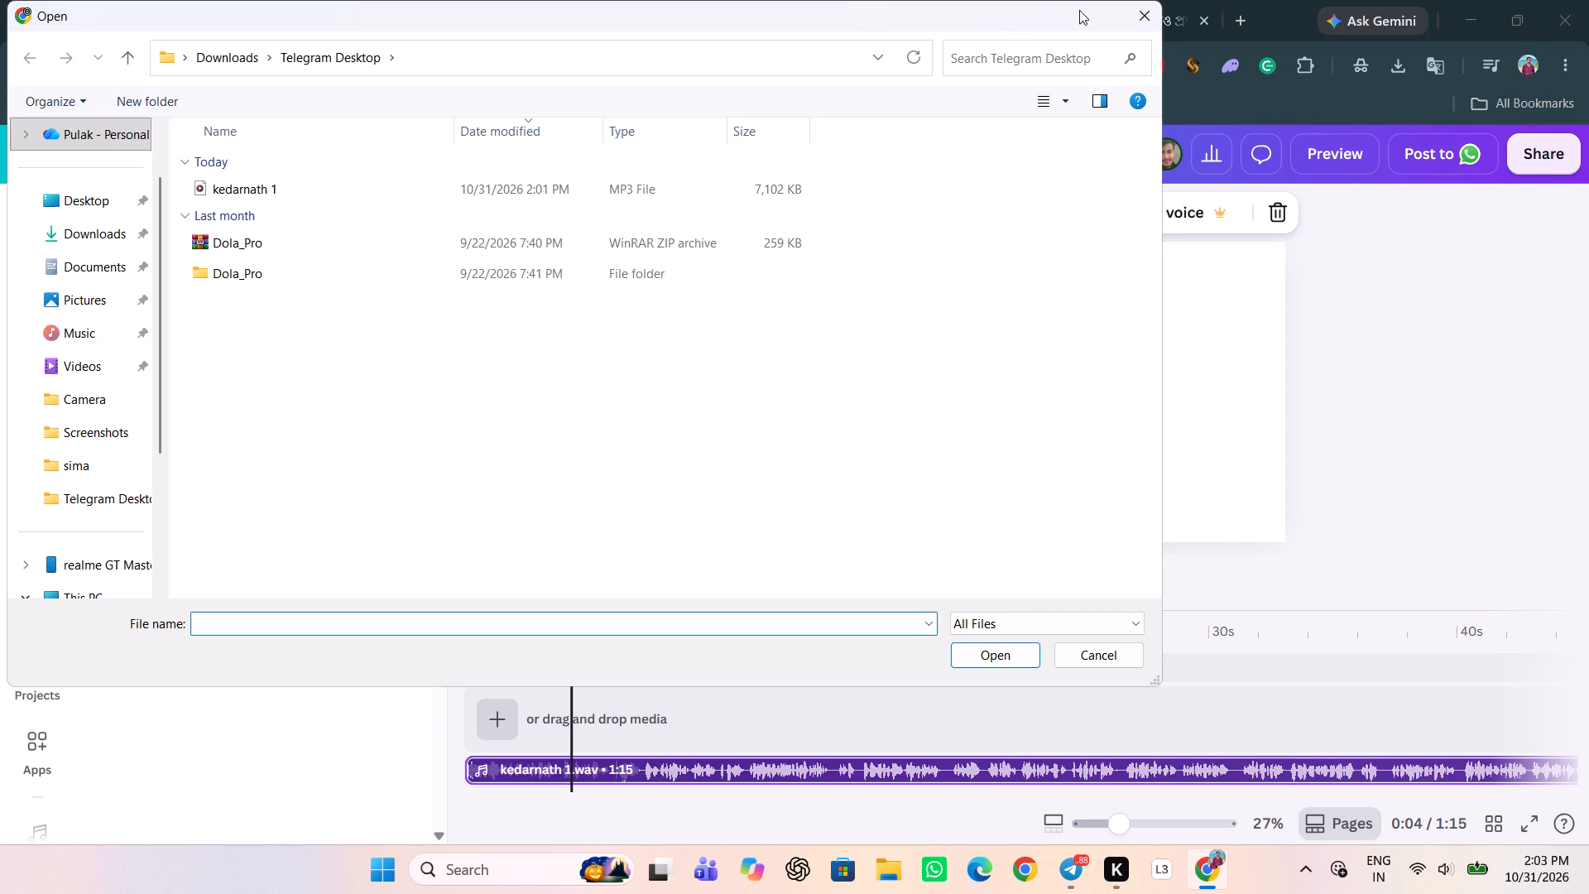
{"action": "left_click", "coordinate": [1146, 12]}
Browse the apps offered as additional upload sources for the design.
{"action": "left_click", "coordinate": [413, 304]}
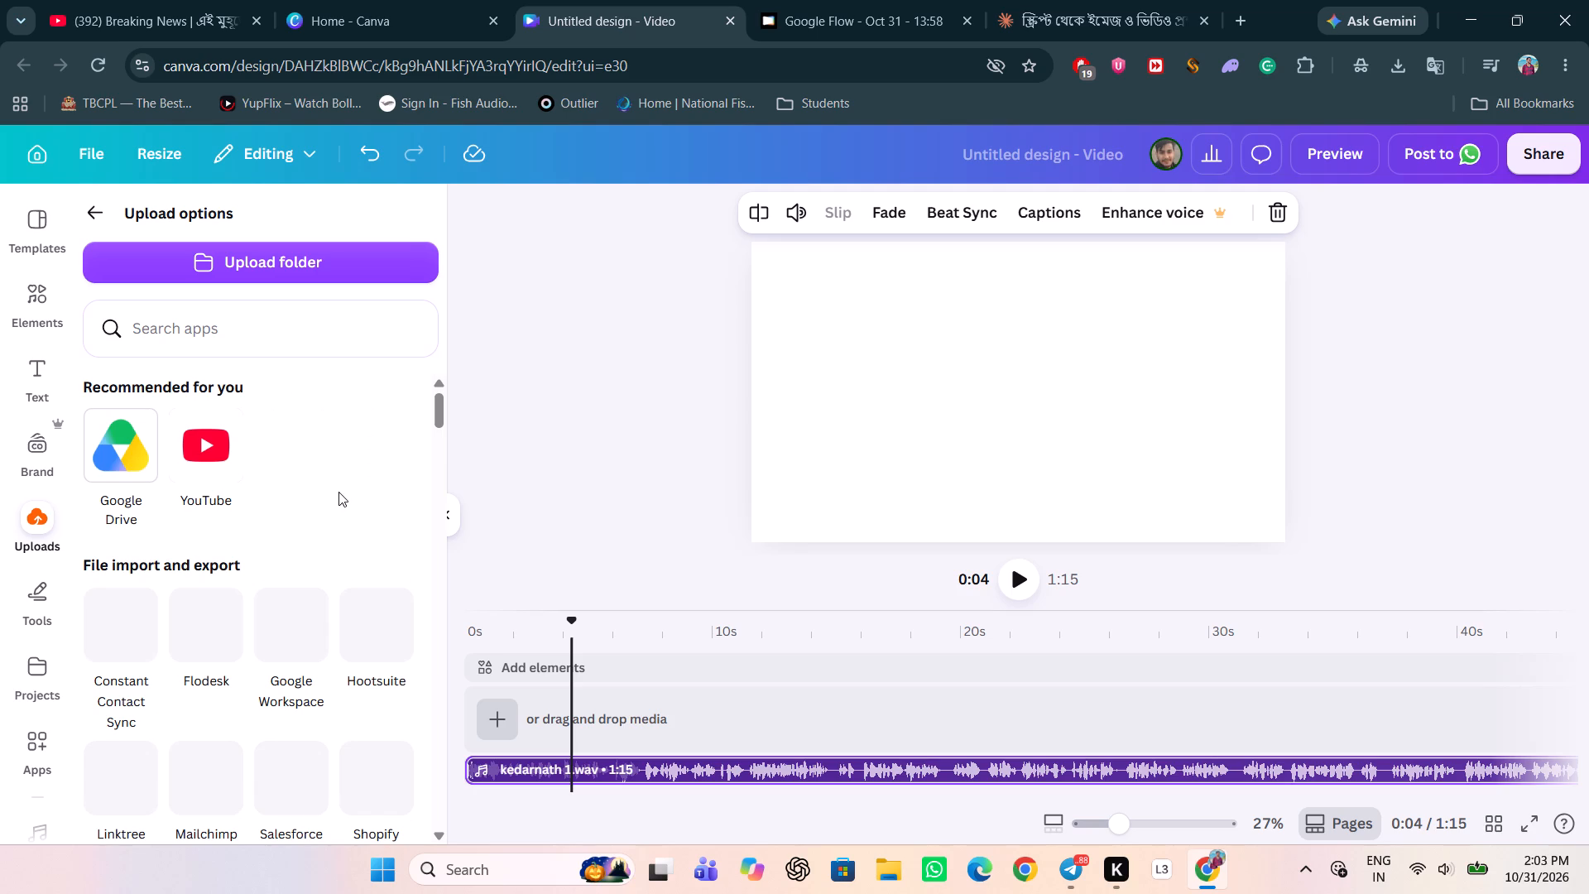
{"action": "scroll", "coordinate": [338, 492], "scroll_direction": "down", "scroll_amount": 7}
{"action": "scroll", "coordinate": [345, 585], "scroll_direction": "down", "scroll_amount": 2}
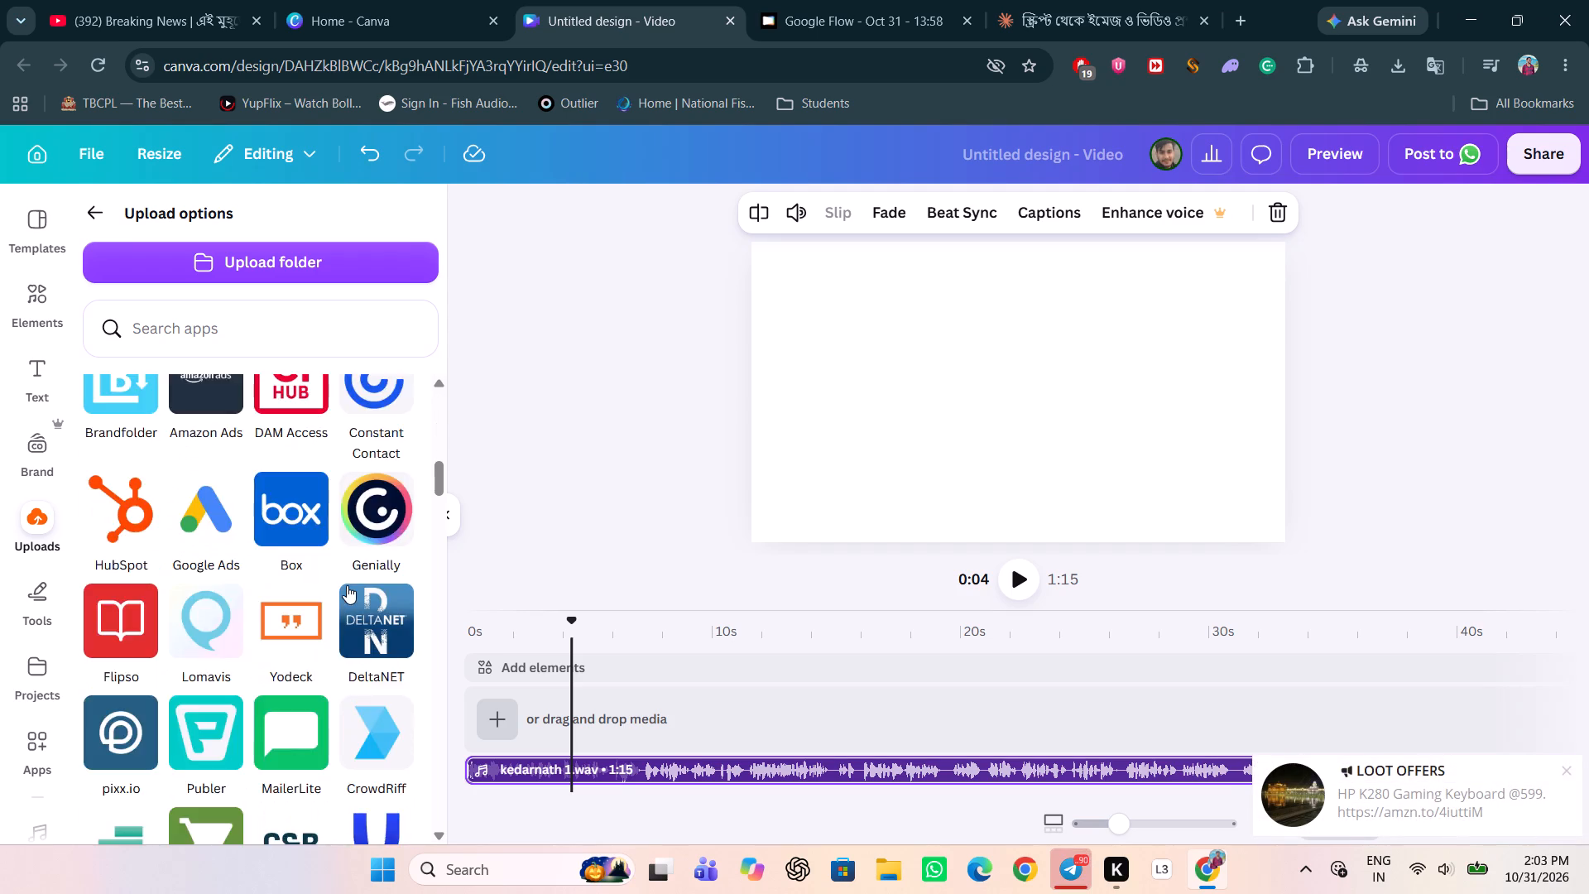
{"action": "scroll", "coordinate": [347, 585], "scroll_direction": "down", "scroll_amount": 16}
{"action": "scroll", "coordinate": [353, 613], "scroll_direction": "down", "scroll_amount": 13}
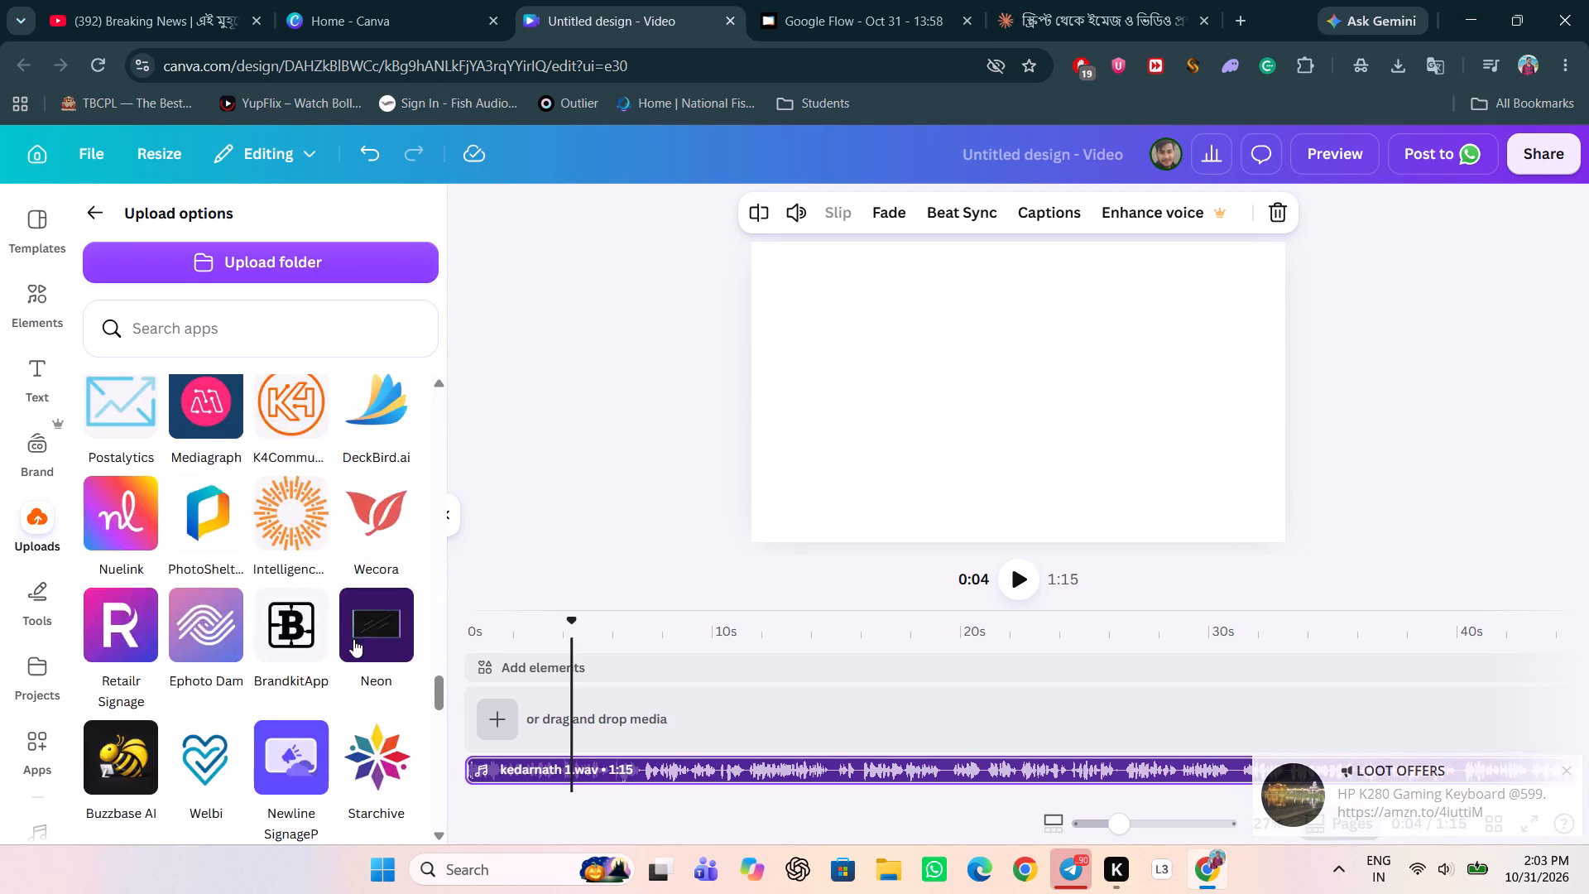
{"action": "scroll", "coordinate": [353, 639], "scroll_direction": "down", "scroll_amount": 1}
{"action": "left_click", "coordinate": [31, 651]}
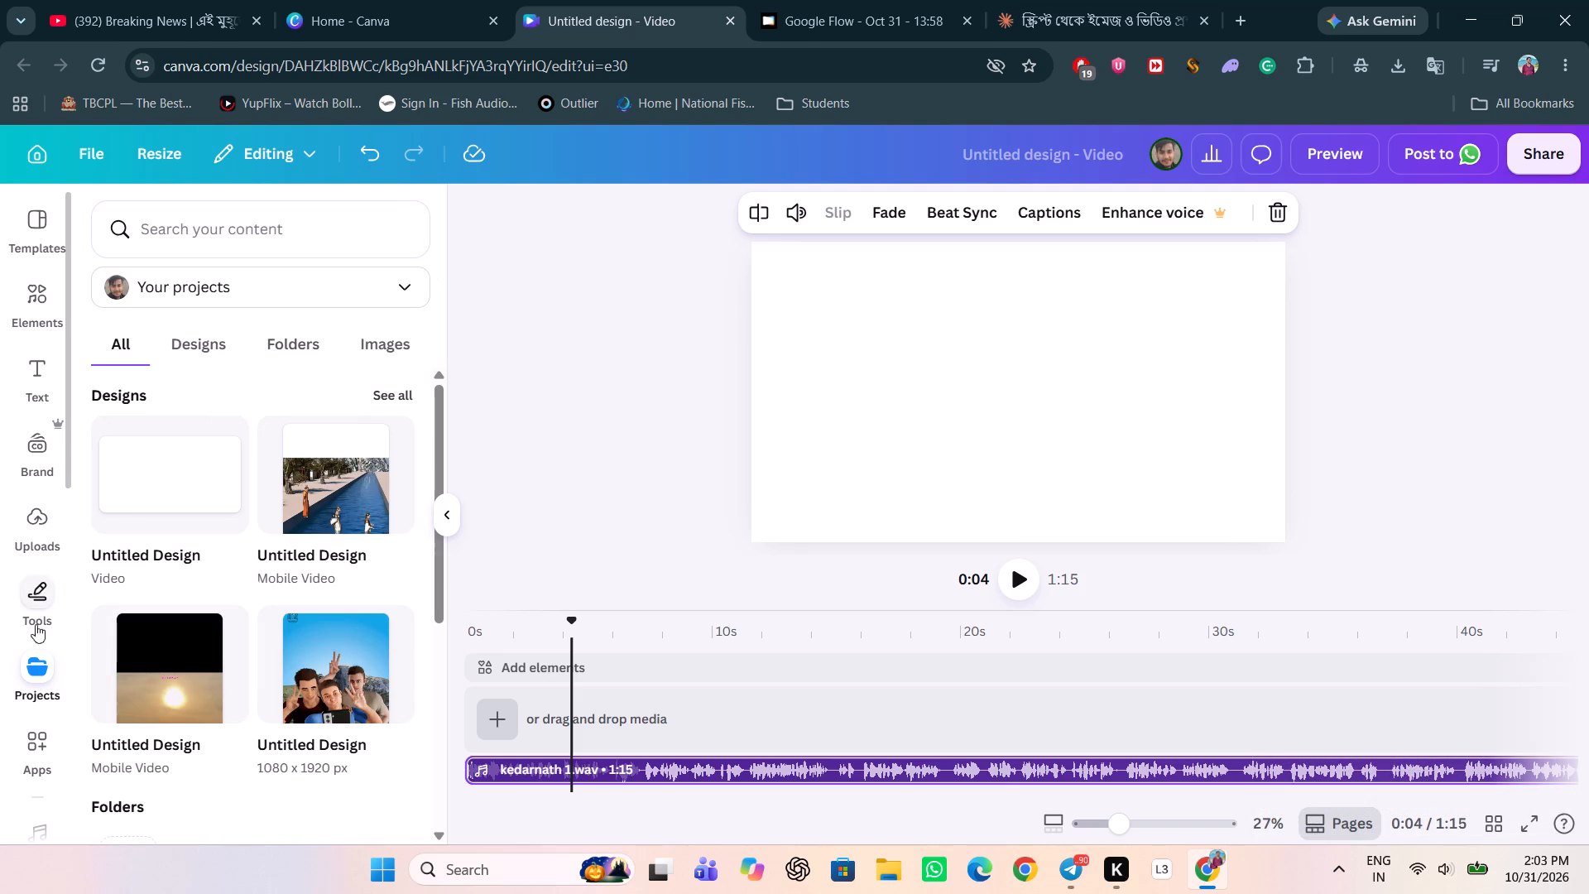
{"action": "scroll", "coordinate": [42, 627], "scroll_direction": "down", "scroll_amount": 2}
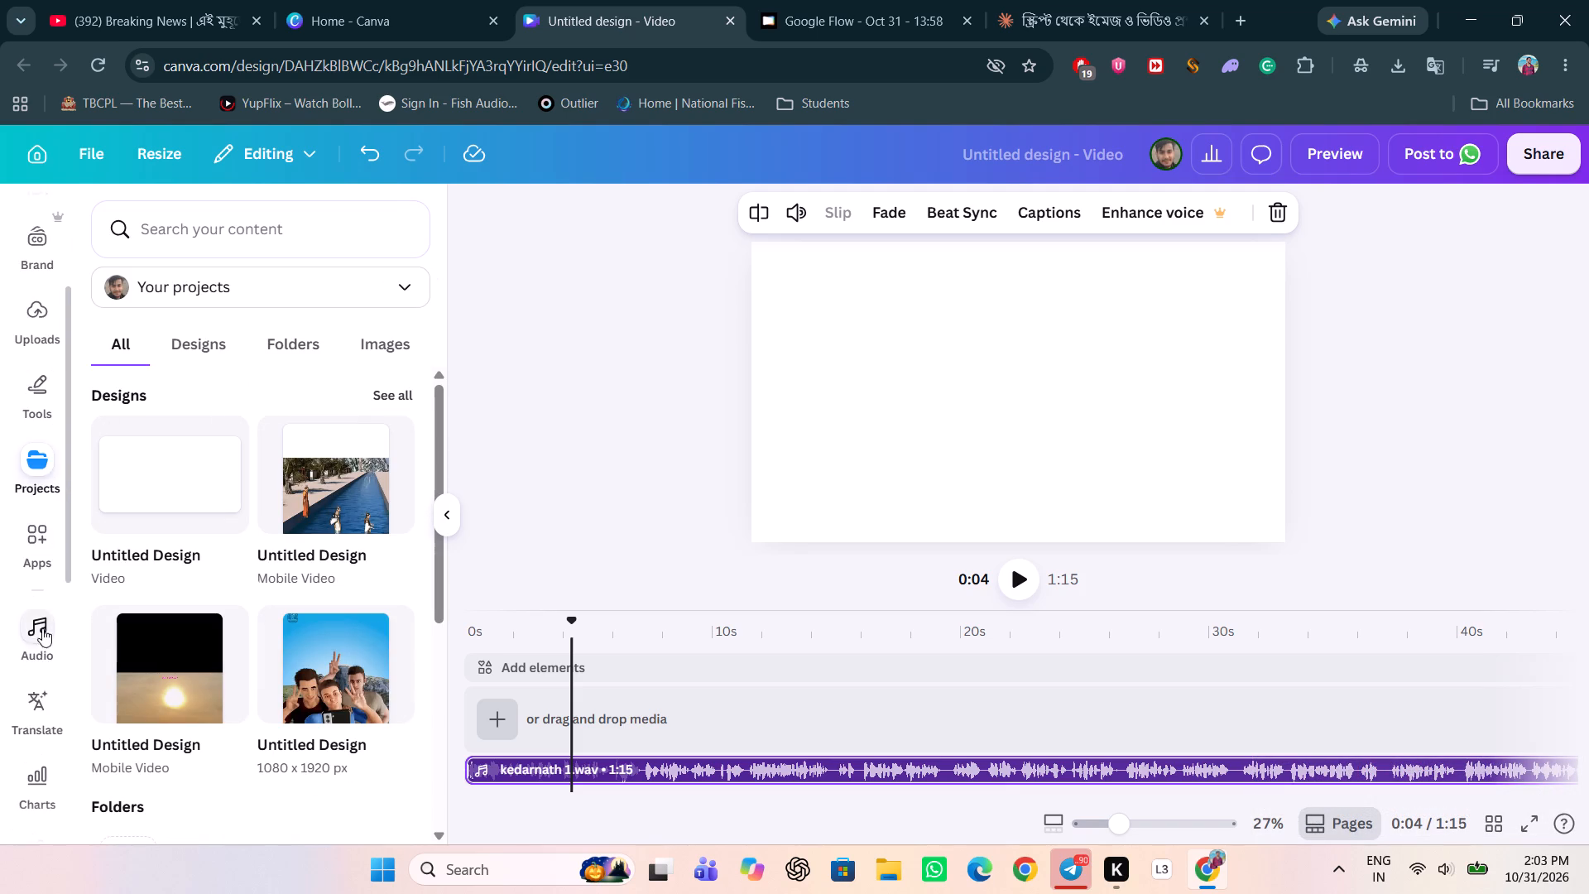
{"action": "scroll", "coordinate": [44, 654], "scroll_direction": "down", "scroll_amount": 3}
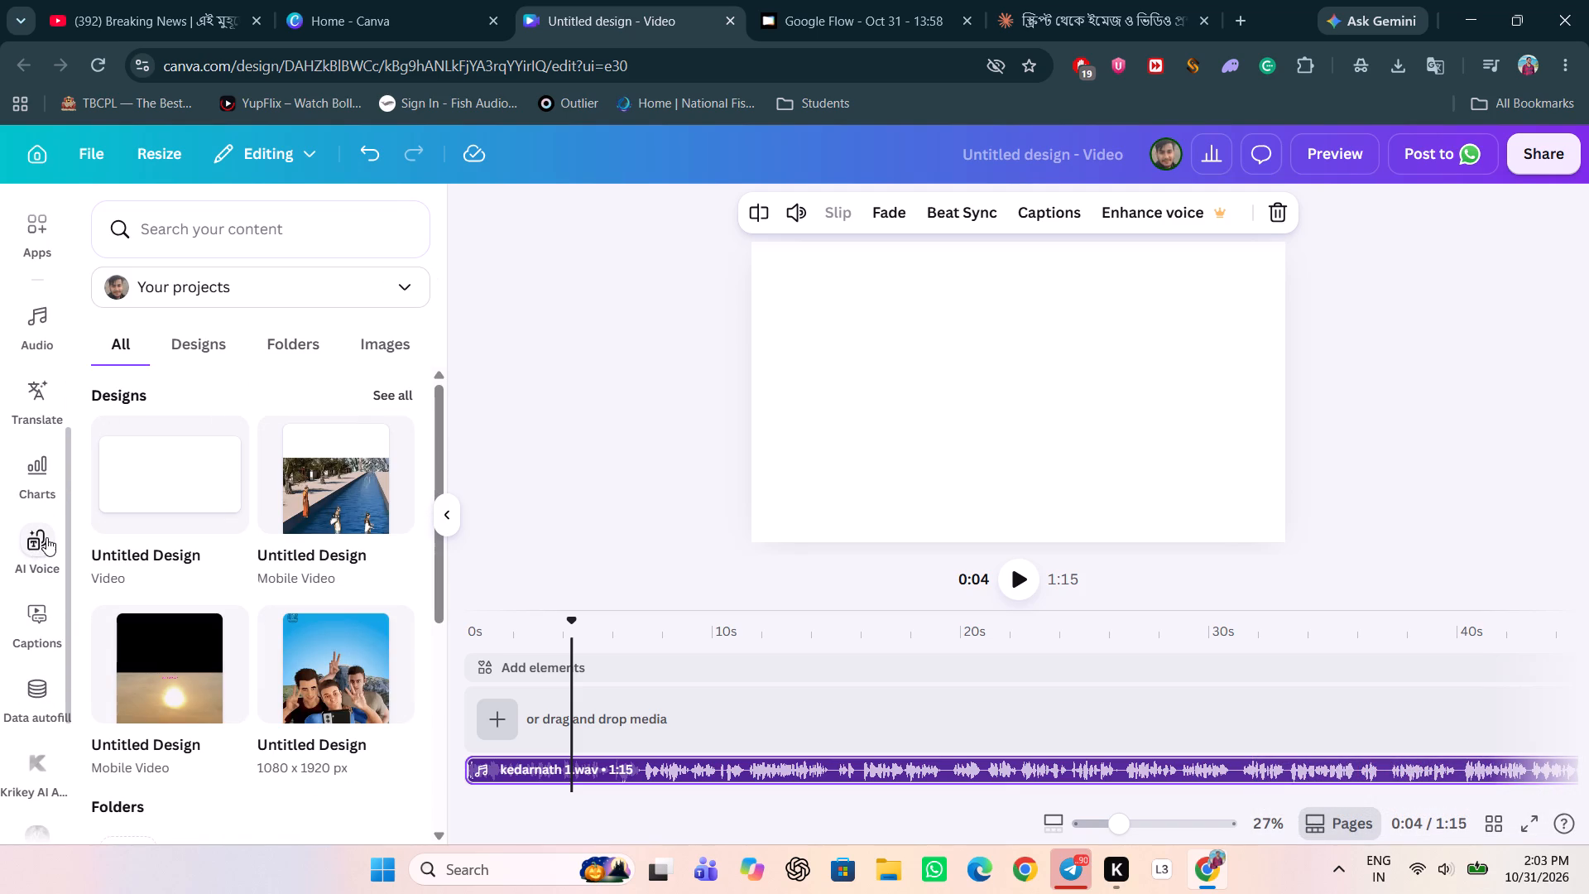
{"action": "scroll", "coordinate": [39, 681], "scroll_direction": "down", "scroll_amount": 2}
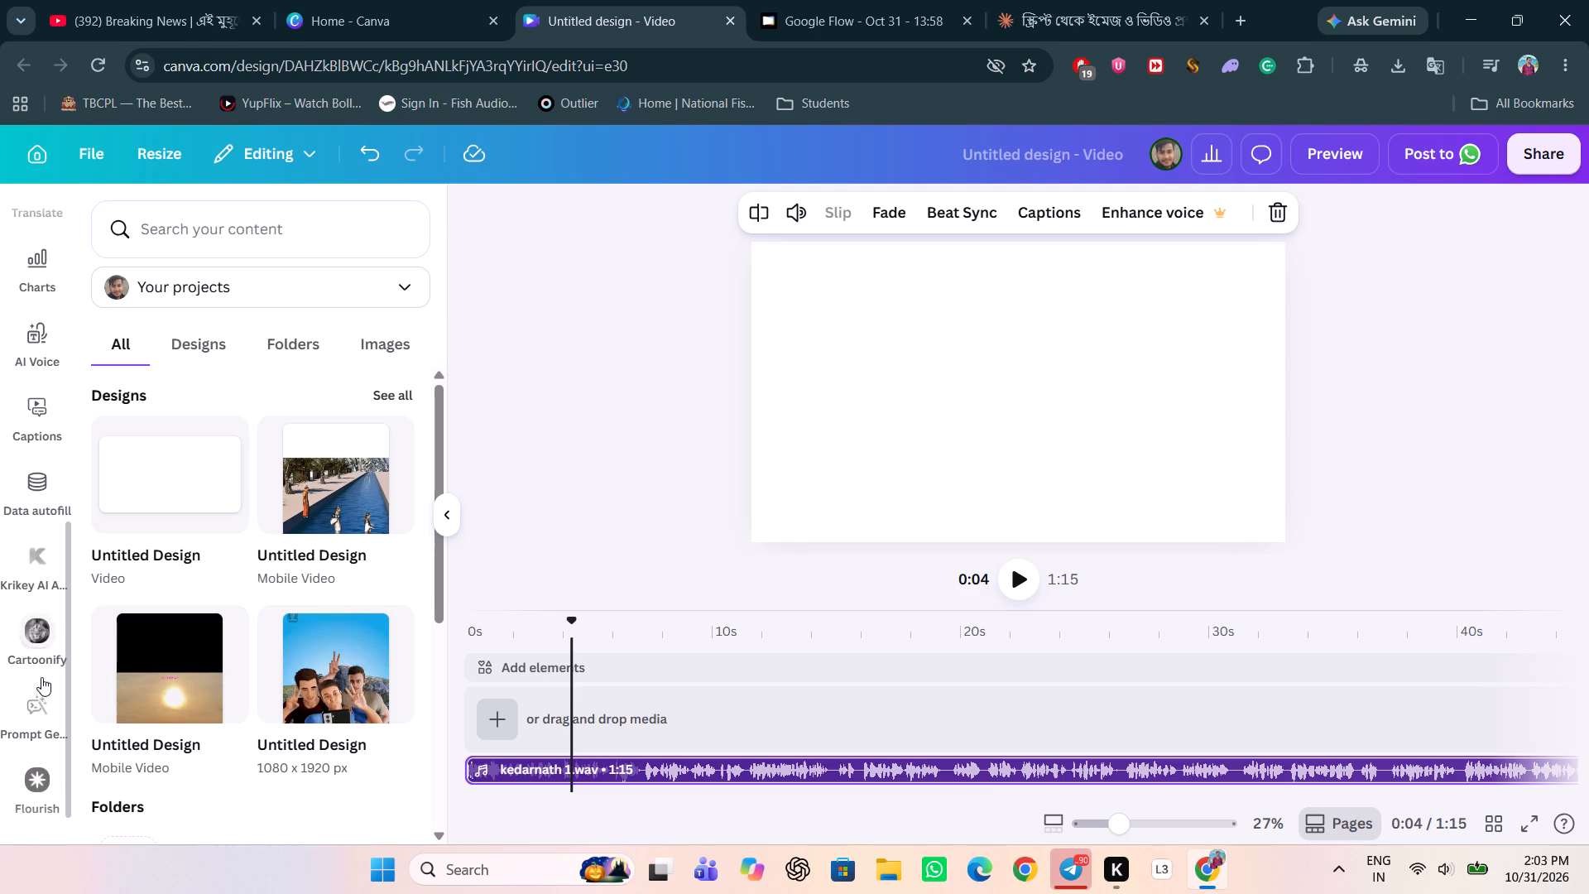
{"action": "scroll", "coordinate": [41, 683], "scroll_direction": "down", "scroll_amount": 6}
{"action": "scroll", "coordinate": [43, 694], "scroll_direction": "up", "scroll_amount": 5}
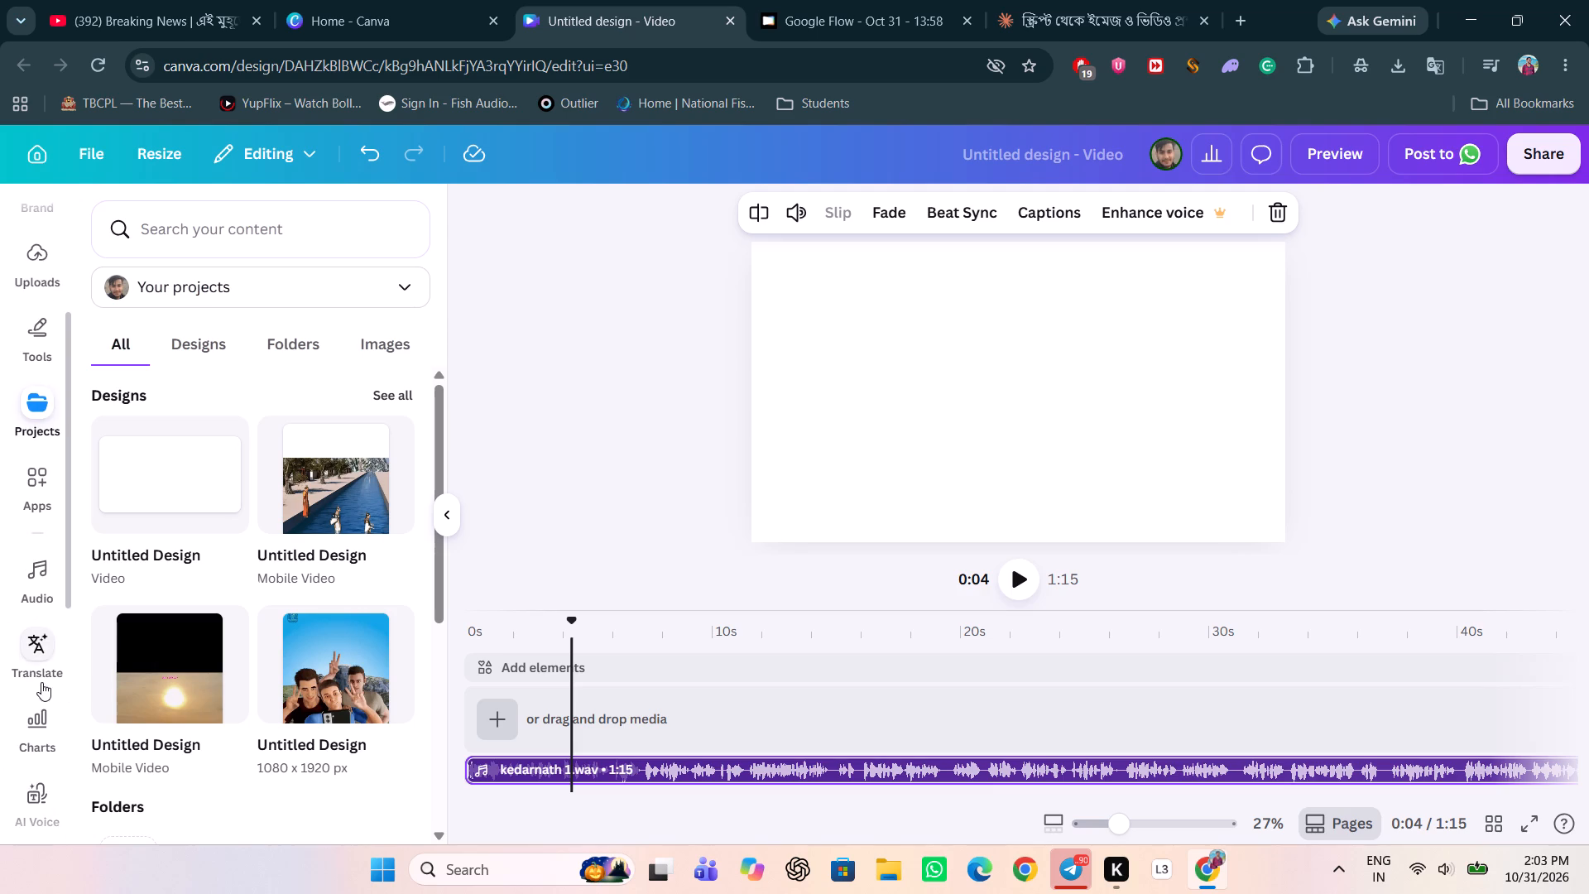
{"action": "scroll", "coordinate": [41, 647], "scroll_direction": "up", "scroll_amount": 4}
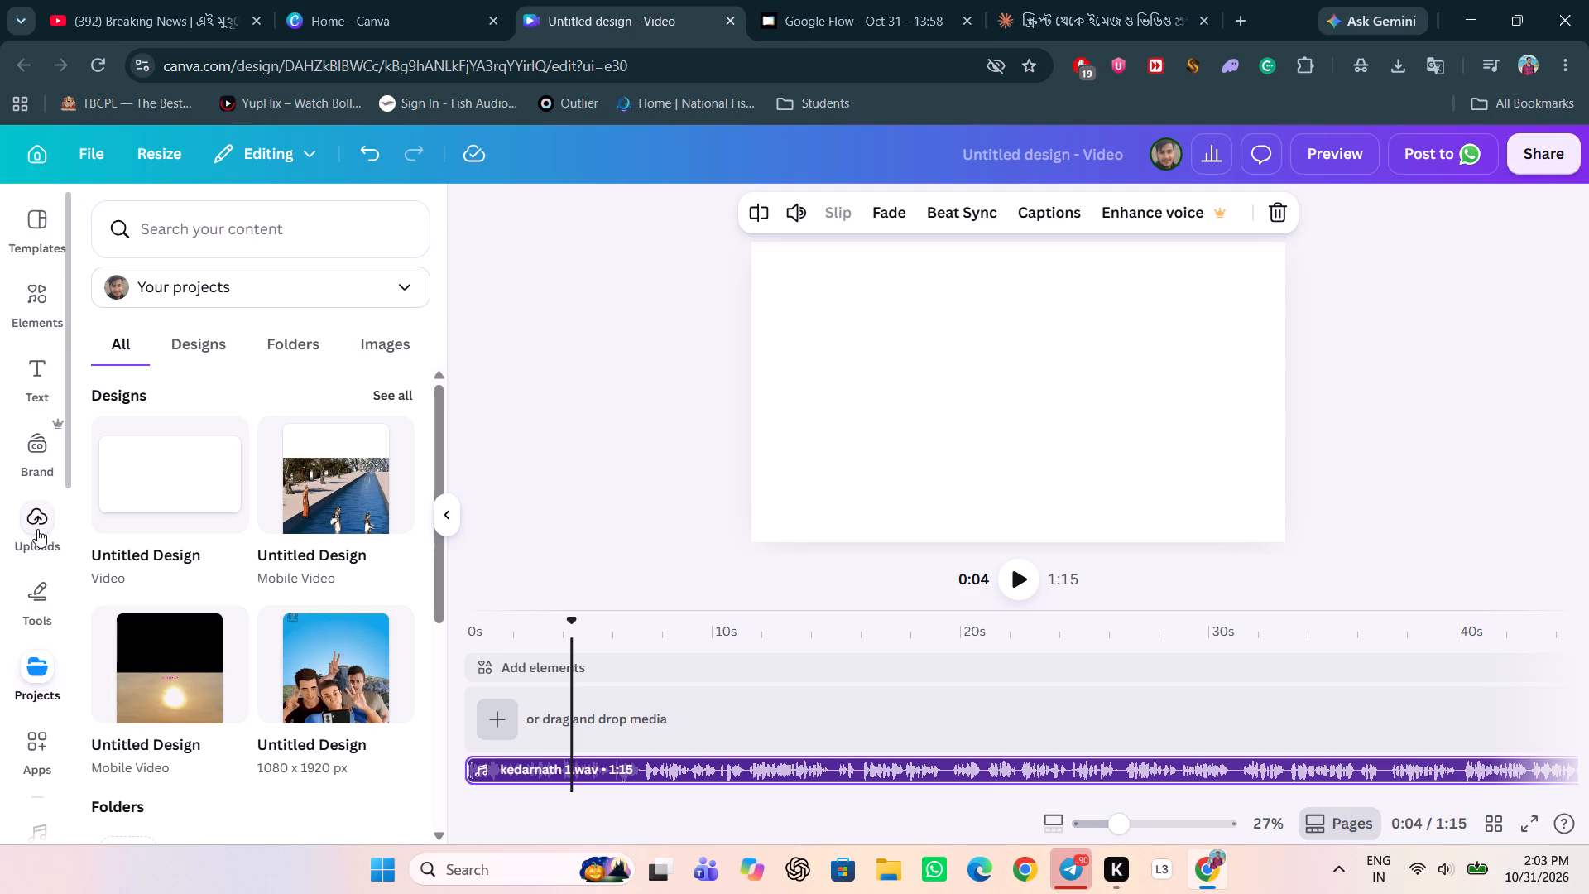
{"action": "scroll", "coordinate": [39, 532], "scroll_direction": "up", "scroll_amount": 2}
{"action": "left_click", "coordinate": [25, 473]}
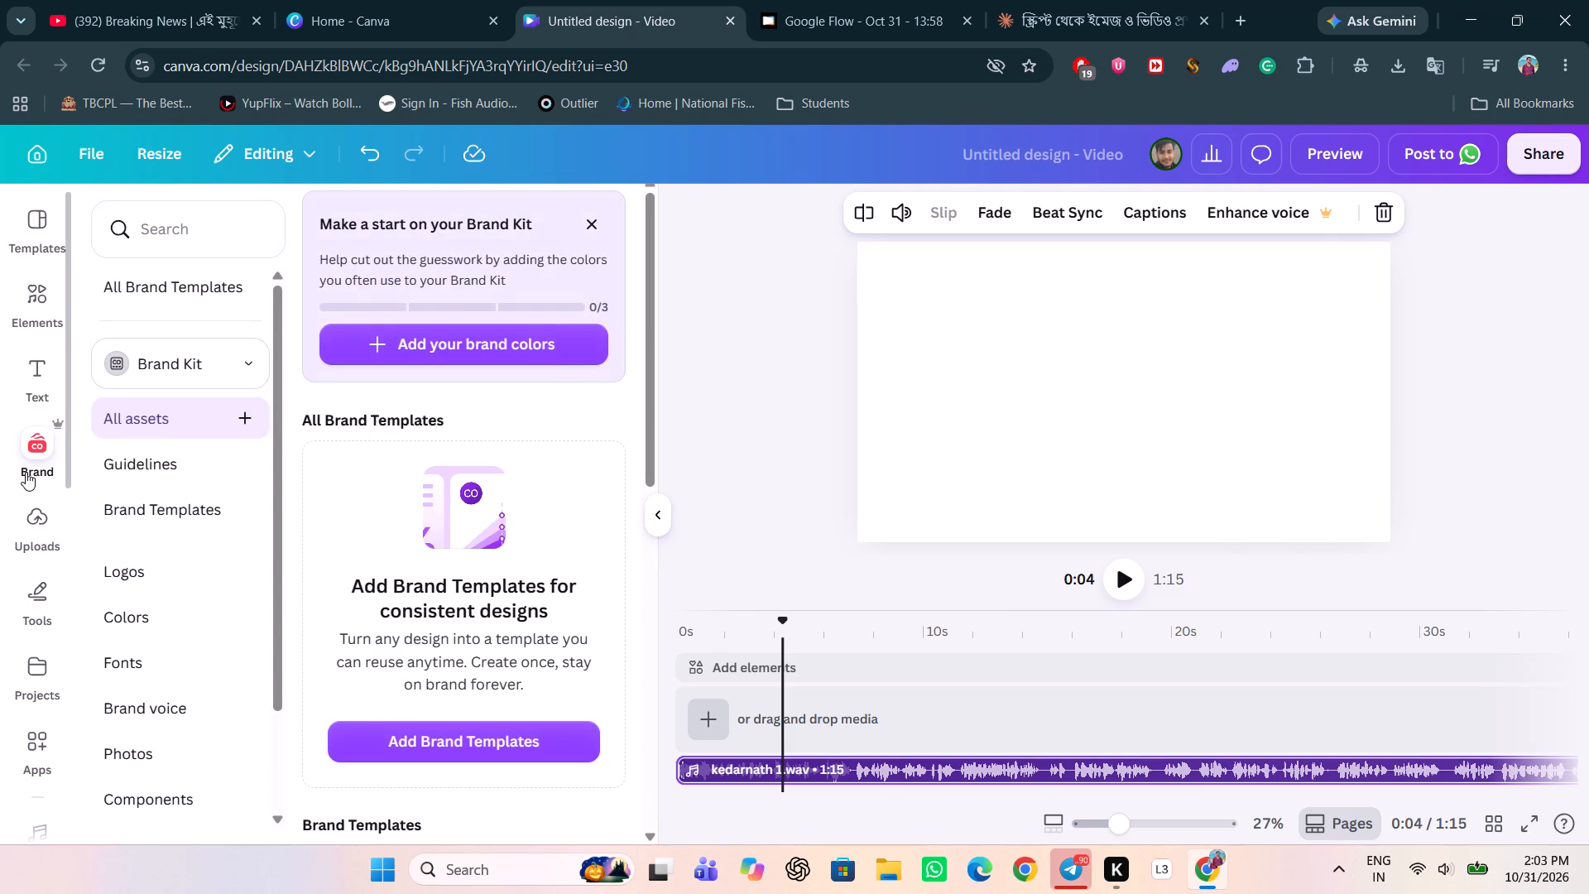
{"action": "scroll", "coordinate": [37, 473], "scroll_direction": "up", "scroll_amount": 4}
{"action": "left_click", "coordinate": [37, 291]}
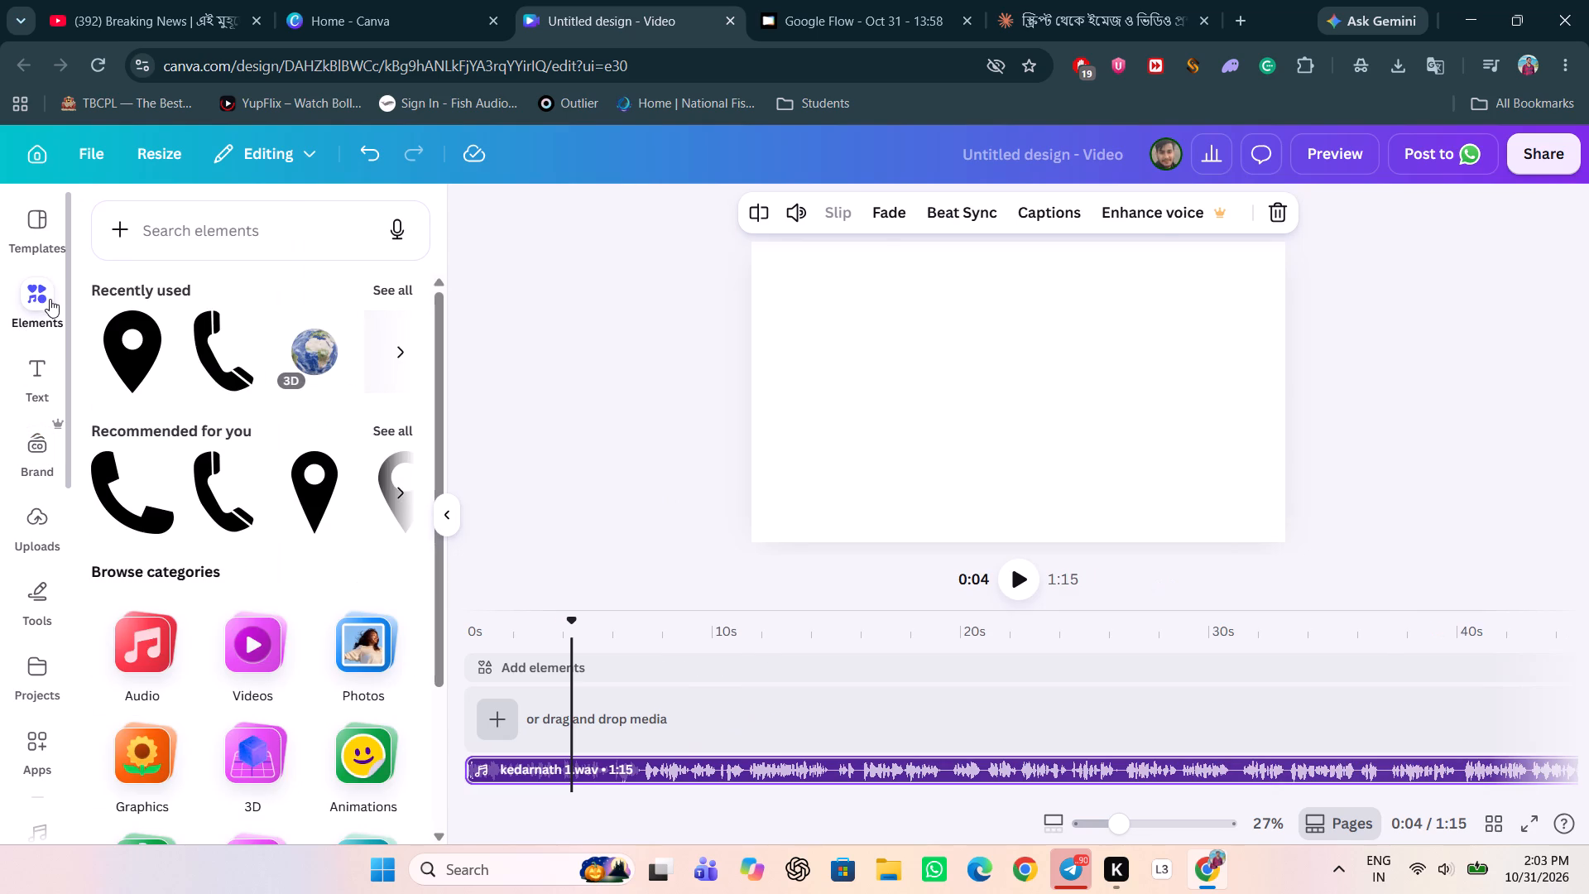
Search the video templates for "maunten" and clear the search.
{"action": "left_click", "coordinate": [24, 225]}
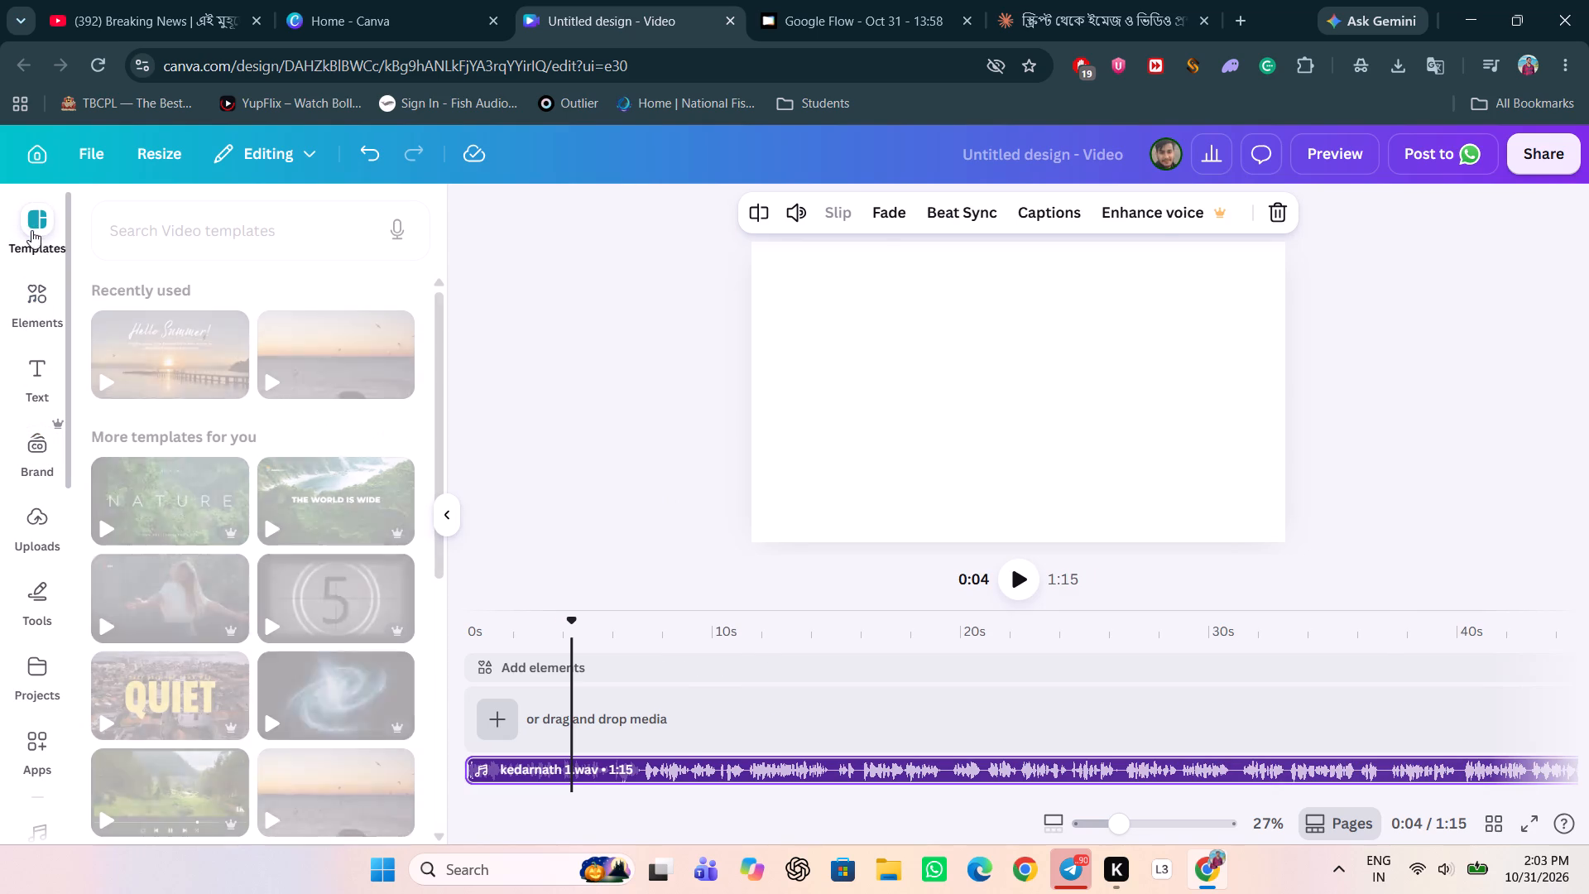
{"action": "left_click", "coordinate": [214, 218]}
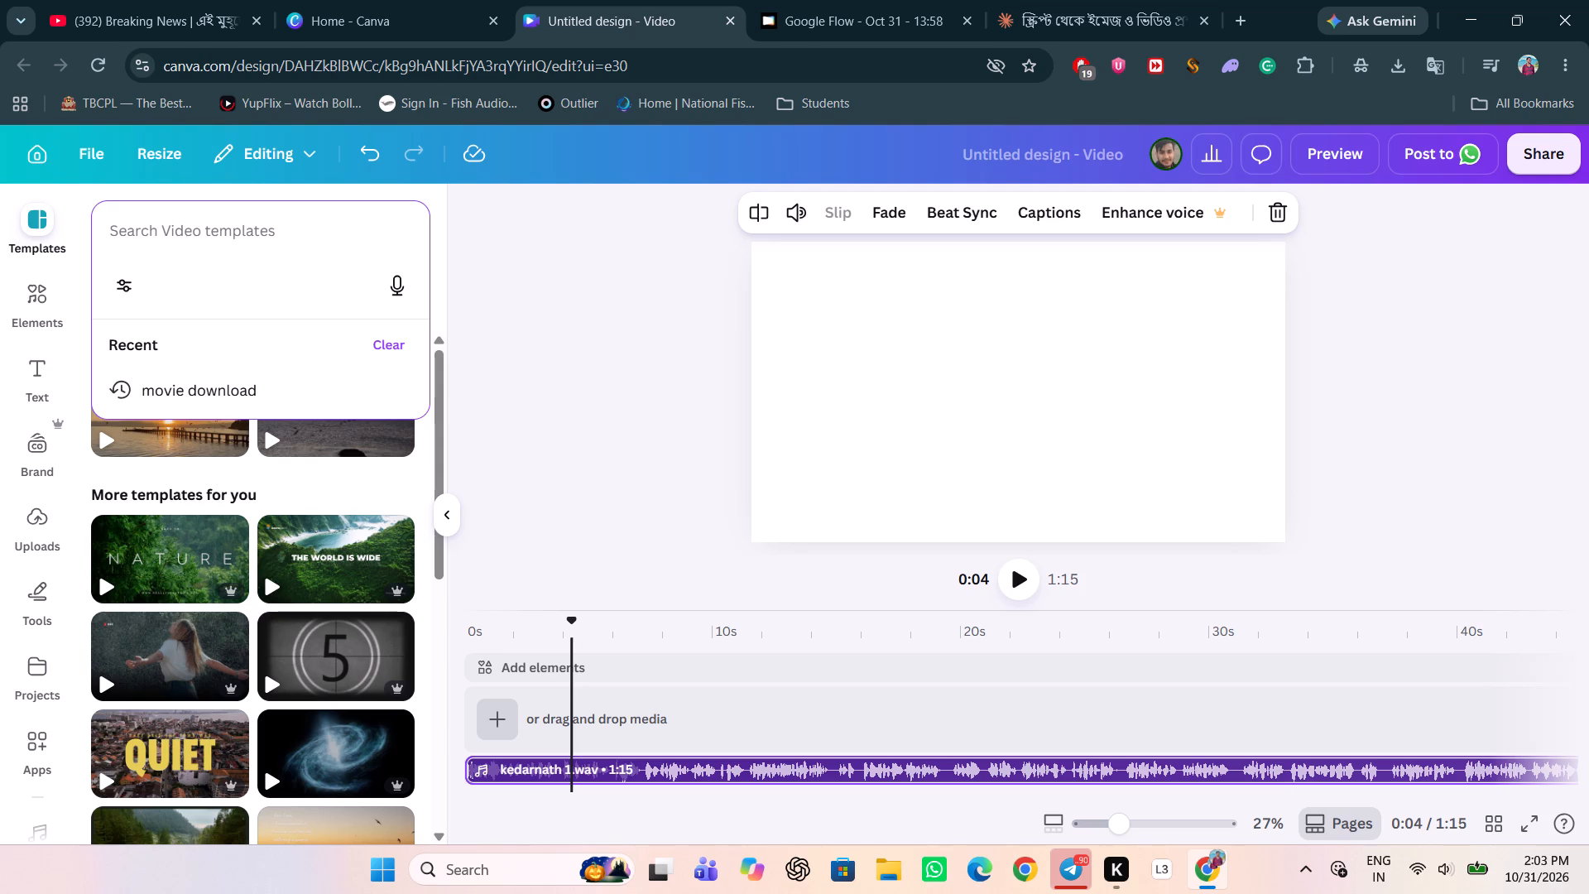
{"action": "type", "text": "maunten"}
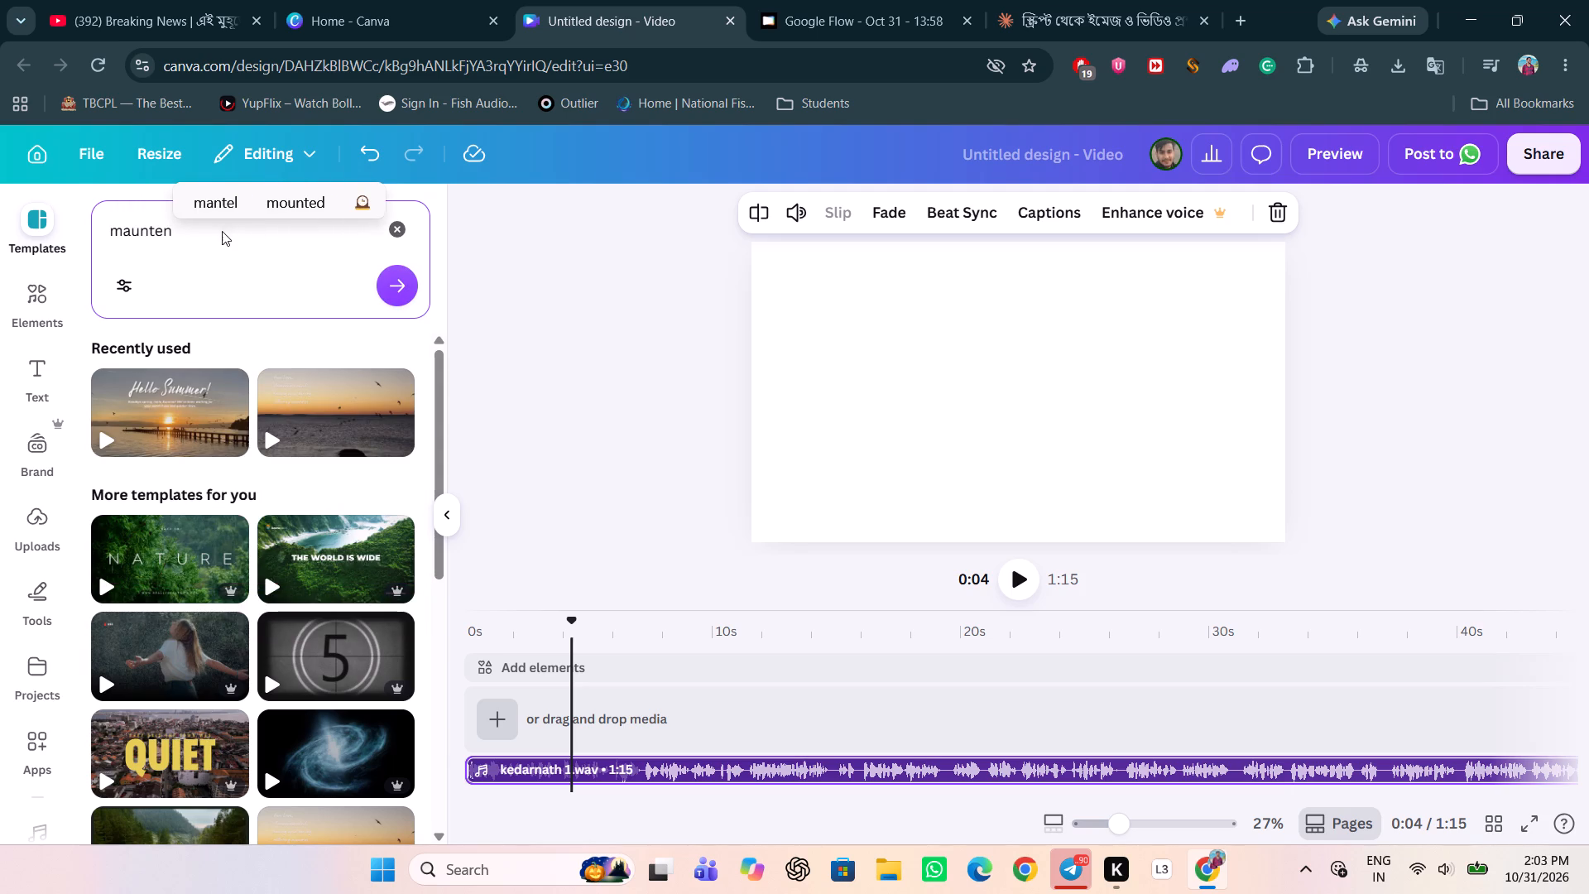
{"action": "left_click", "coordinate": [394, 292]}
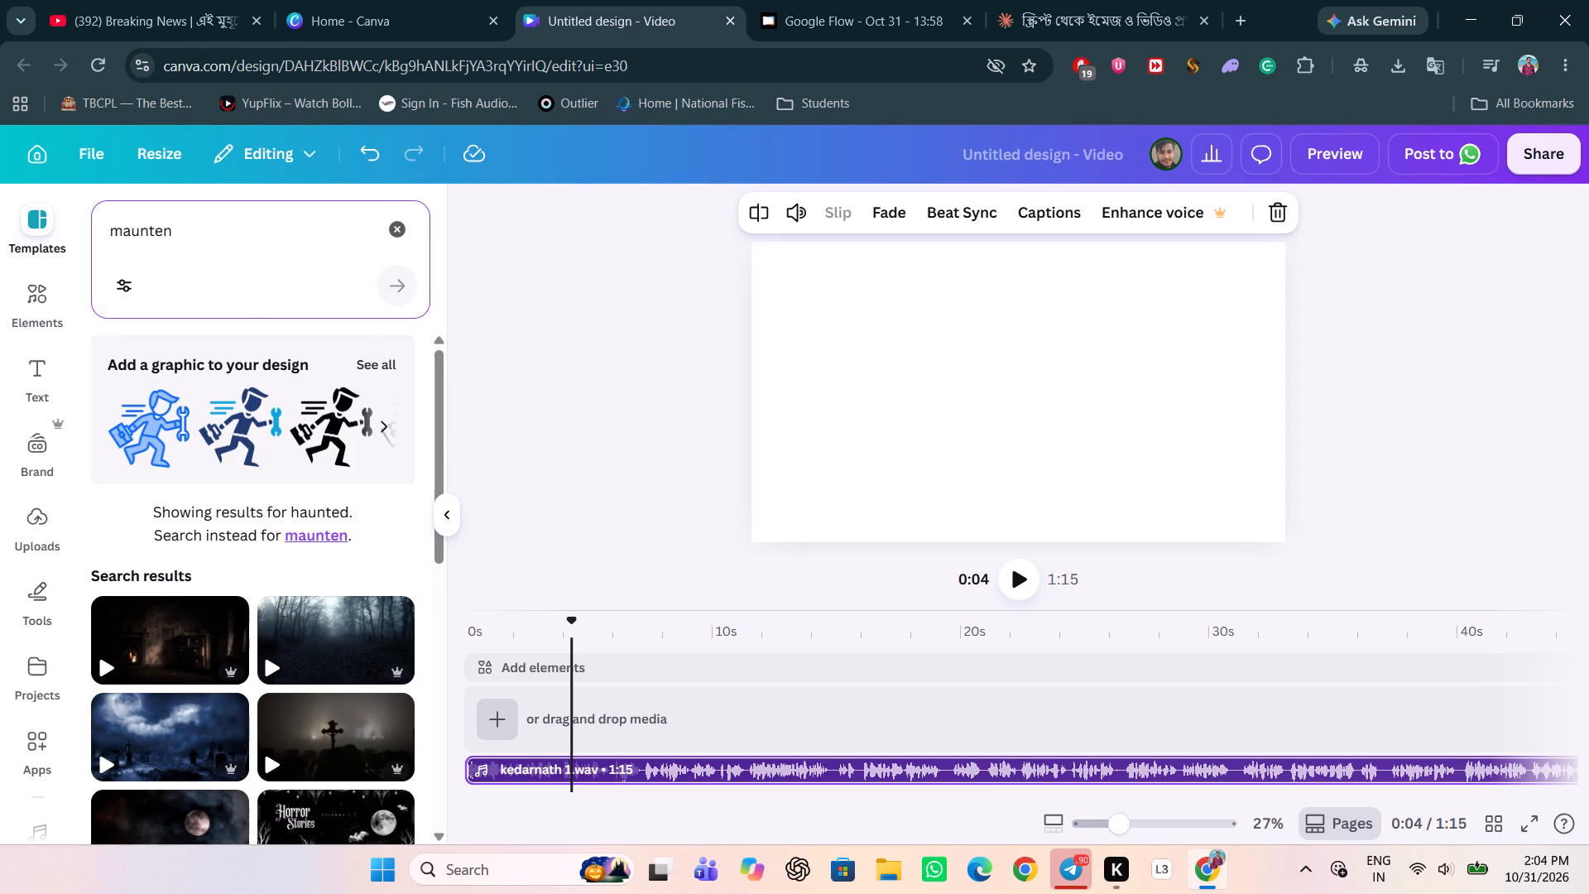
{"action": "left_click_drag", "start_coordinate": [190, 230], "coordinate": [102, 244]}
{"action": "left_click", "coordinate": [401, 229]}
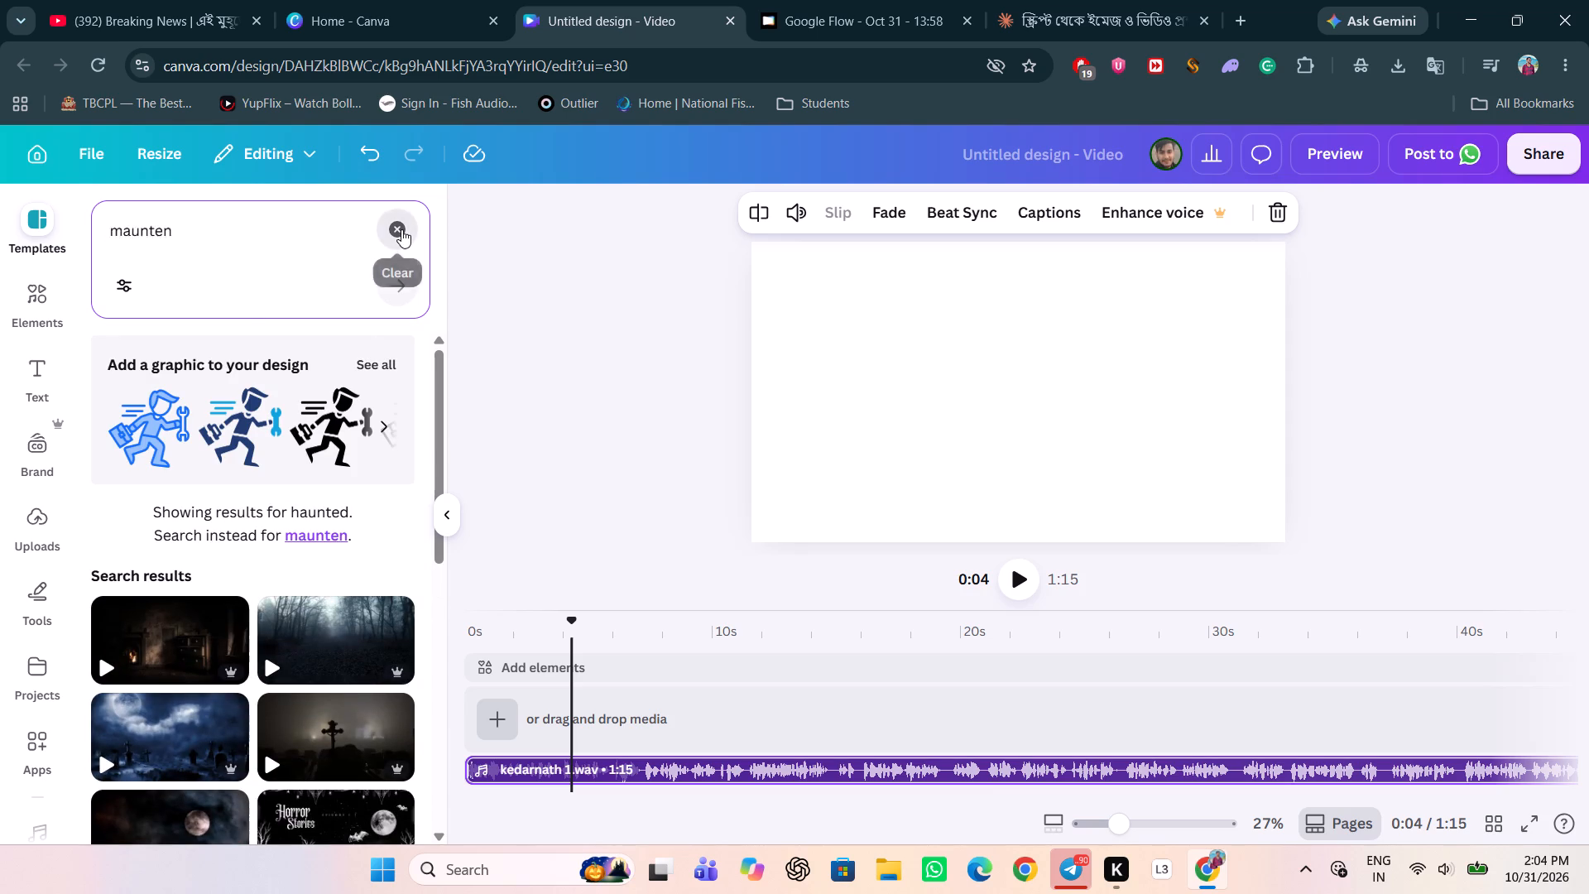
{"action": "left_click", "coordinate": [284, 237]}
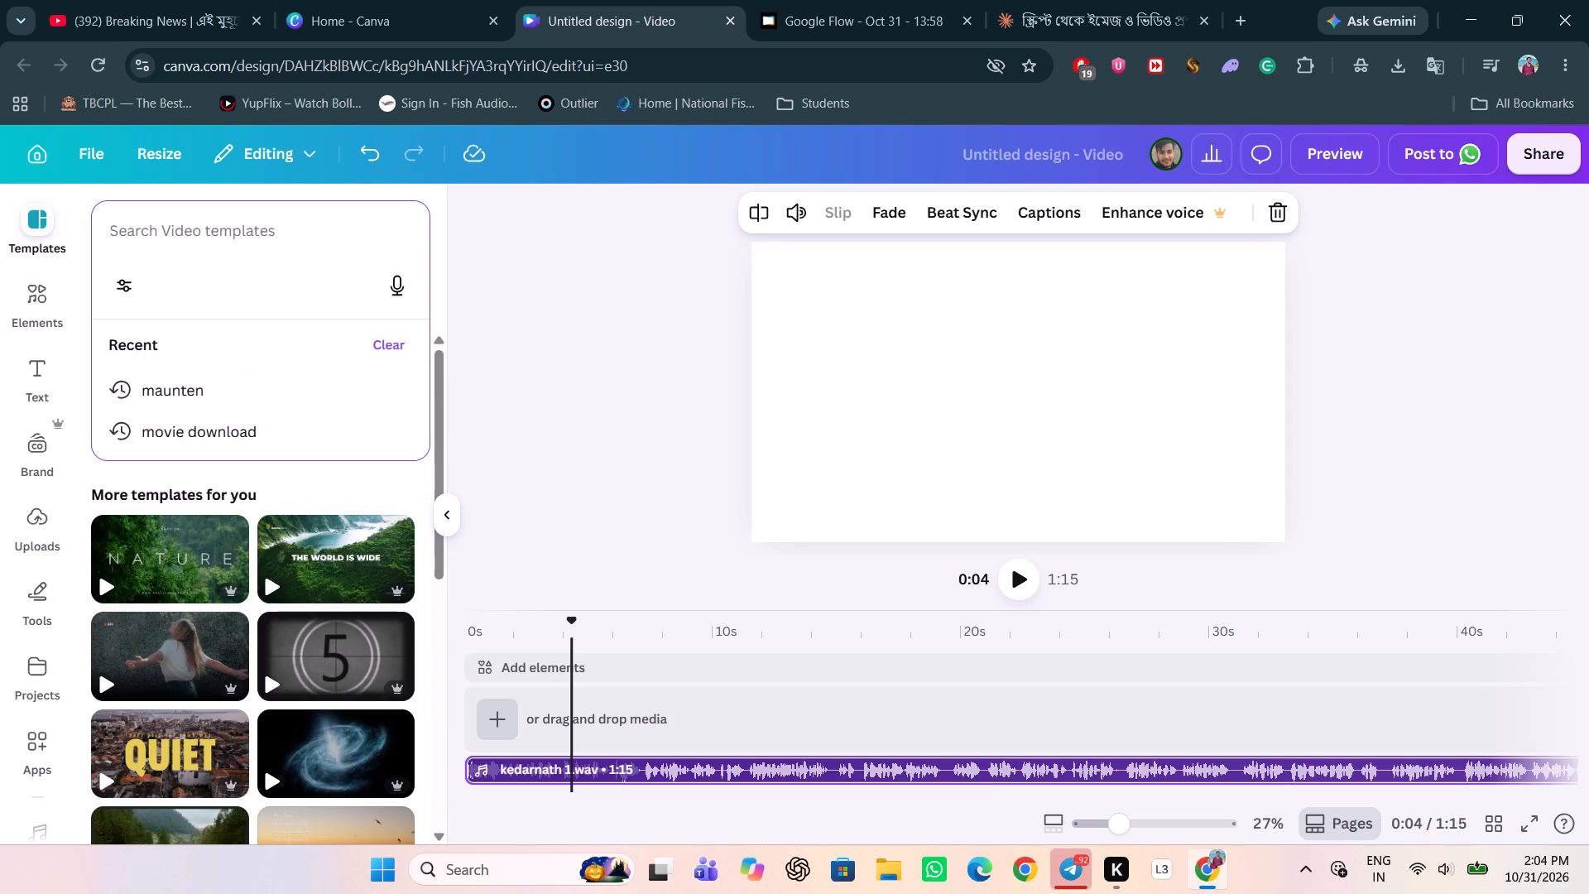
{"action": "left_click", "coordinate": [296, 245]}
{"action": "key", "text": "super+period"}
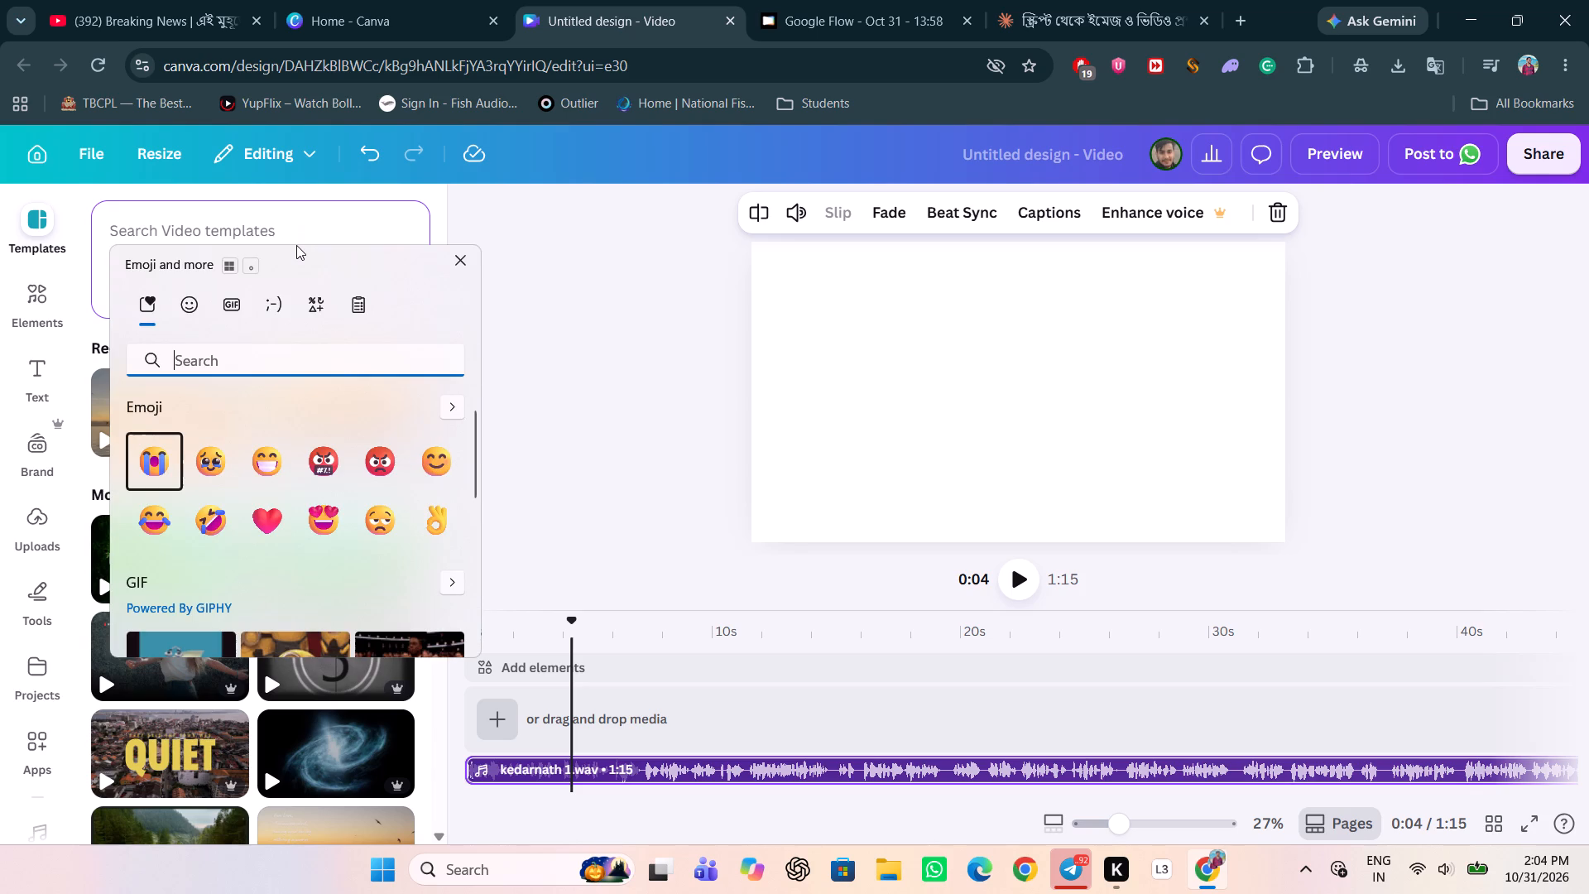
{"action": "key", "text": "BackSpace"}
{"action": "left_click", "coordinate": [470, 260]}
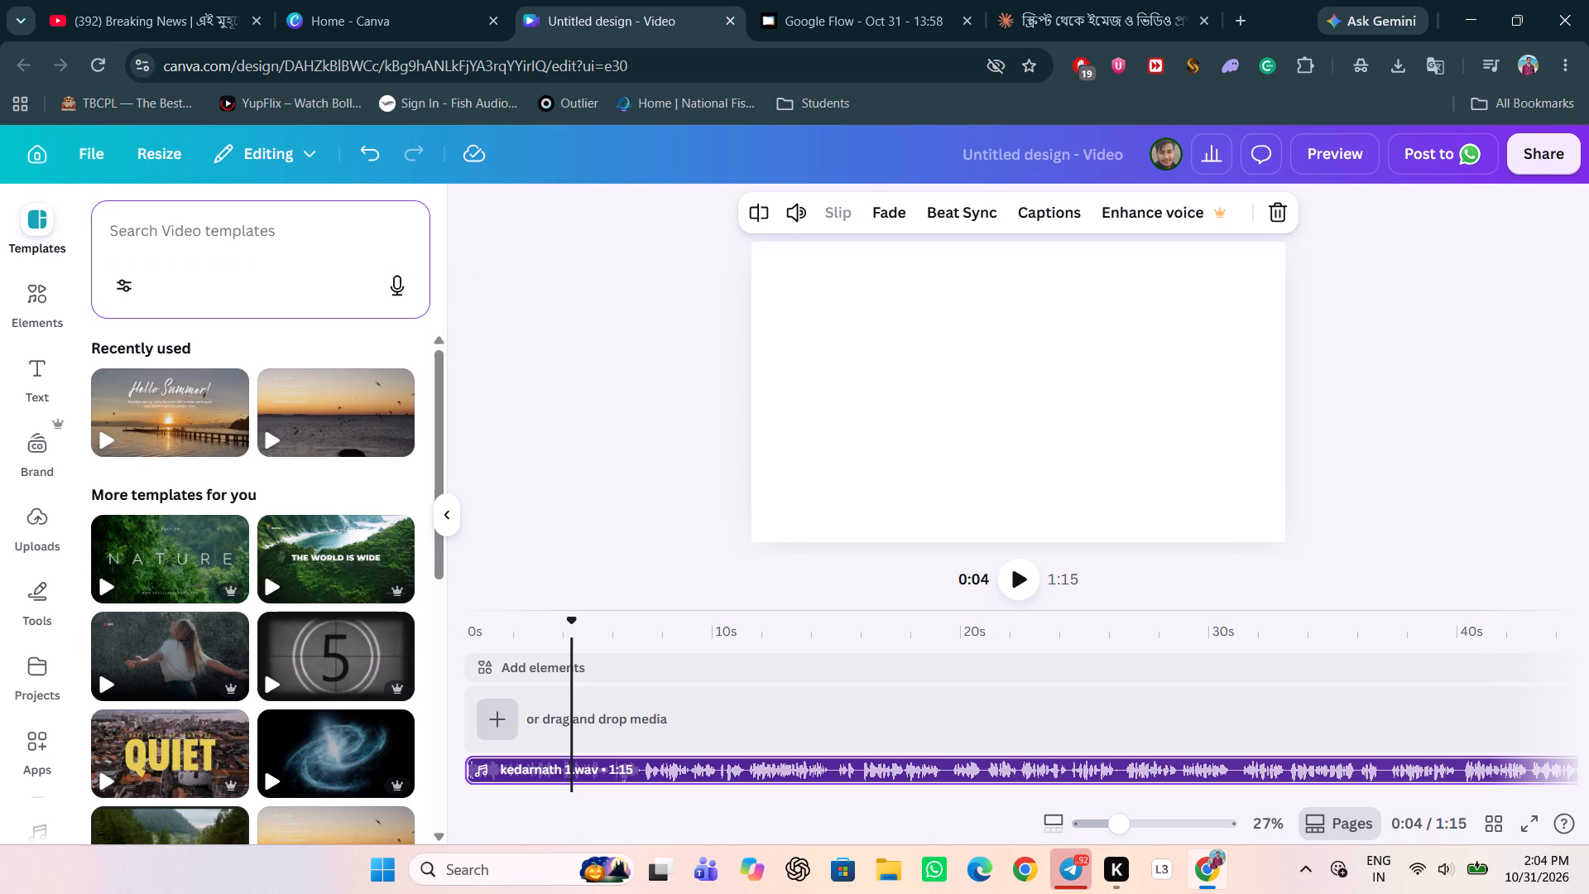
Search the video templates for "Ice Mountain." by voice and look through the results for snowy mountain footage.
{"action": "left_click", "coordinate": [232, 261]}
{"action": "left_click", "coordinate": [400, 282]}
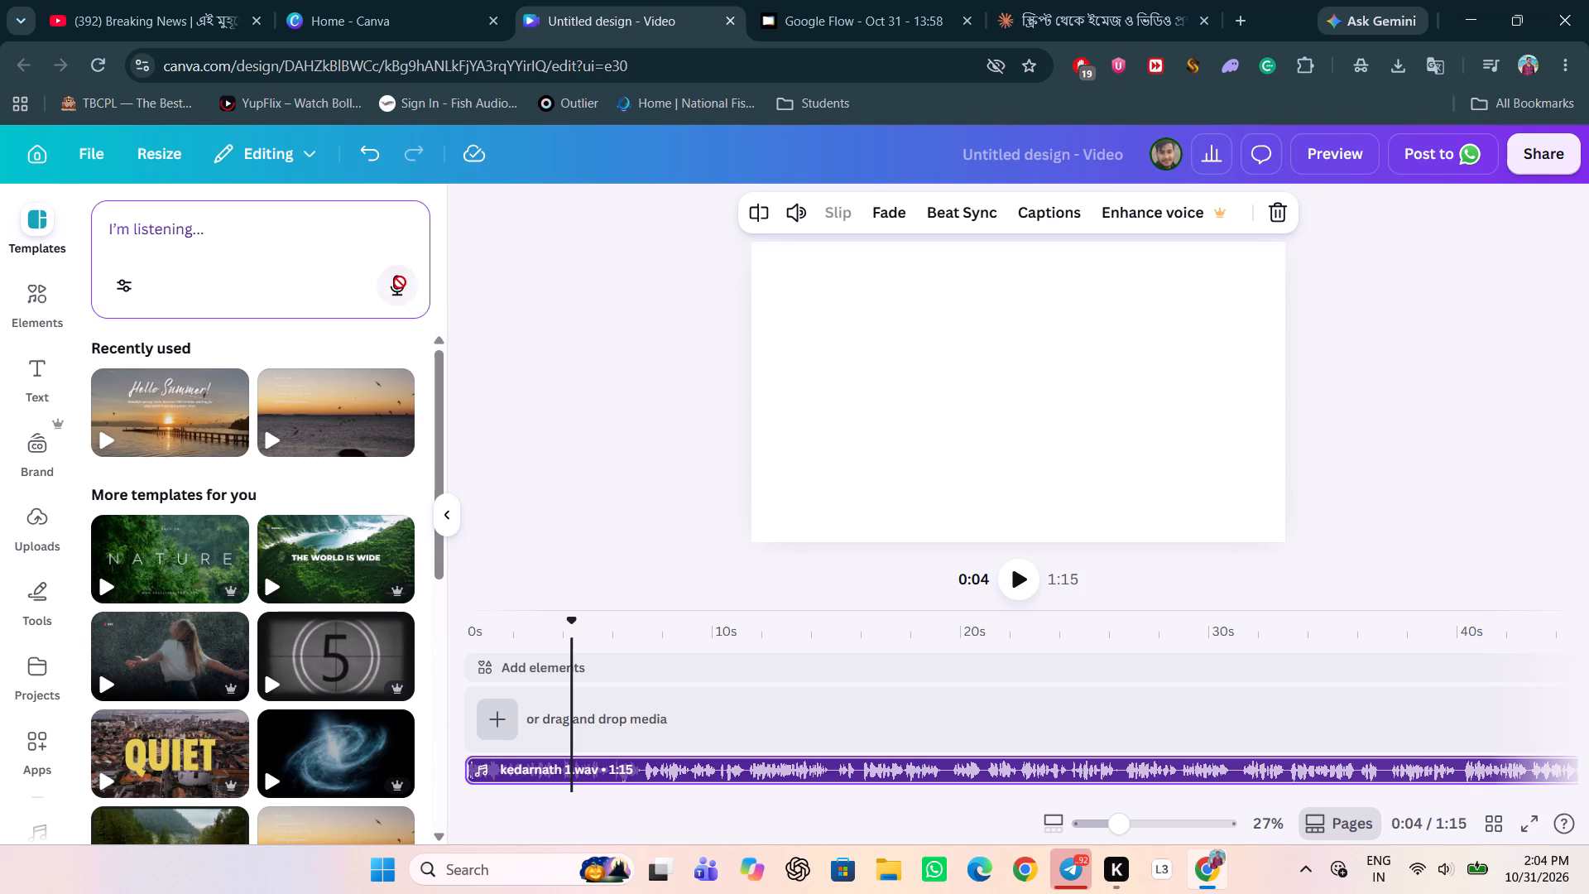
{"action": "left_click", "coordinate": [326, 385]}
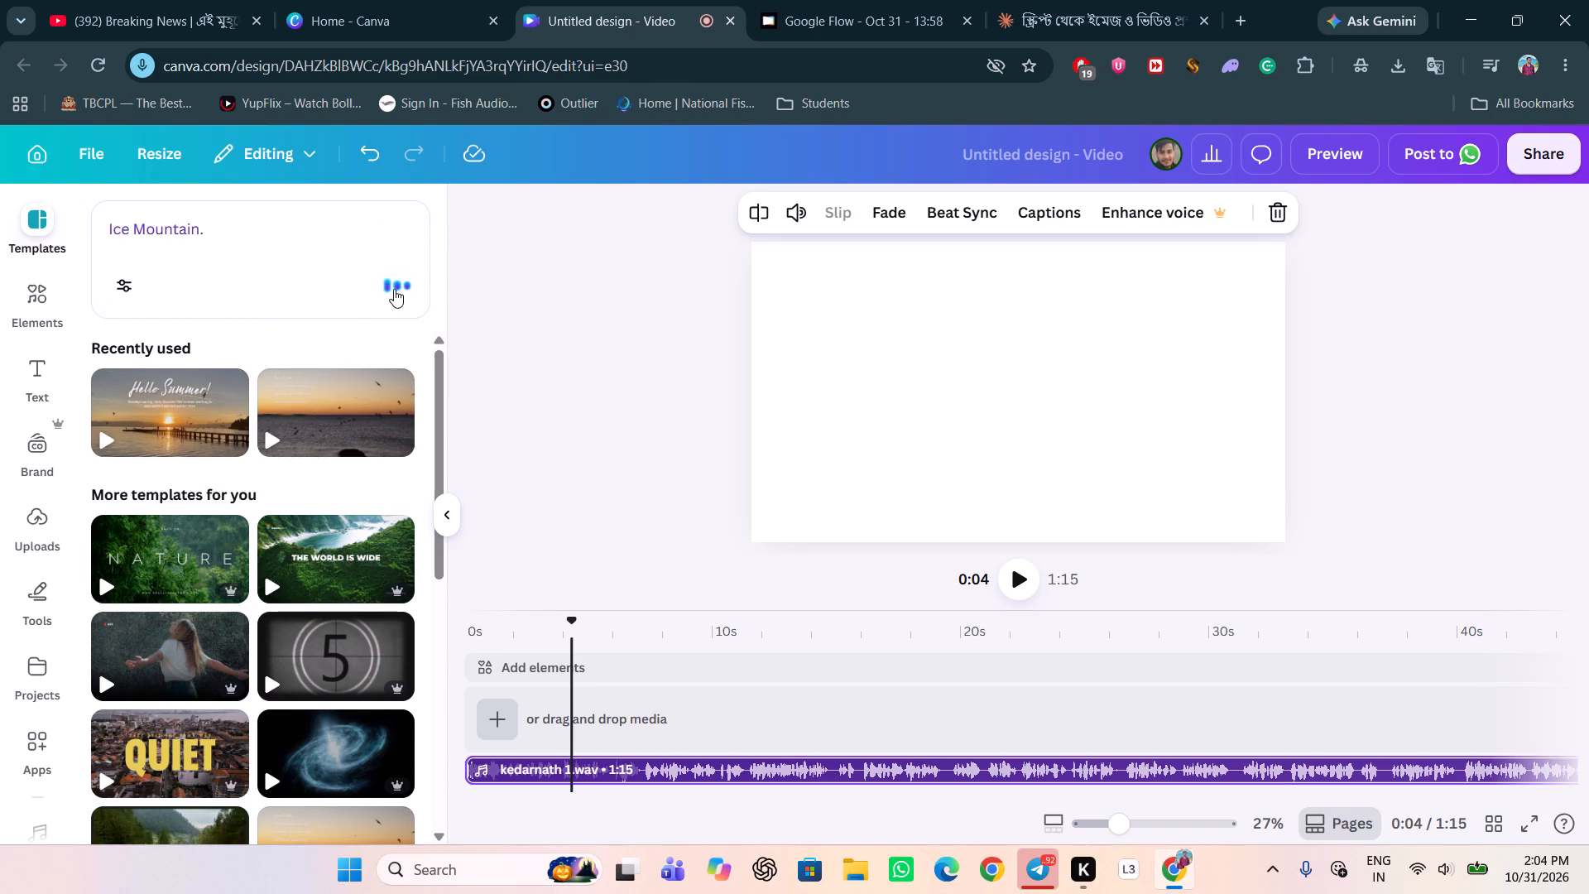
{"action": "left_click", "coordinate": [401, 287]}
{"action": "left_click", "coordinate": [401, 287]}
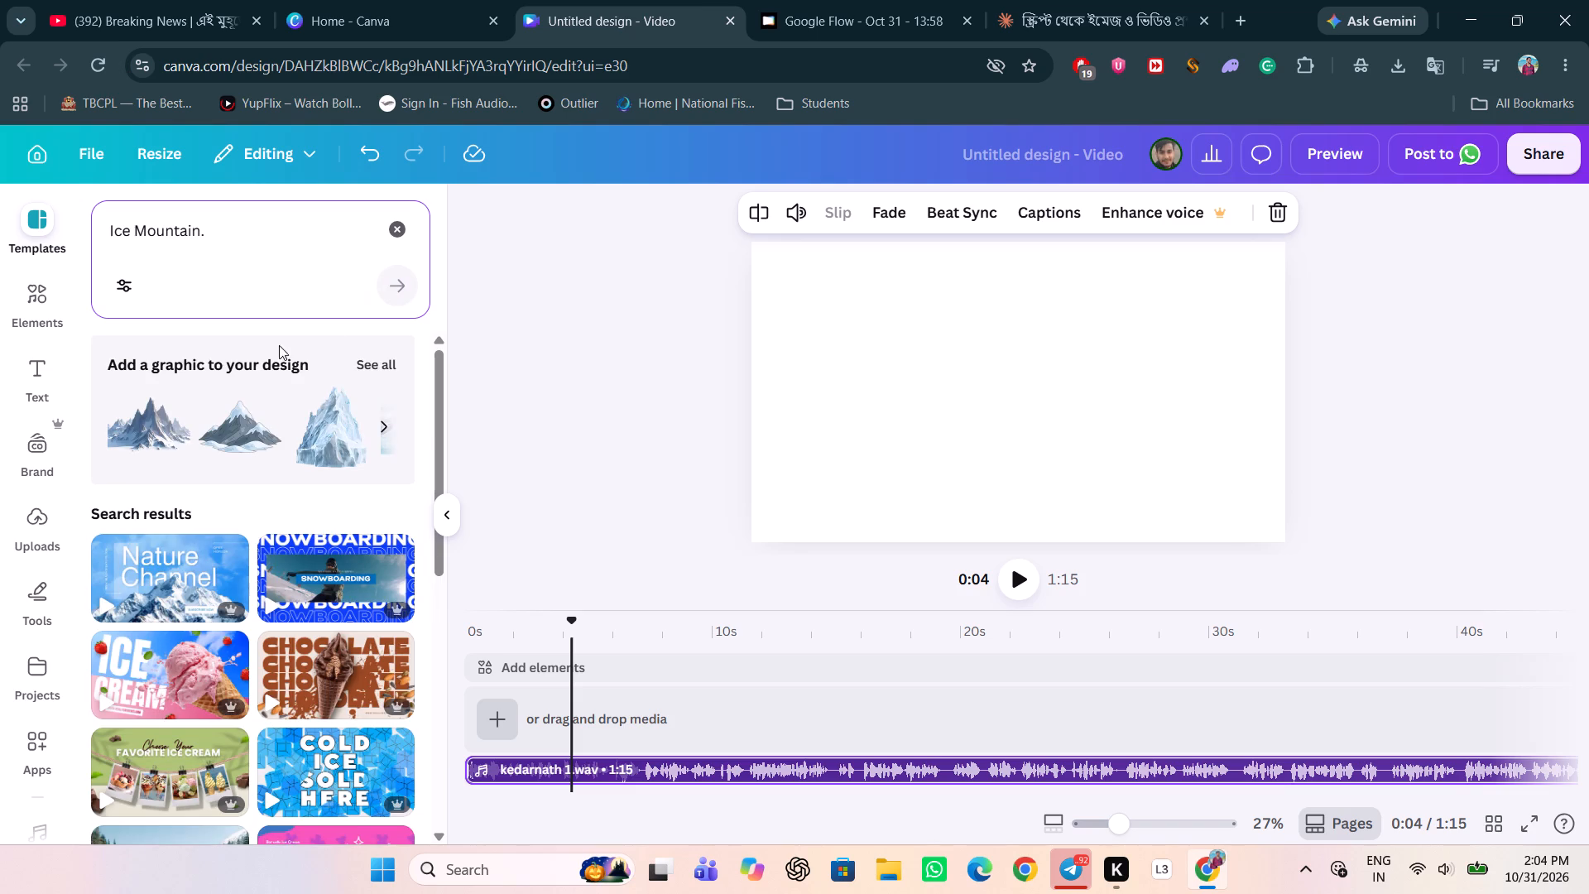
{"action": "scroll", "coordinate": [229, 534], "scroll_direction": "down", "scroll_amount": 5}
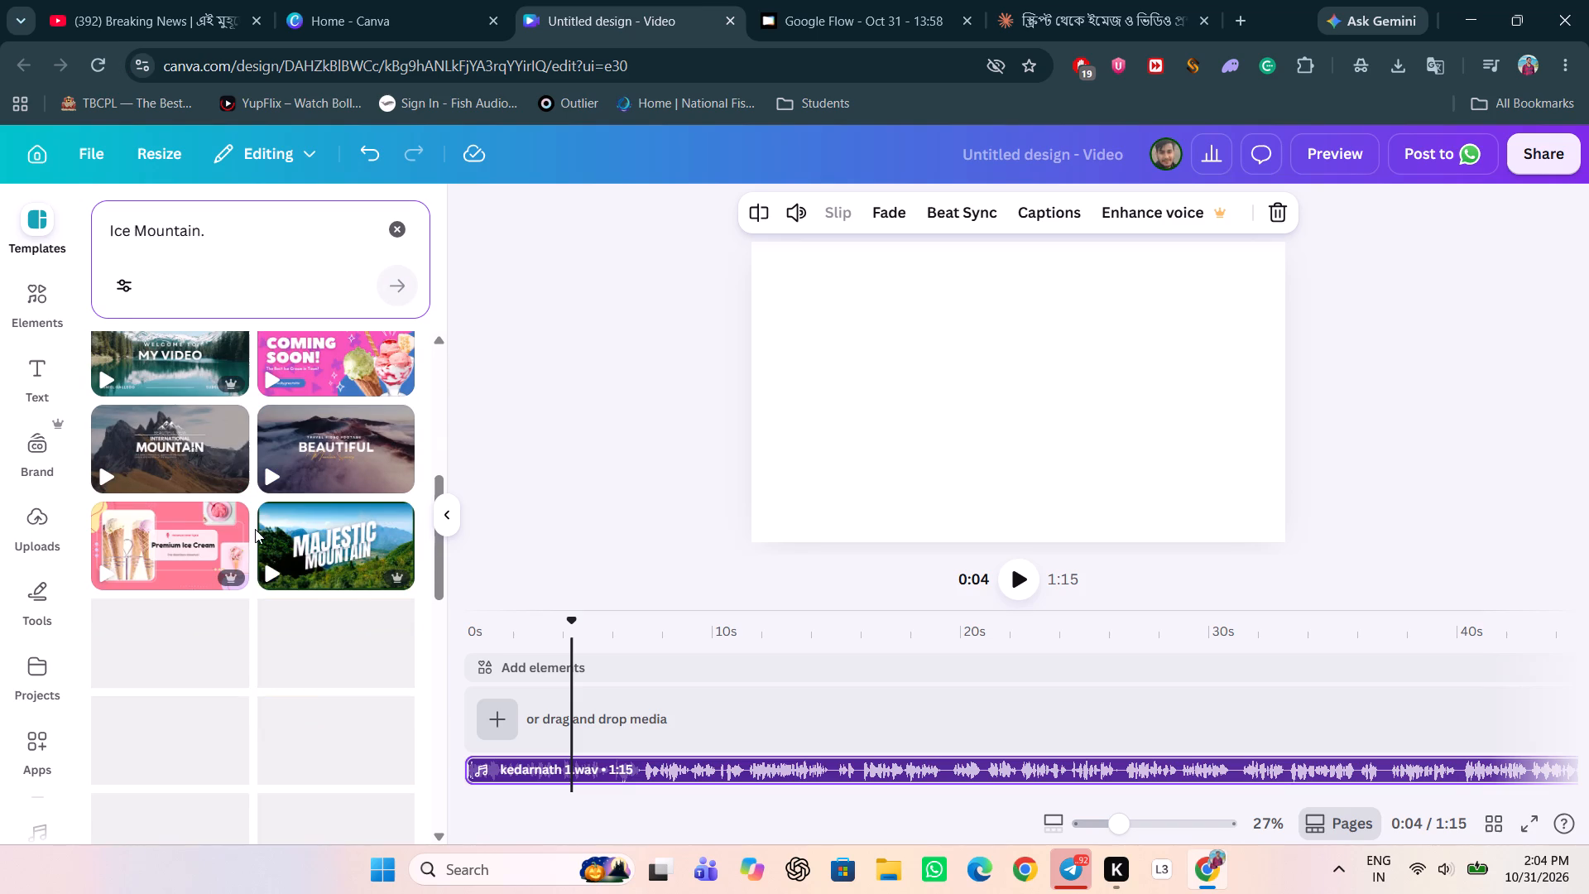
{"action": "scroll", "coordinate": [346, 549], "scroll_direction": "down", "scroll_amount": 2}
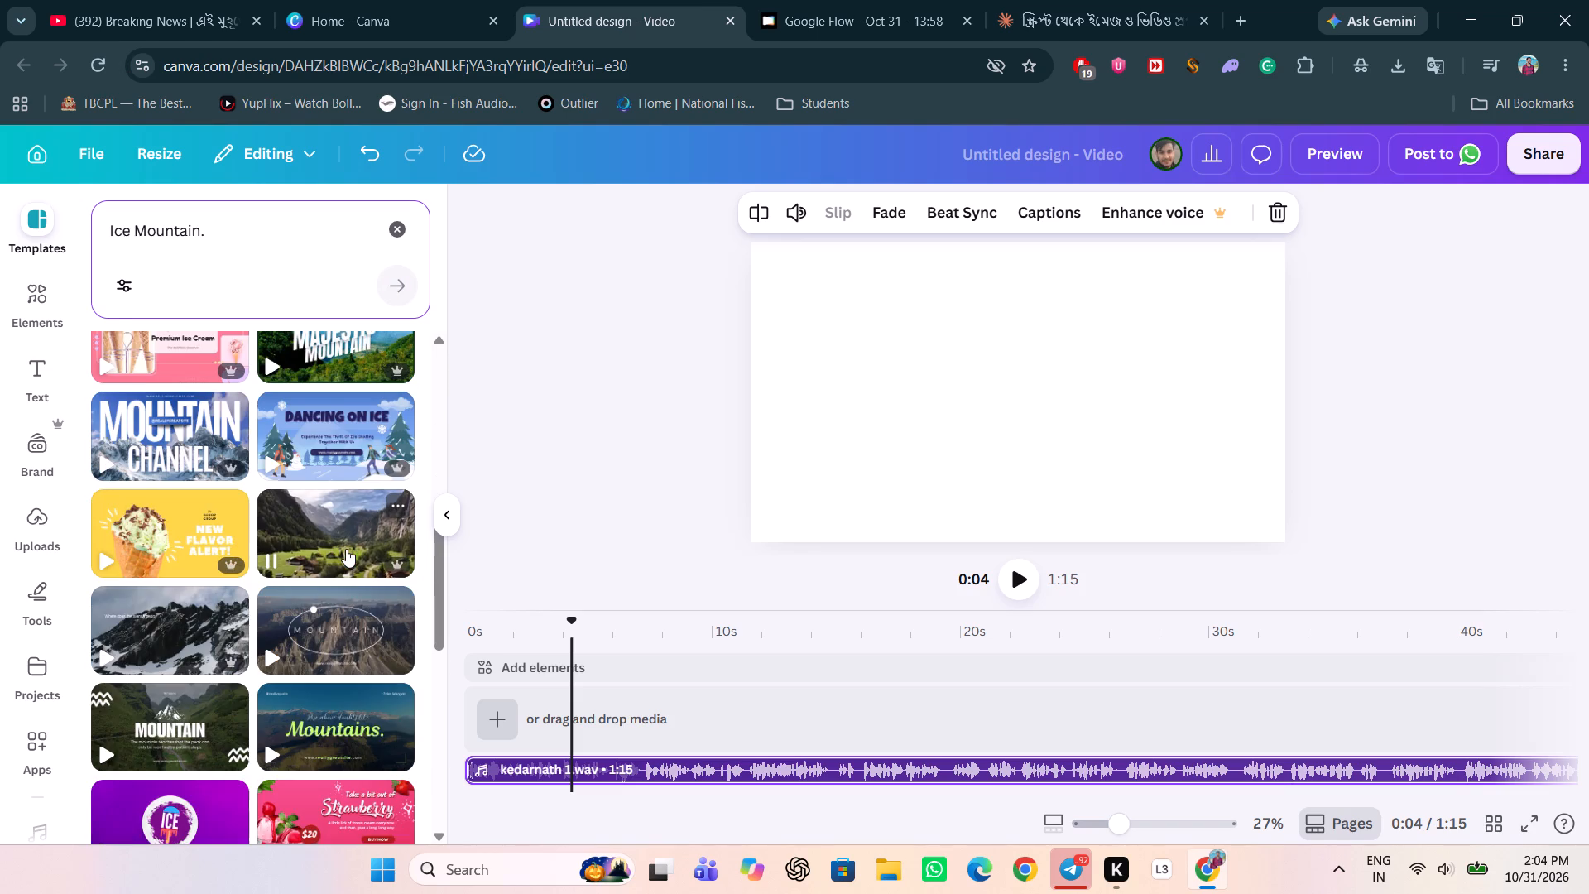
{"action": "left_click_drag", "start_coordinate": [190, 626], "coordinate": [204, 620]}
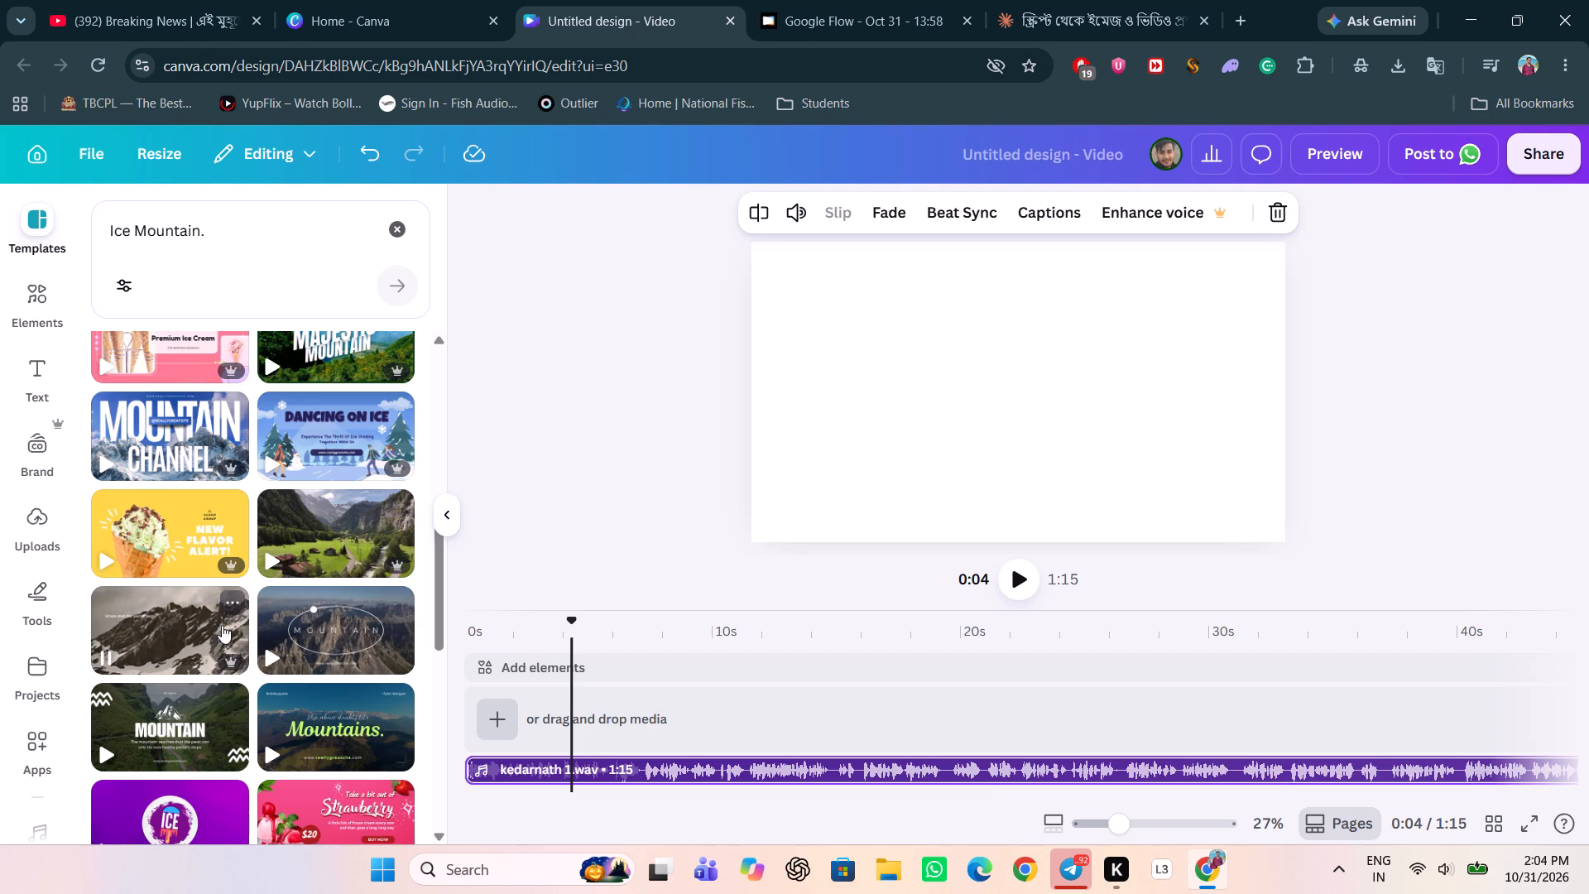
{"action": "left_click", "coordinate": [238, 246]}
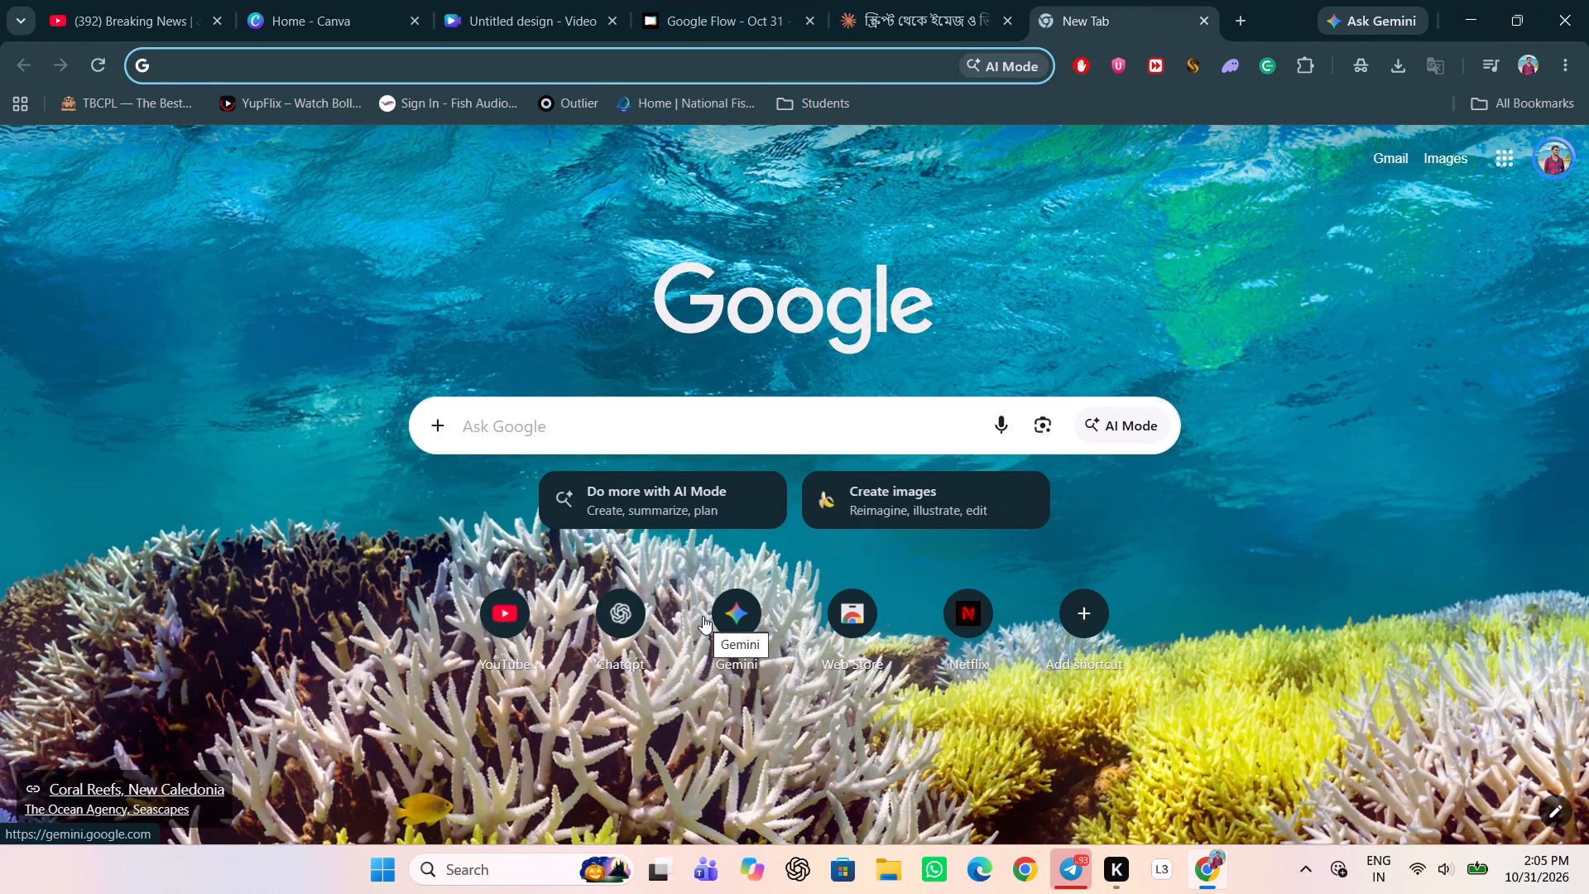
{"action": "left_click", "coordinate": [696, 433]}
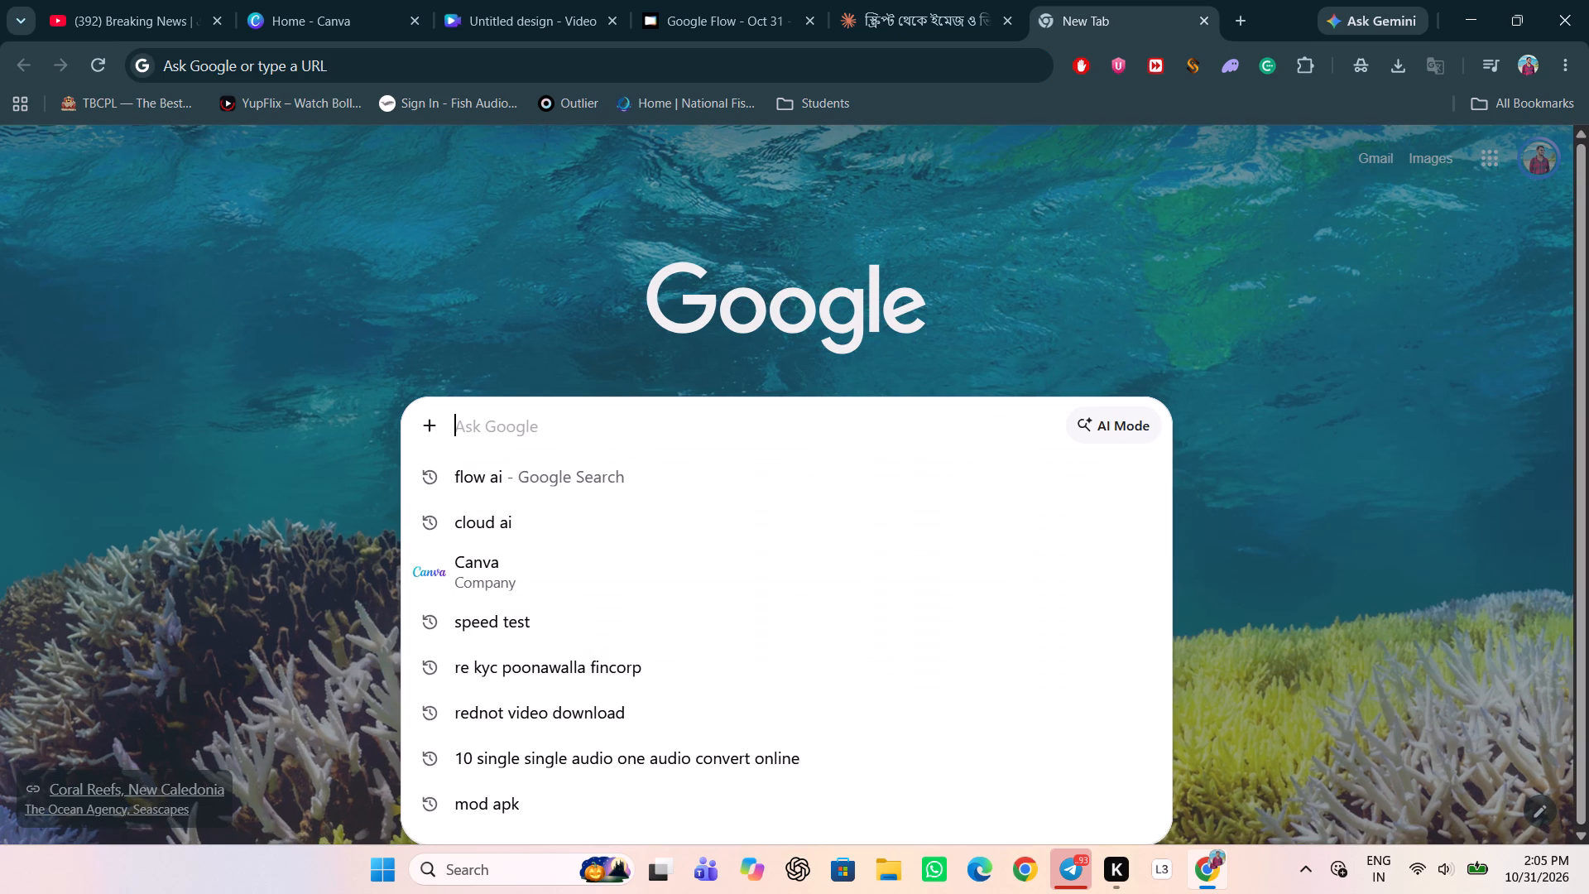
{"action": "key", "text": "s"}
{"action": "key", "text": "t"}
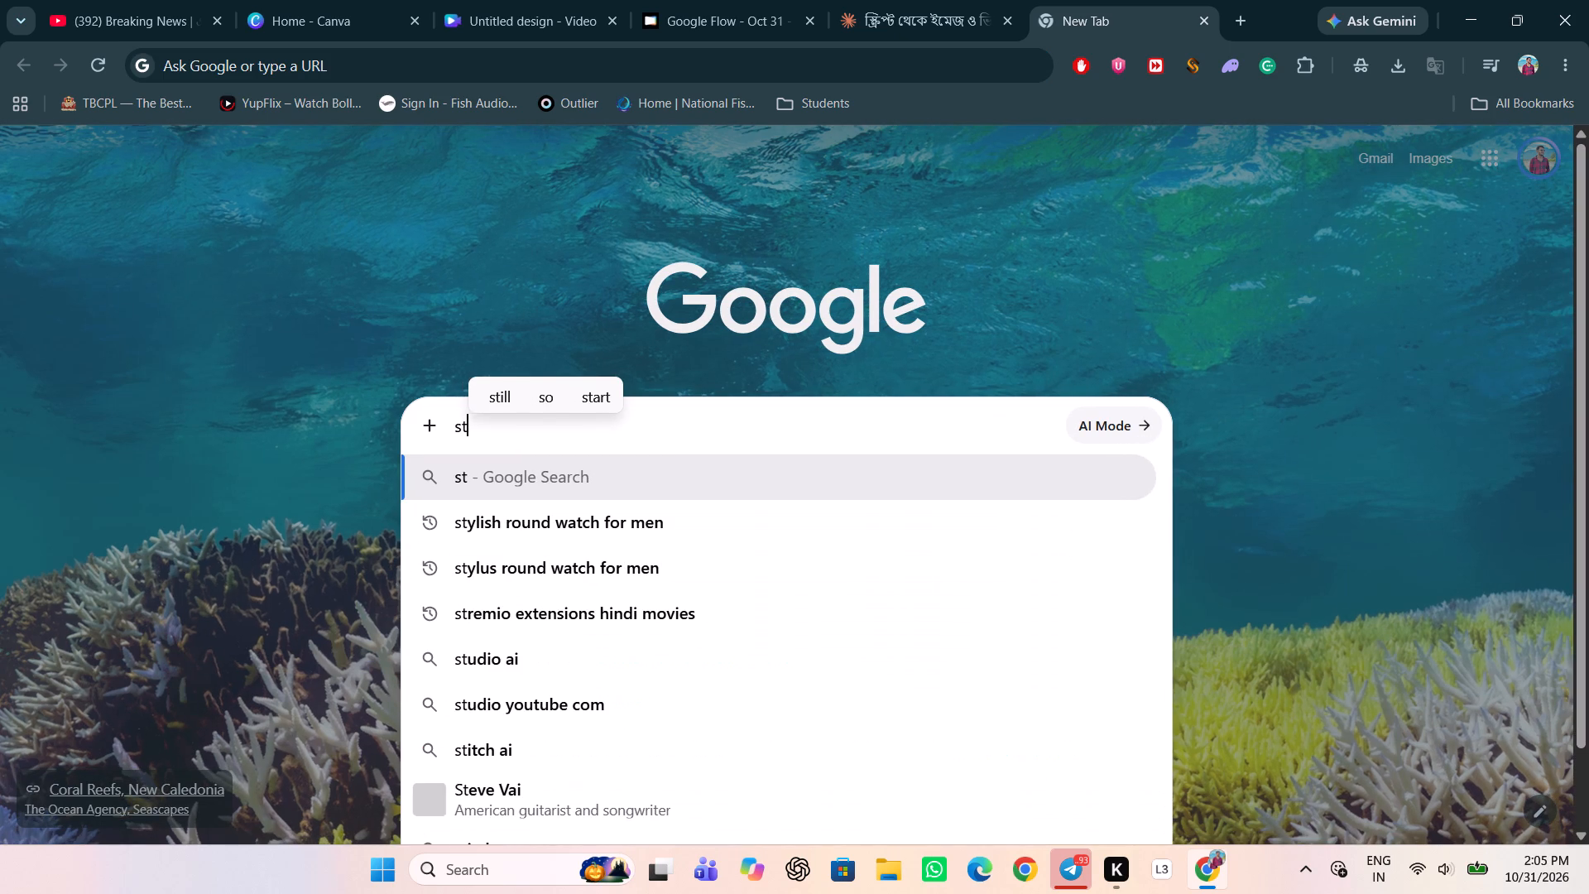
{"action": "key", "text": "o"}
{"action": "key", "text": "k"}
{"action": "key", "text": "space"}
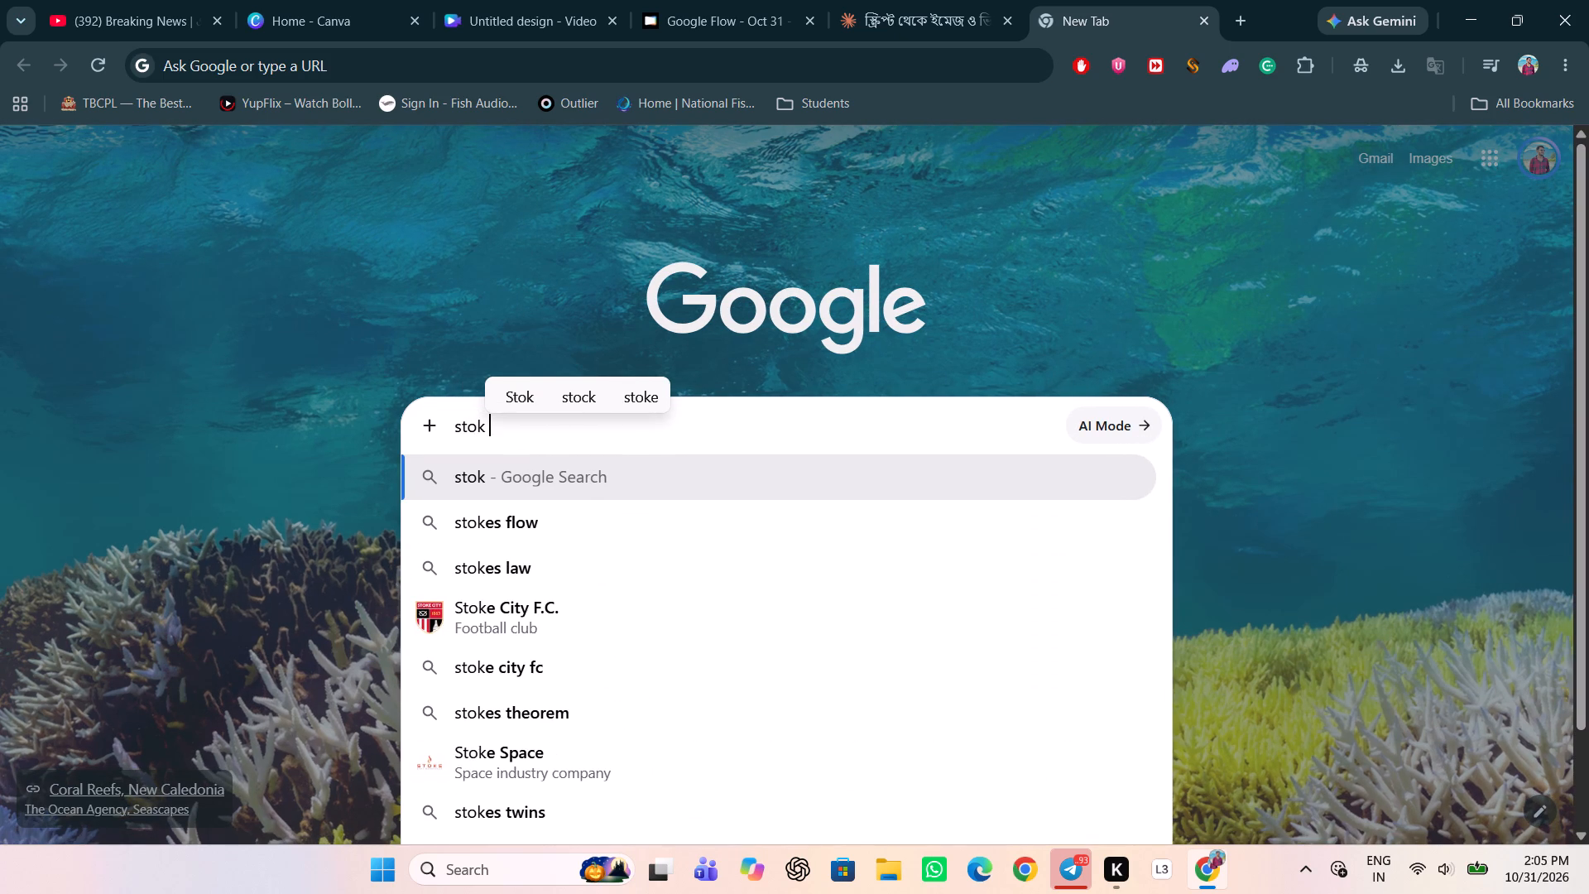
{"action": "key", "text": "c"}
{"action": "key", "text": "l"}
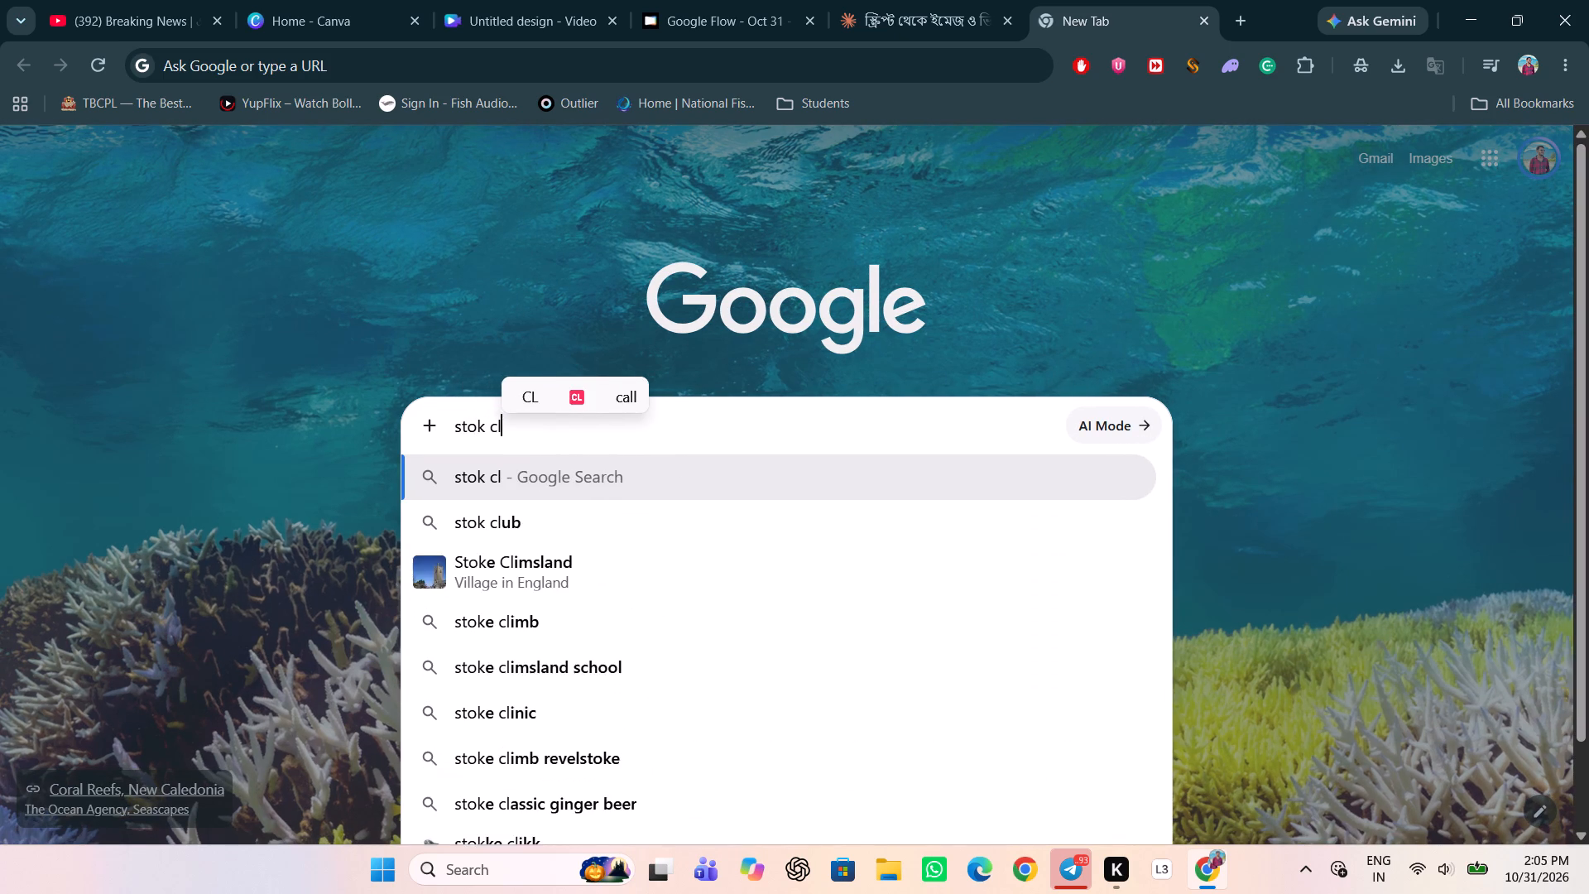
{"action": "type", "text": "ip"}
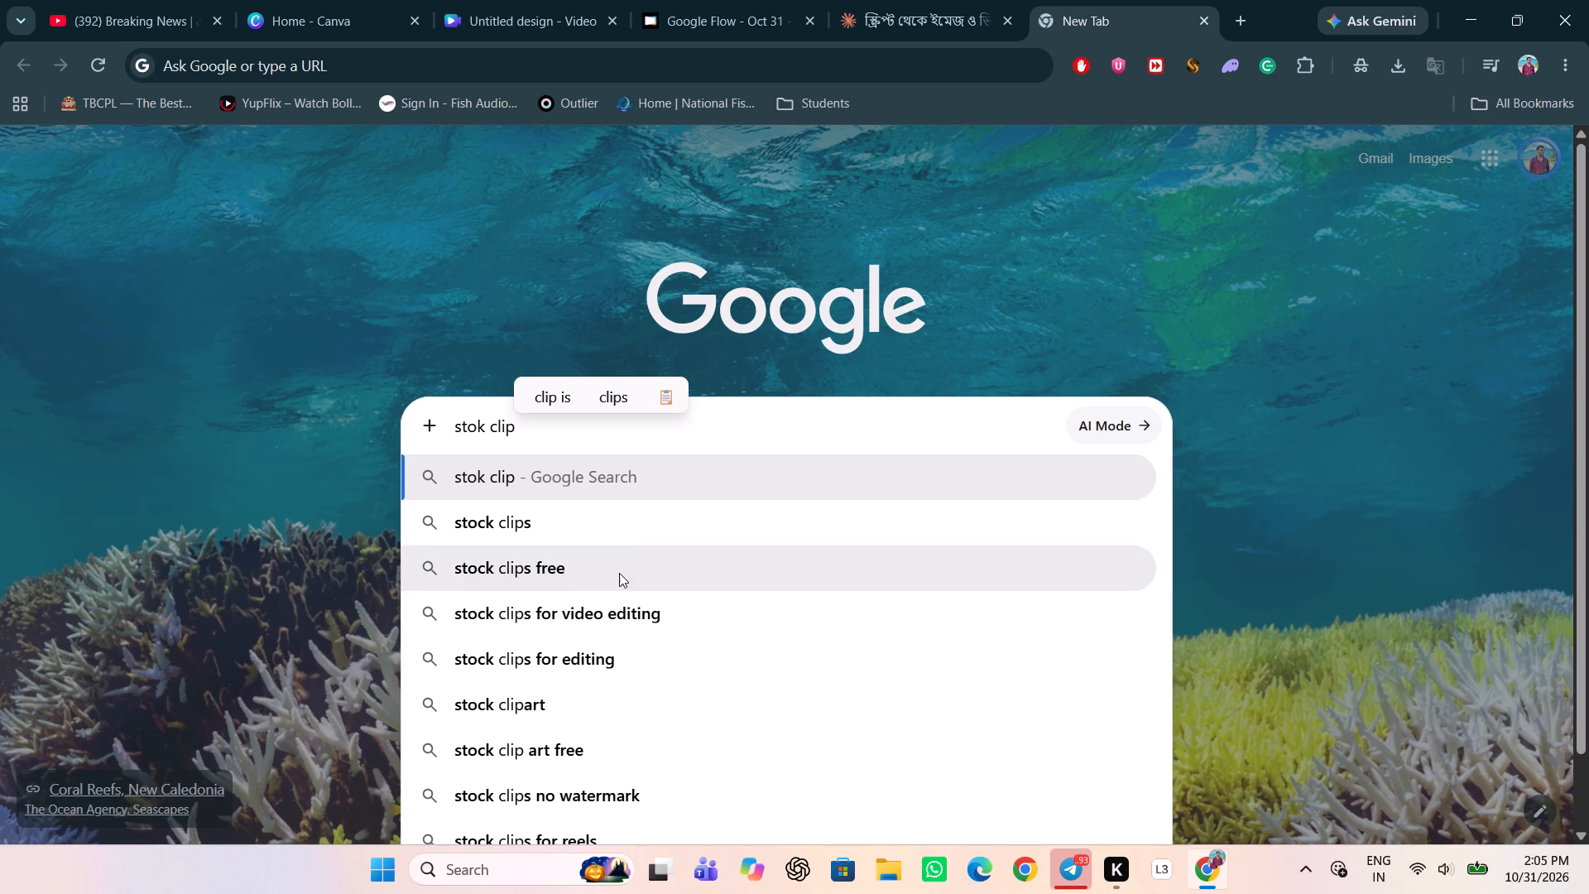
{"action": "left_click", "coordinate": [619, 573]}
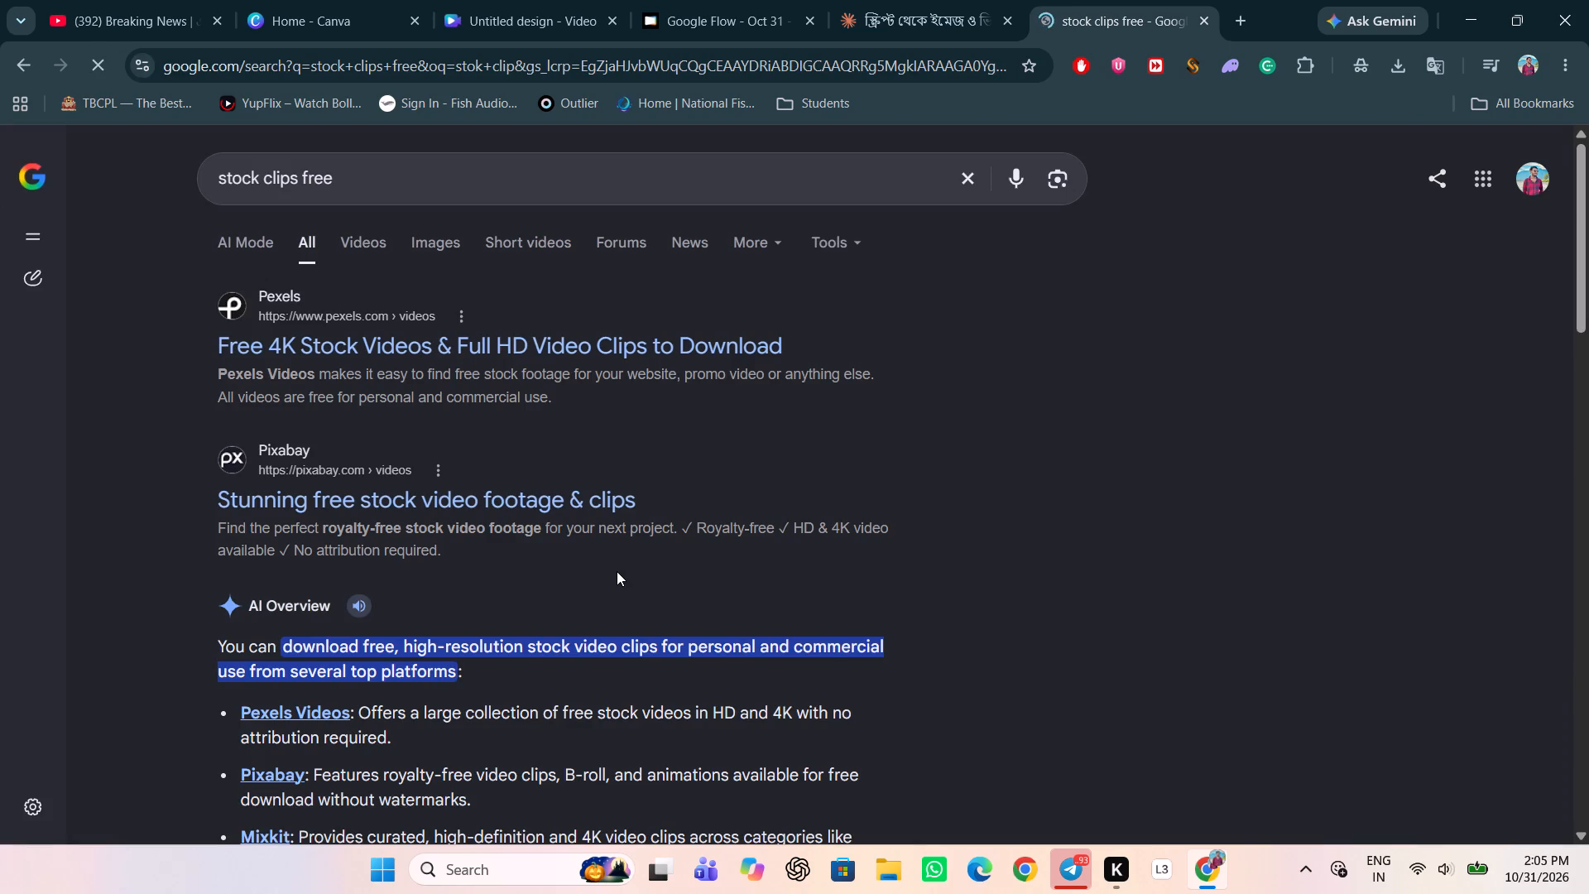
{"action": "left_click", "coordinate": [455, 346]}
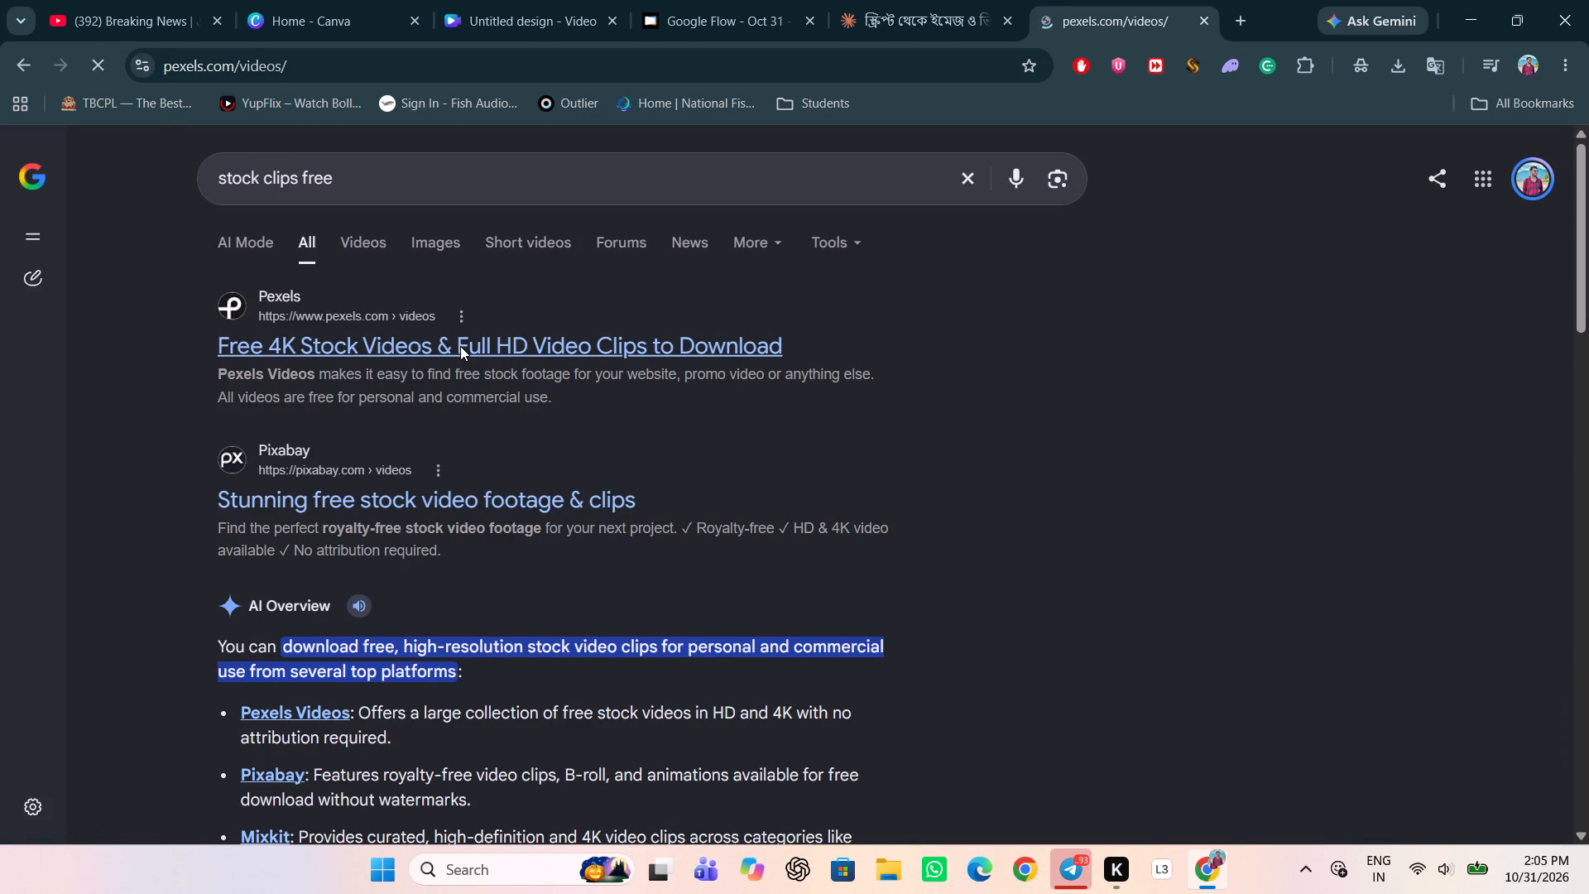
Return to the Canva video design, search the templates for "Mountain, ice, mountain." by voice, and cut that phrase for reuse.
{"action": "left_click", "coordinate": [343, 25]}
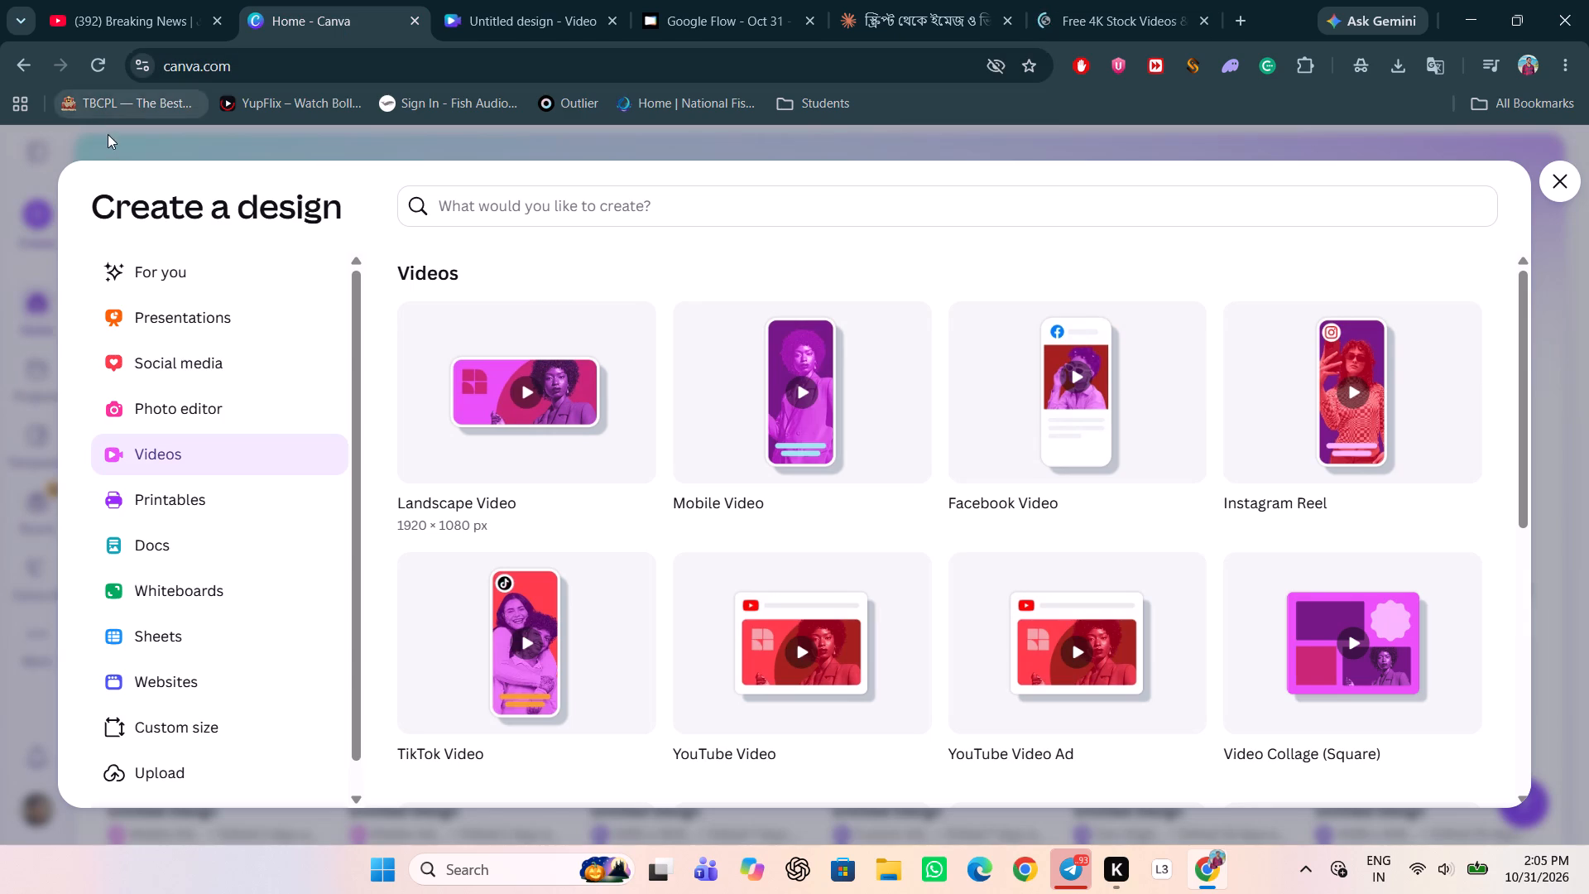
{"action": "left_click", "coordinate": [506, 19]}
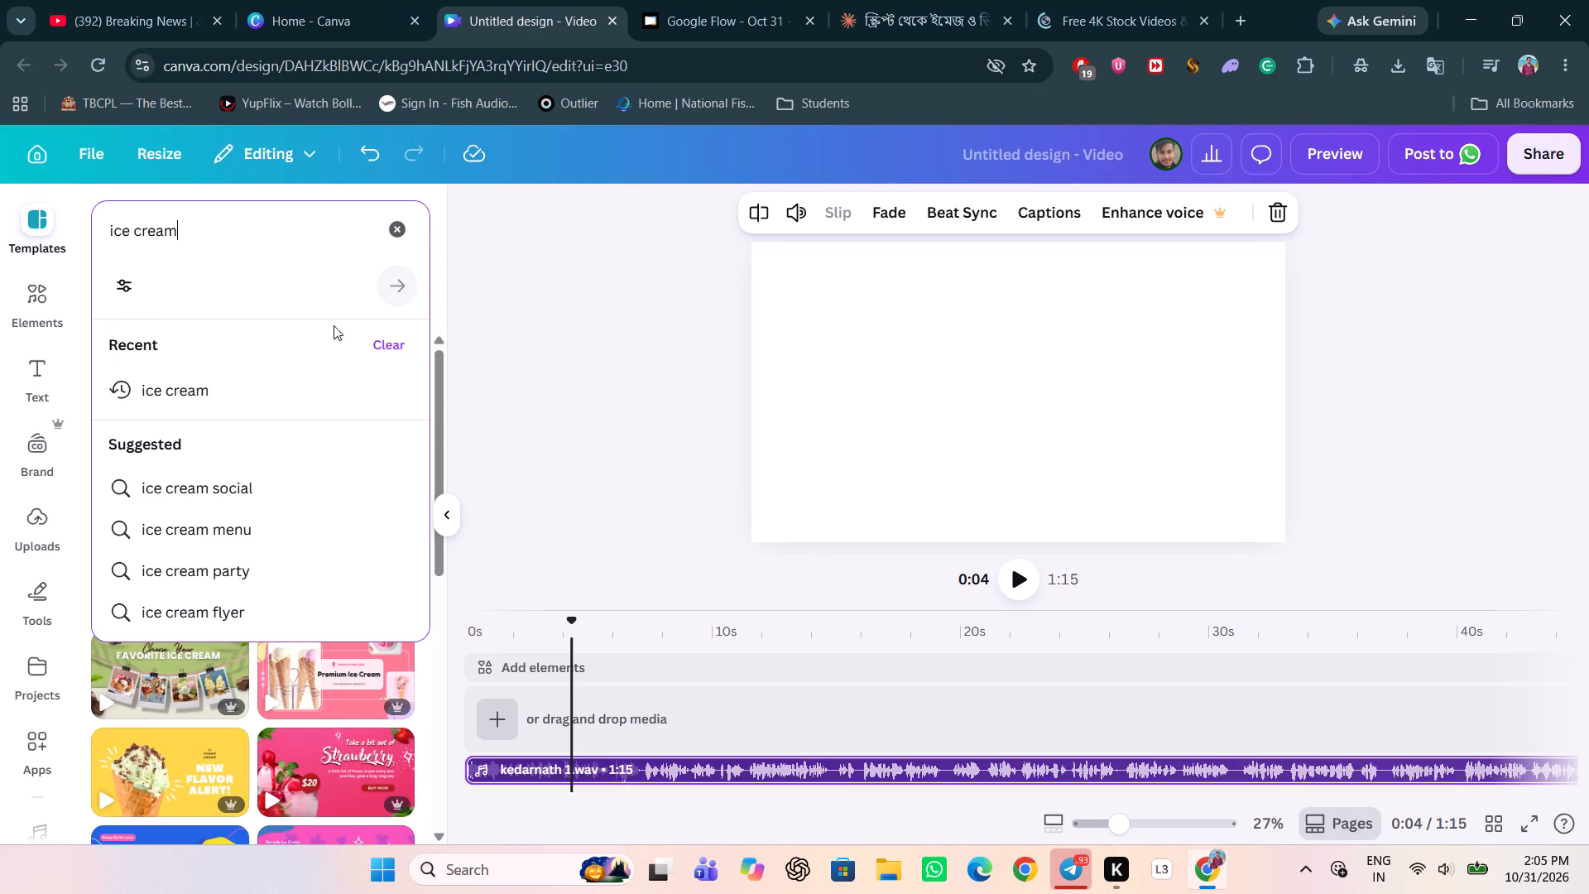
{"action": "left_click", "coordinate": [397, 235]}
{"action": "left_click", "coordinate": [402, 281]}
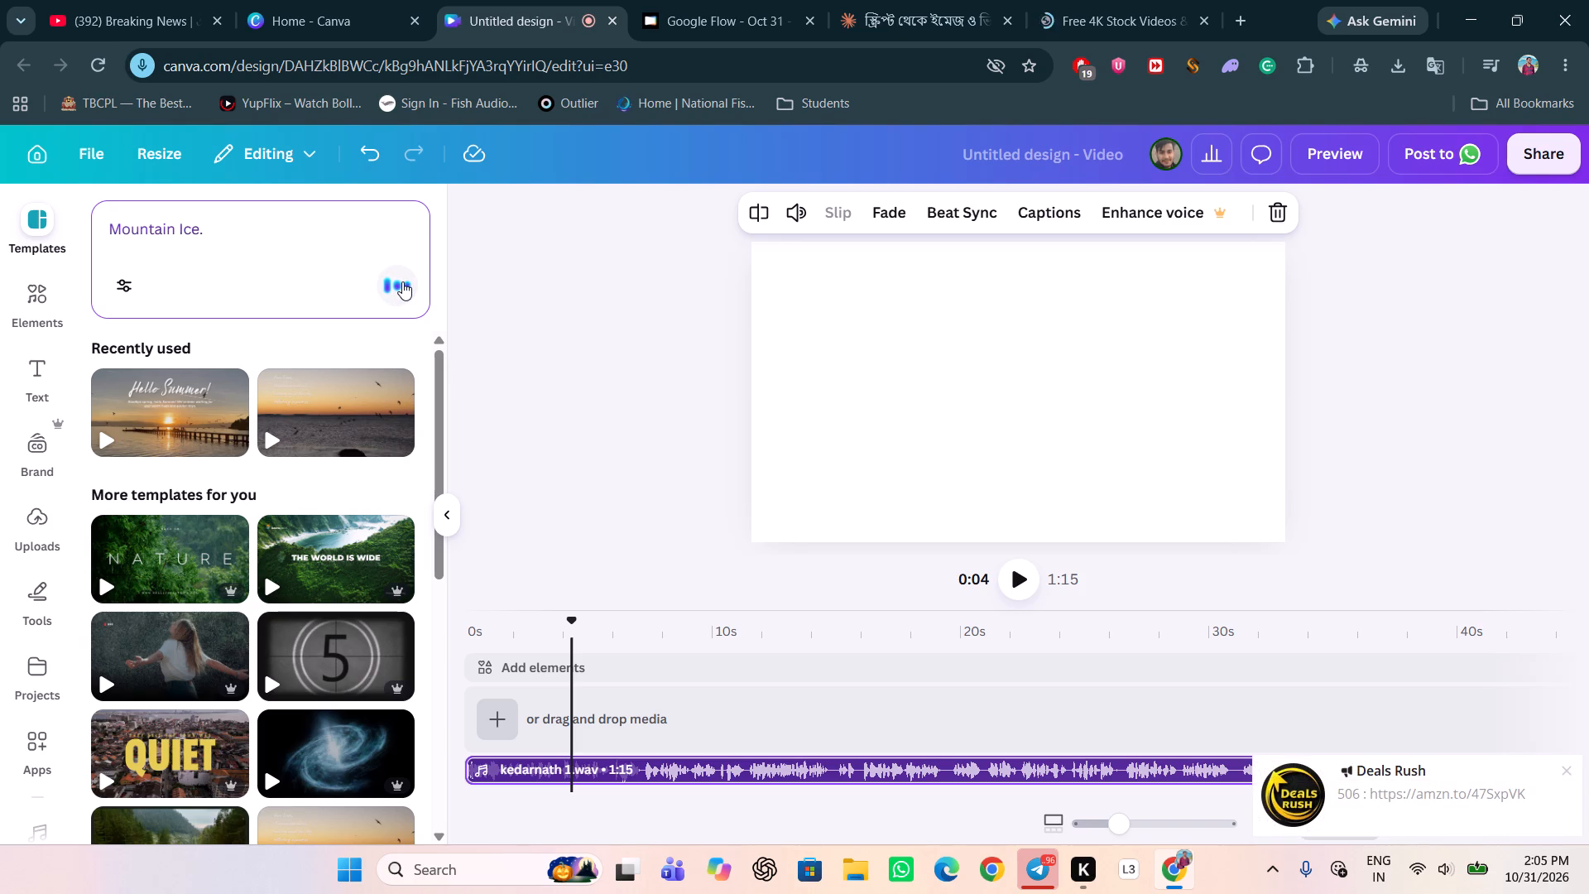
{"action": "left_click", "coordinate": [402, 282]}
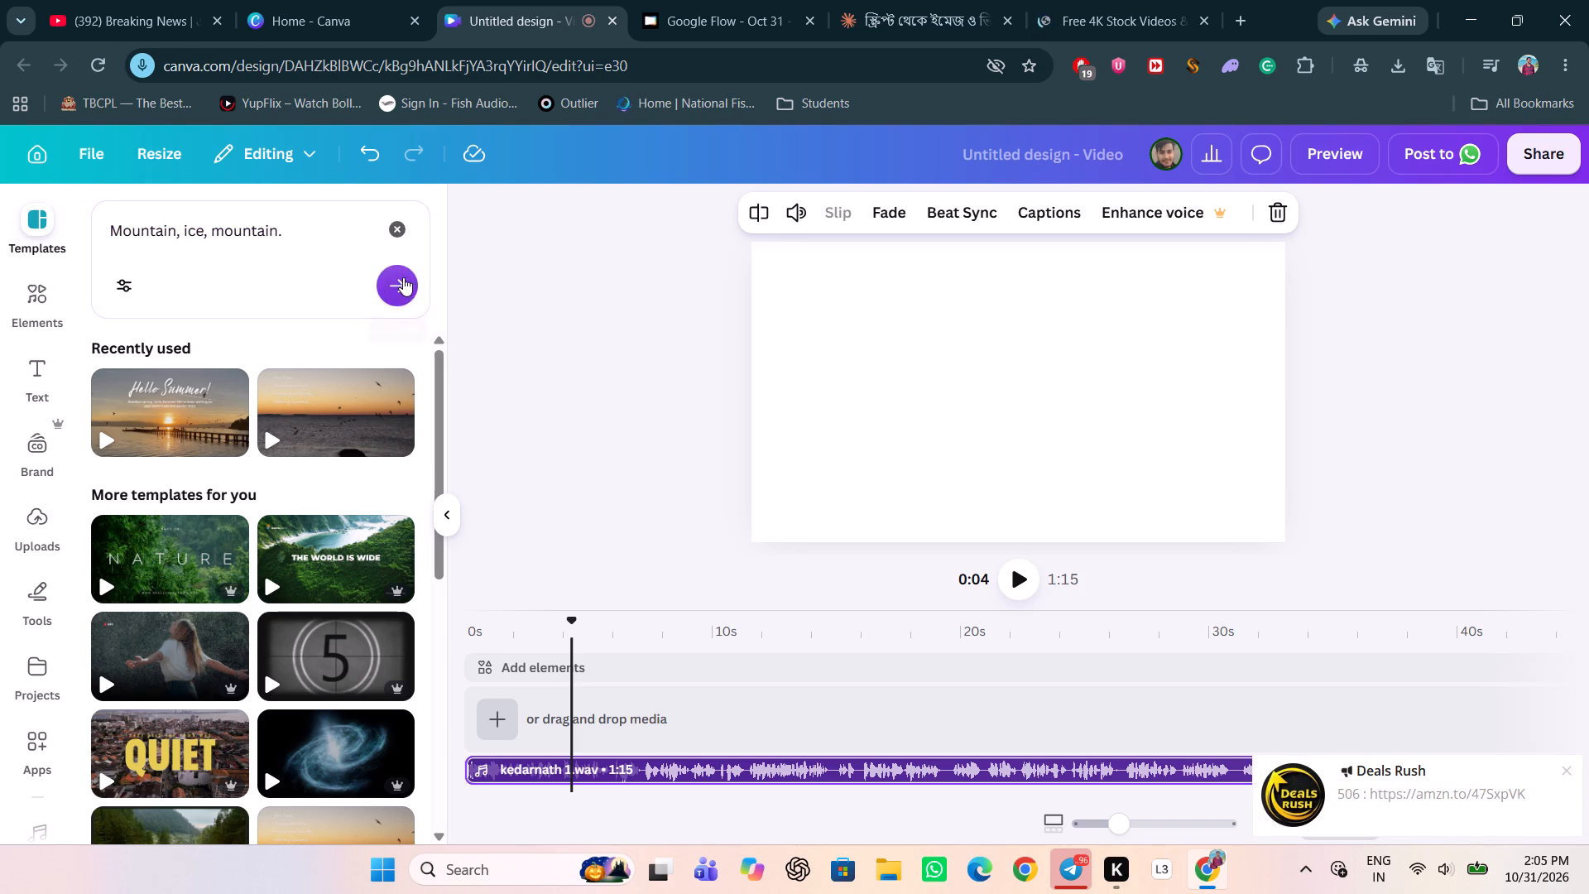
{"action": "left_click", "coordinate": [403, 277]}
{"action": "left_click_drag", "start_coordinate": [324, 230], "coordinate": [104, 240]}
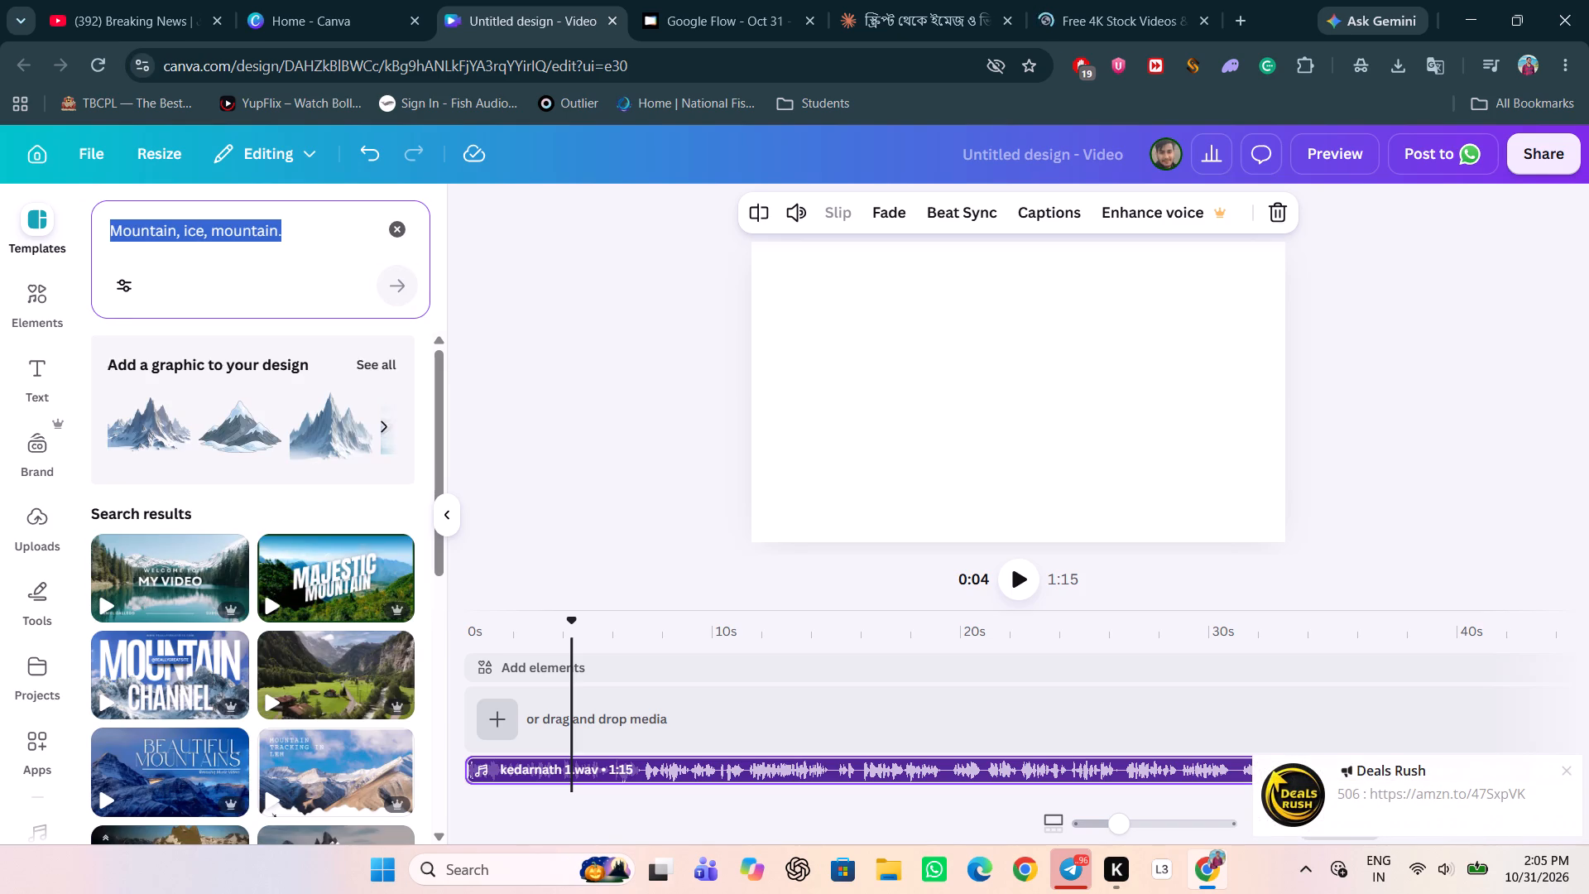
{"action": "key", "text": "ctrl+x"}
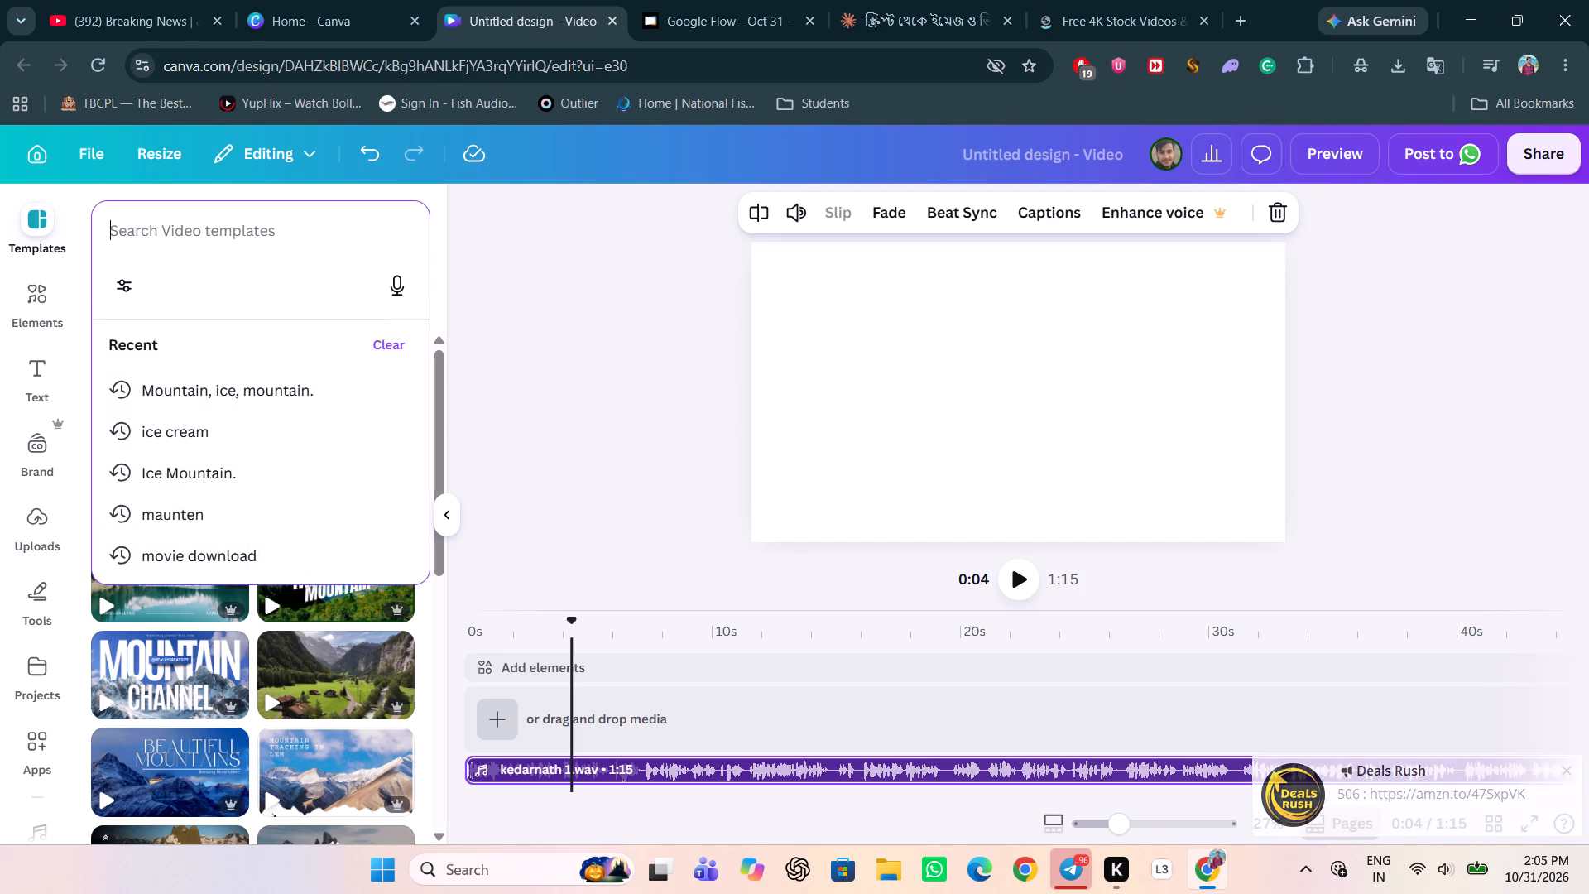
Switch to Pexels and search its free videos for the copied phrase "Mountain, ice, mountain.".
{"action": "left_click", "coordinate": [1121, 1]}
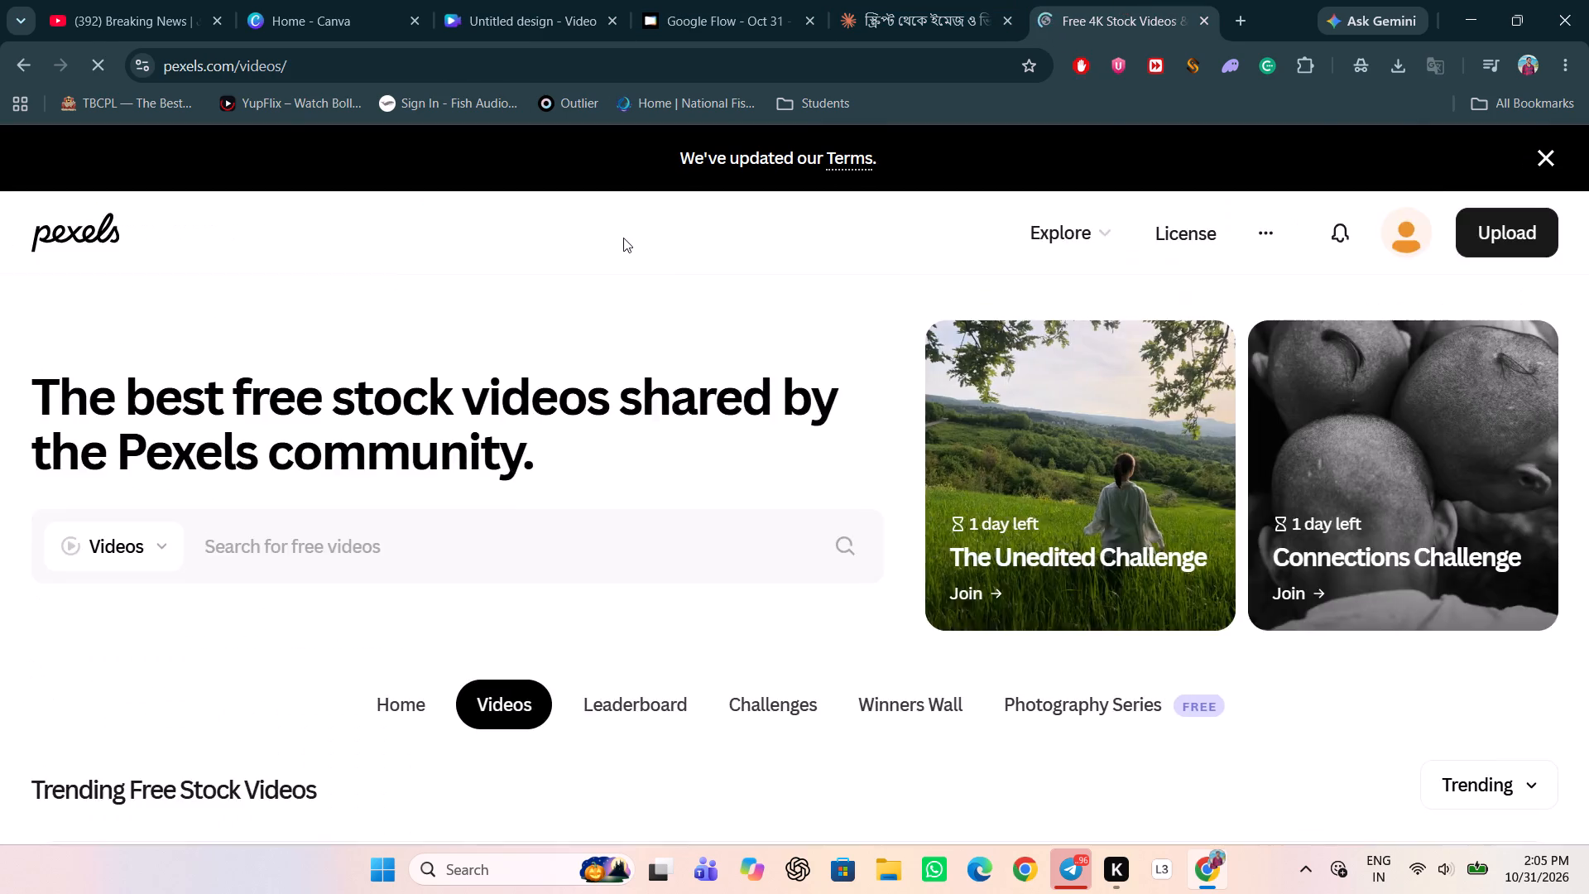
{"action": "left_click", "coordinate": [648, 712]}
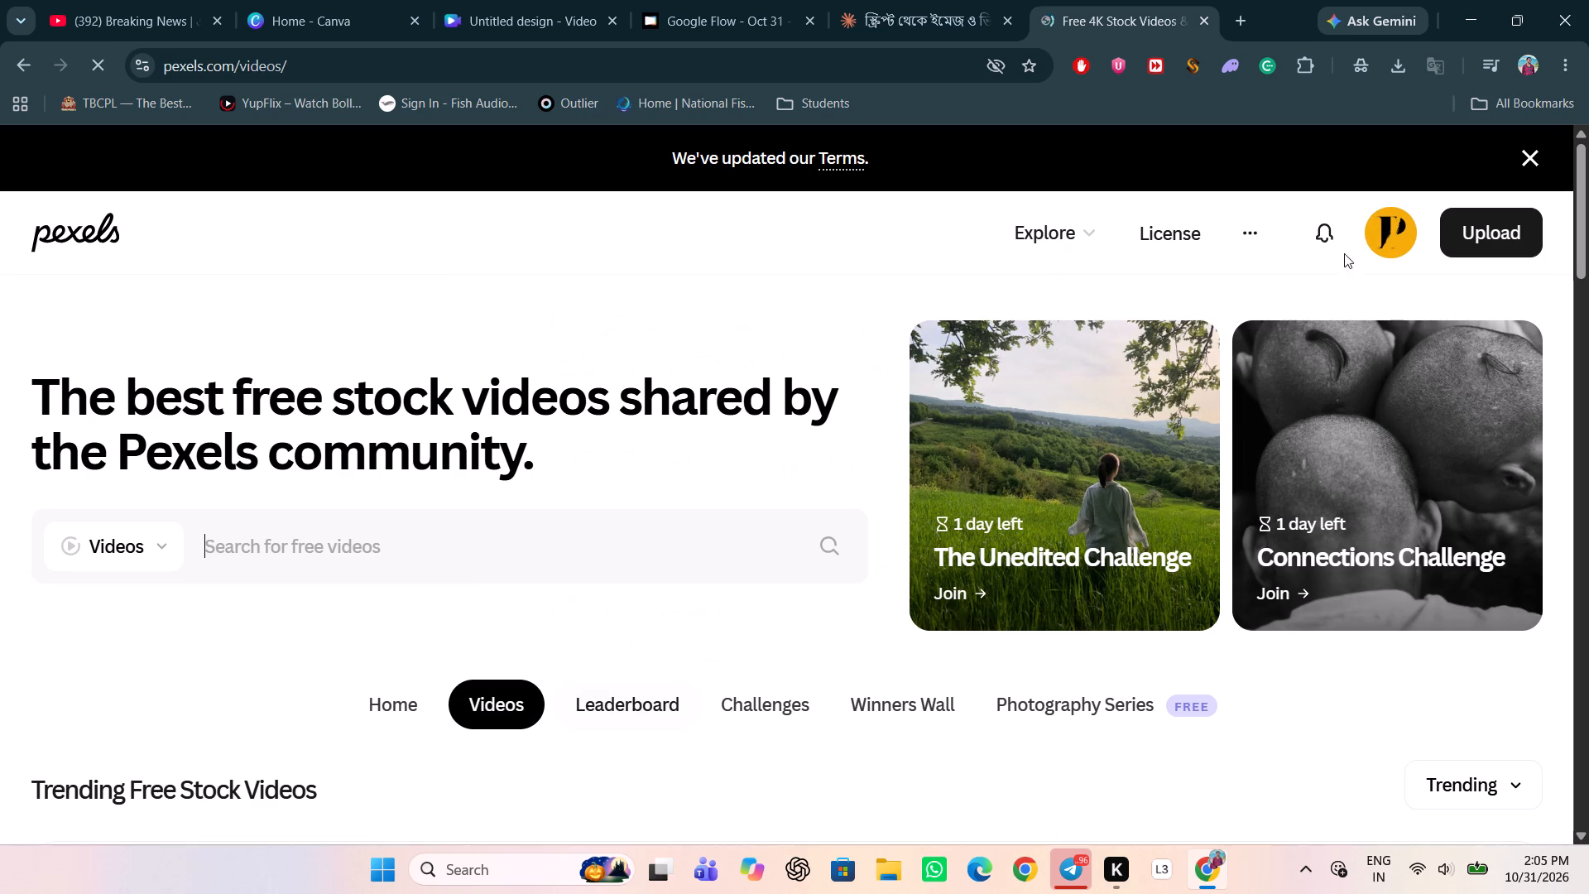
{"action": "left_click", "coordinate": [322, 550]}
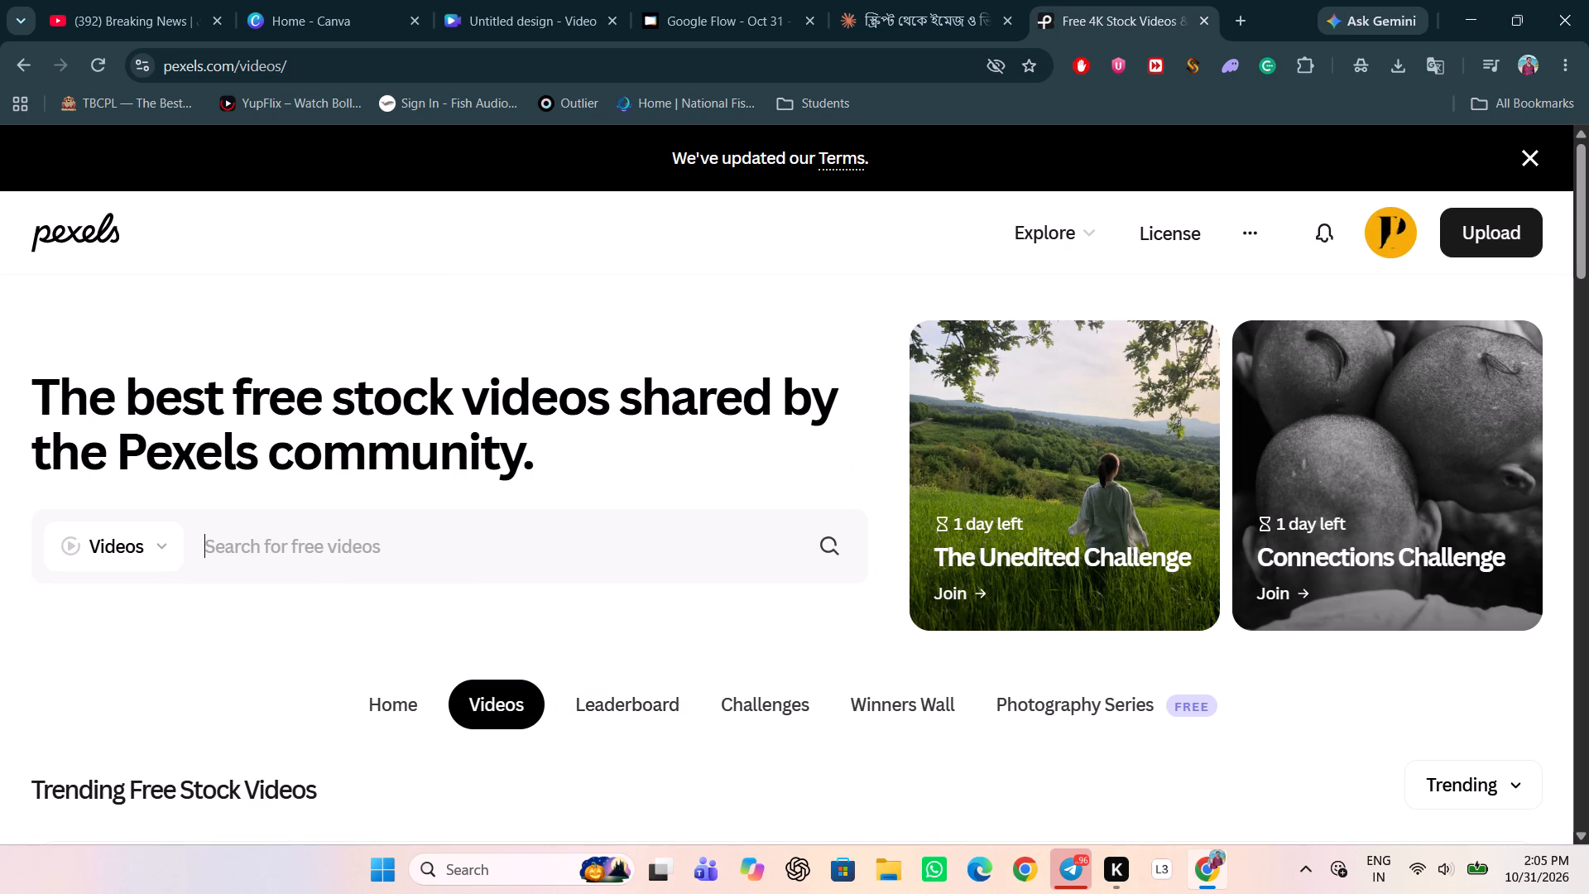
{"action": "key", "text": "ctrl+v"}
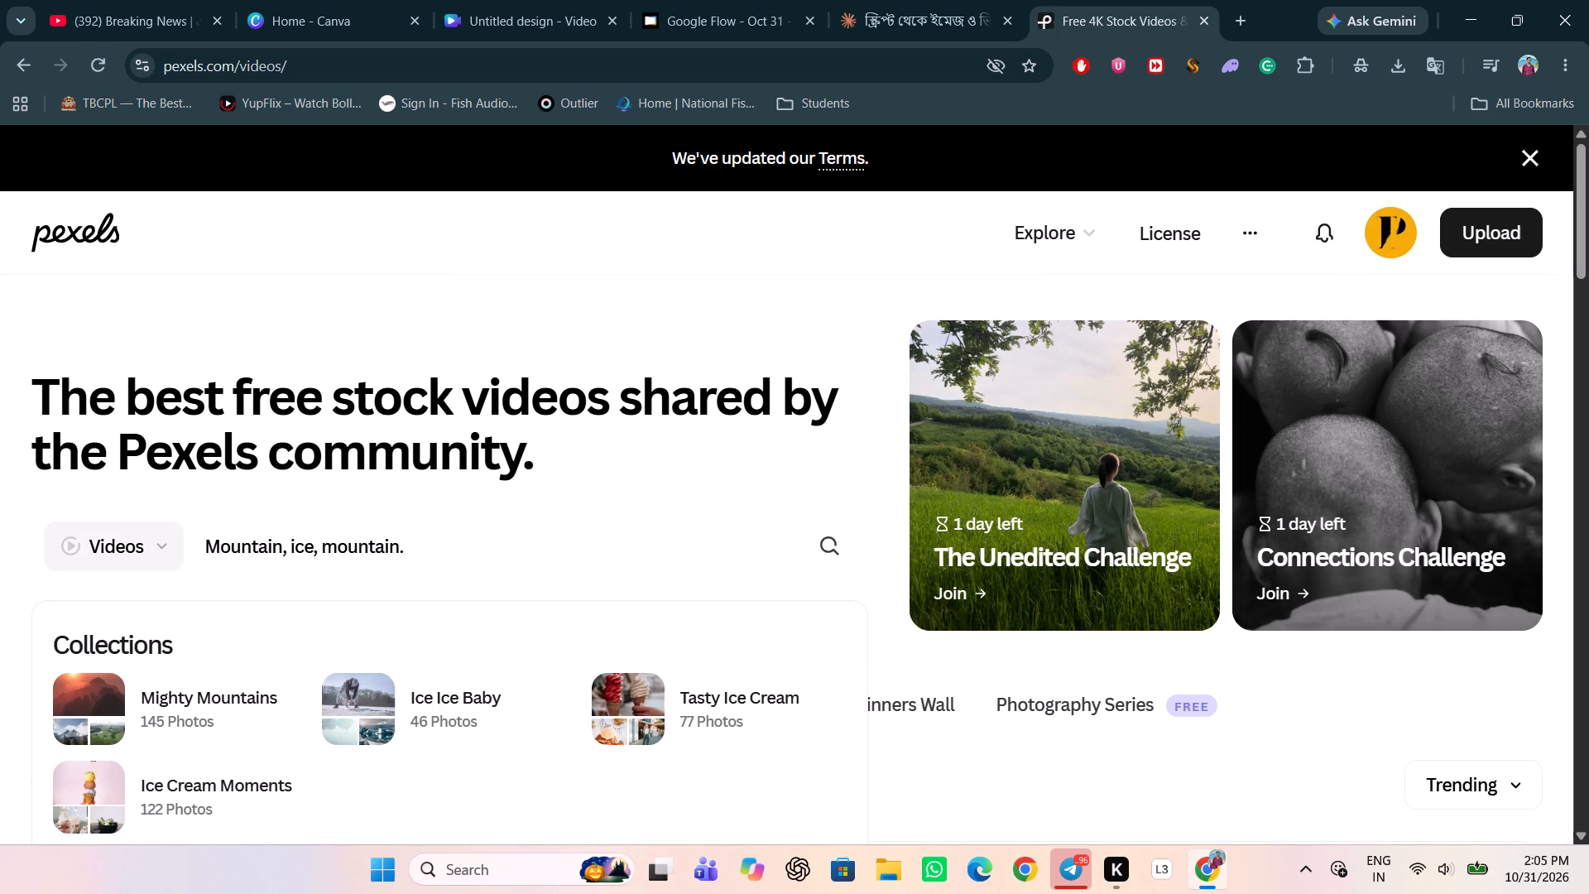
{"action": "key", "text": "Return"}
{"action": "left_click", "coordinate": [823, 551]}
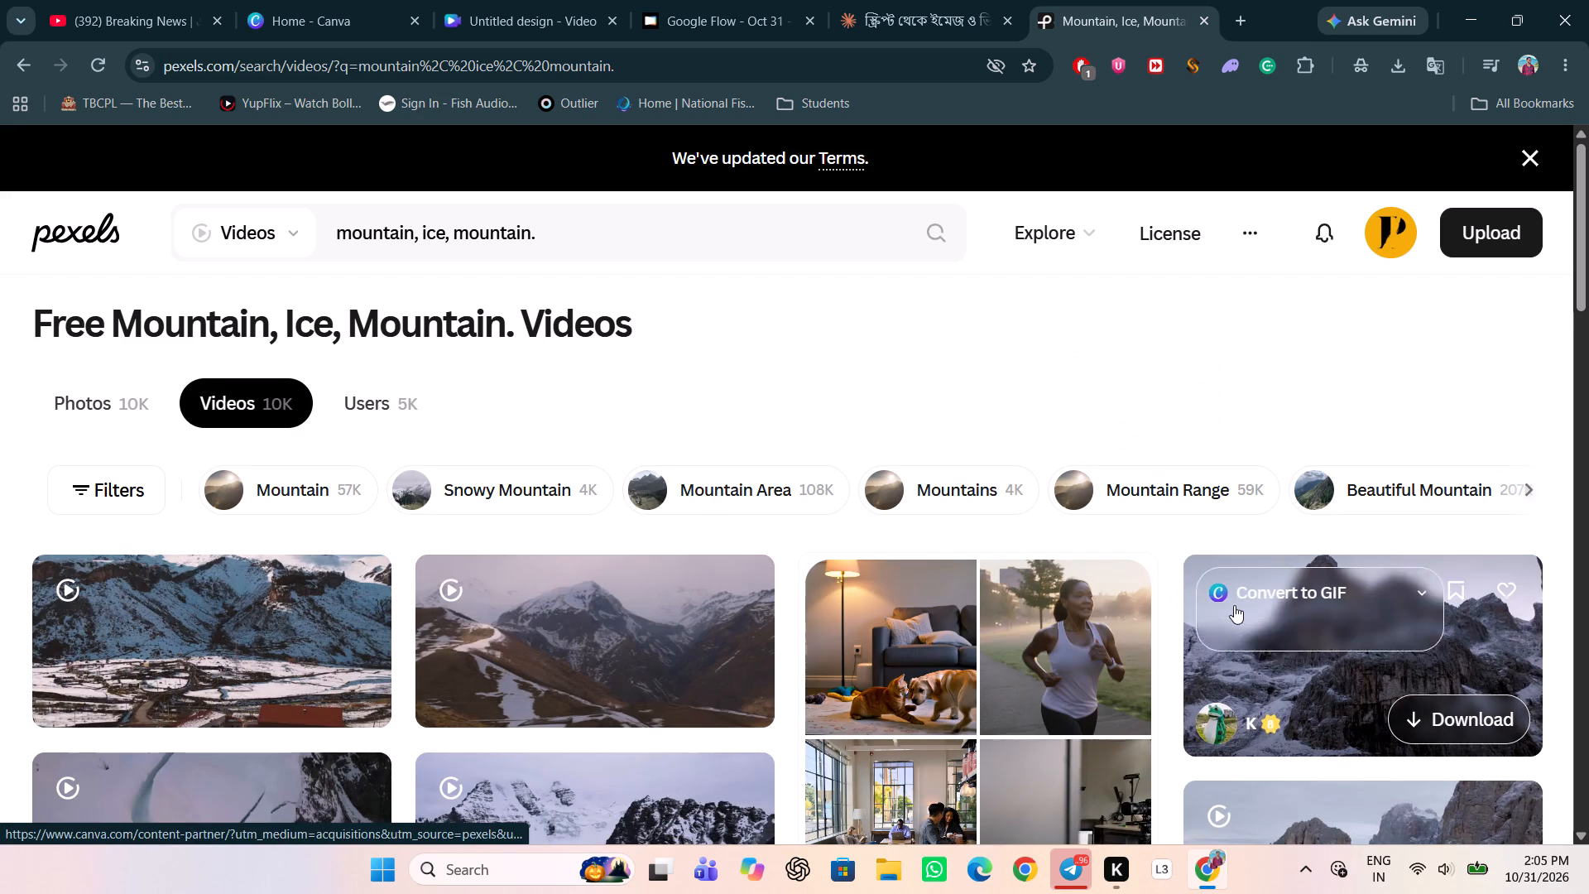
{"action": "scroll", "coordinate": [1234, 605], "scroll_direction": "down", "scroll_amount": 1}
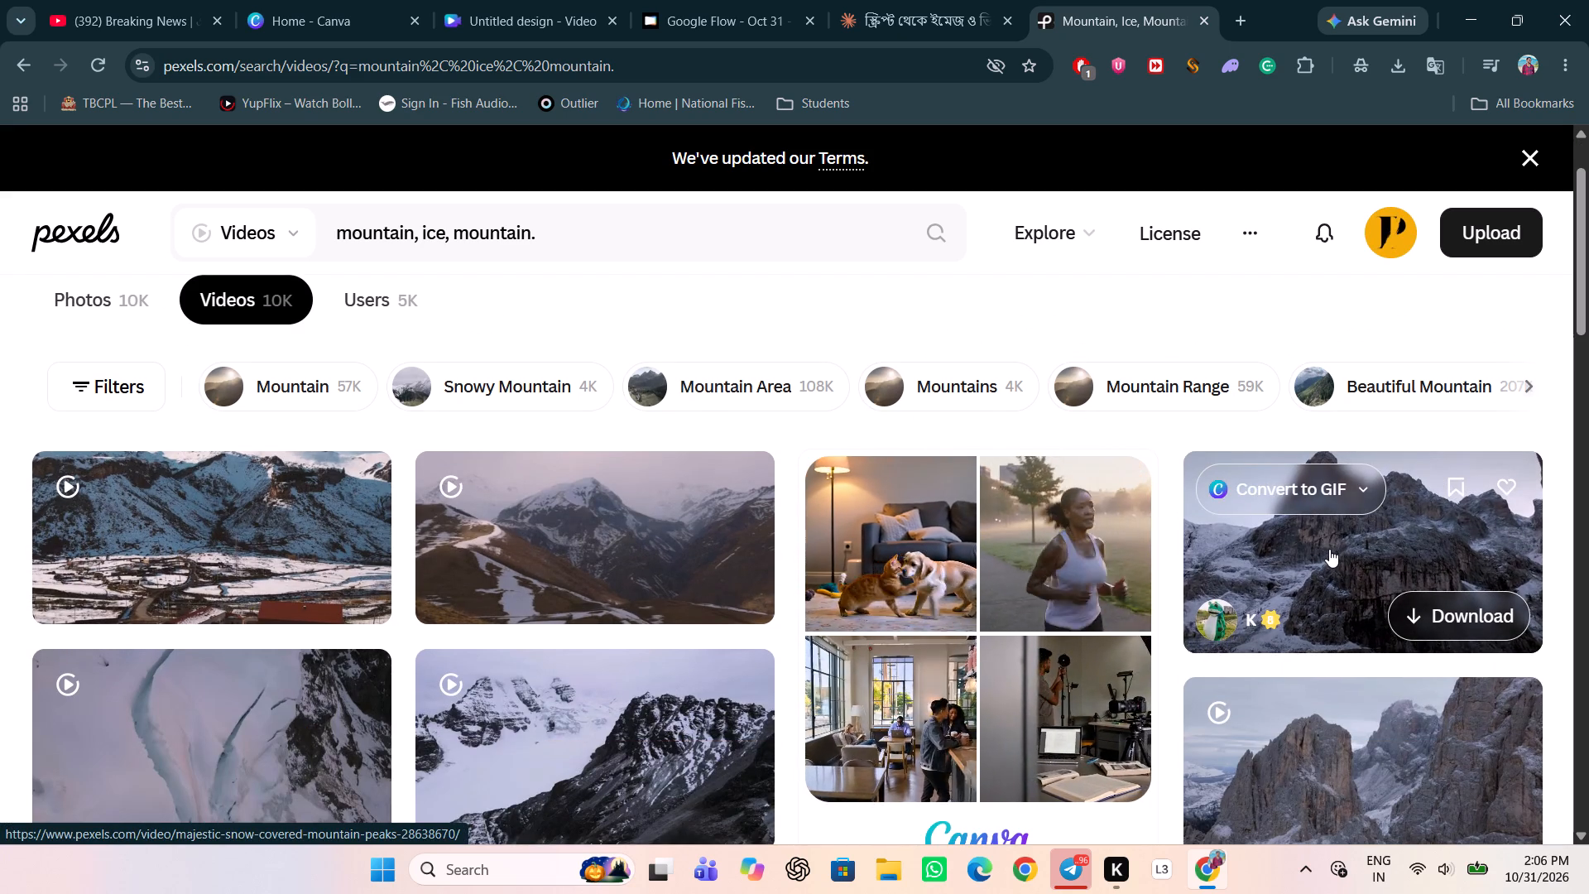
{"action": "scroll", "coordinate": [1333, 552], "scroll_direction": "down", "scroll_amount": 3}
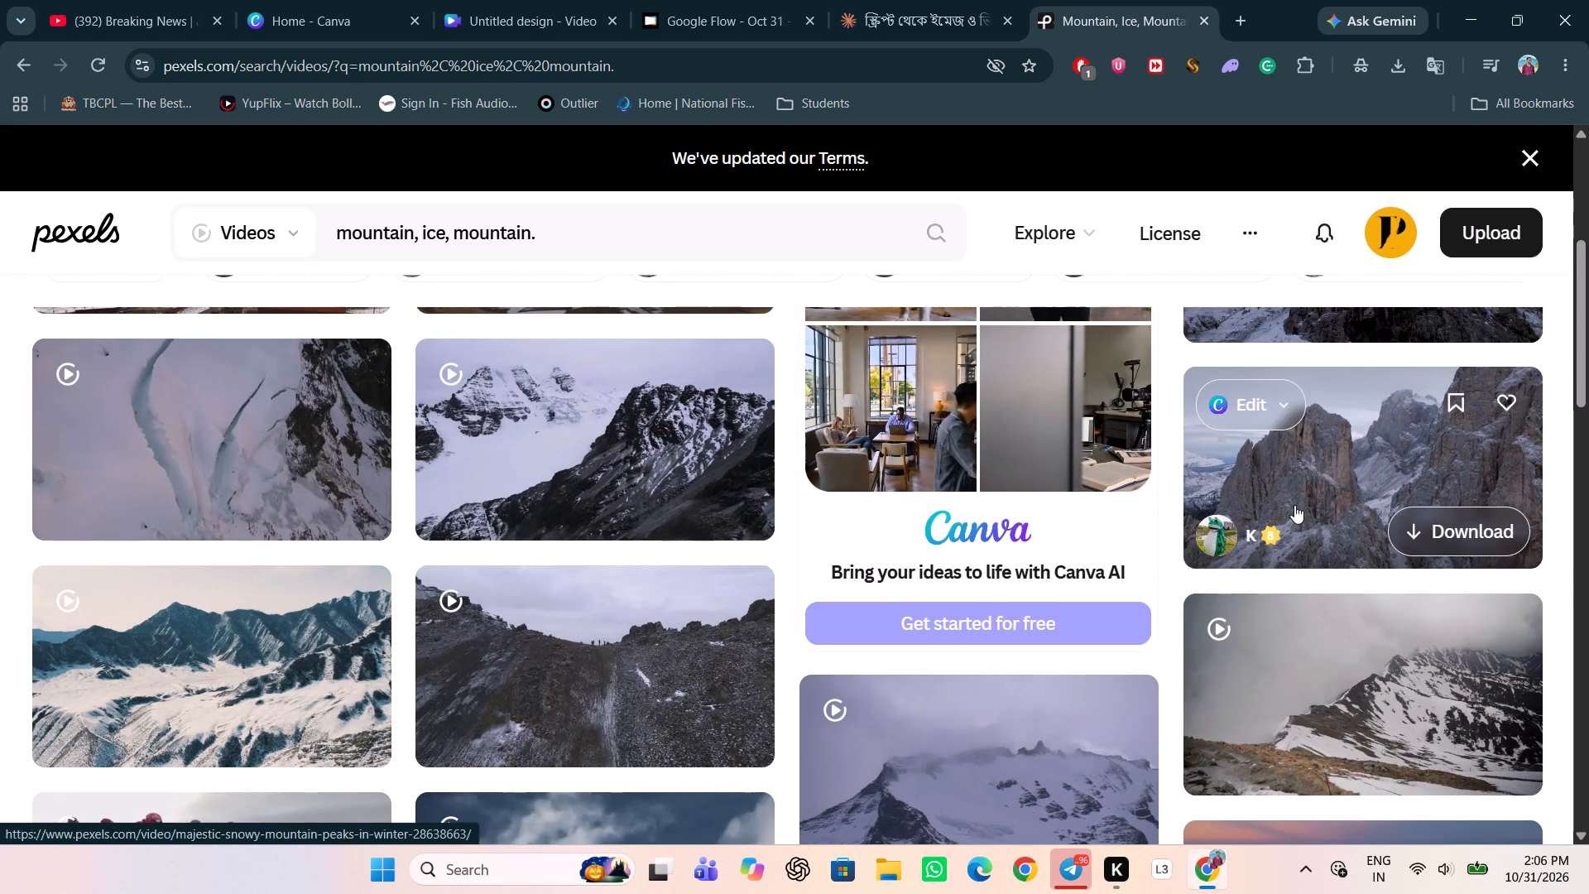
{"action": "scroll", "coordinate": [972, 788], "scroll_direction": "down", "scroll_amount": 1}
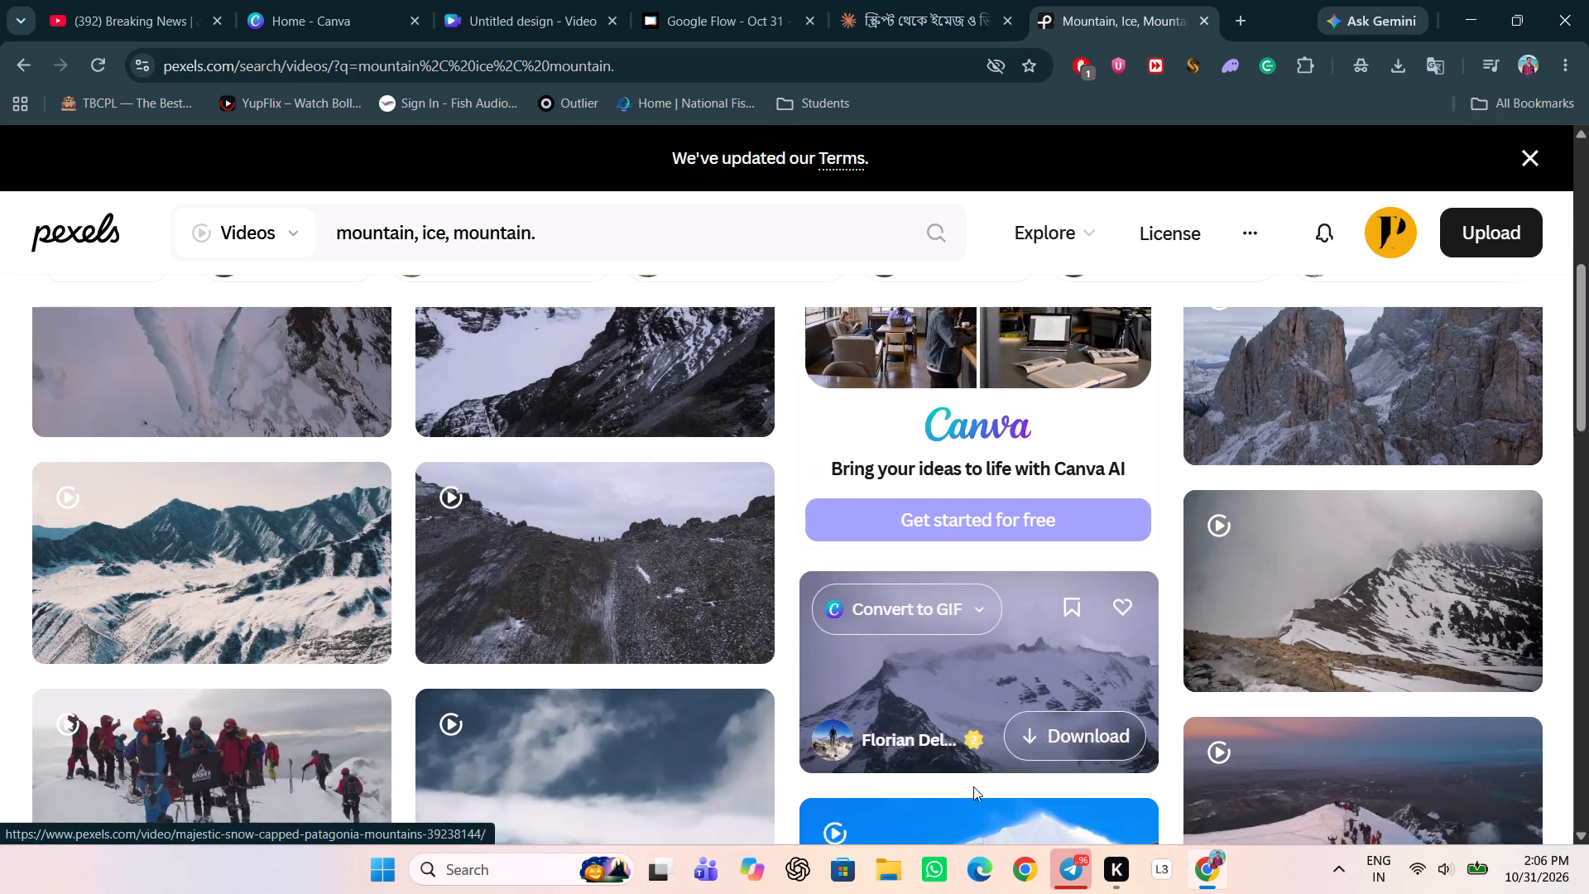
{"action": "scroll", "coordinate": [973, 786], "scroll_direction": "down", "scroll_amount": 1}
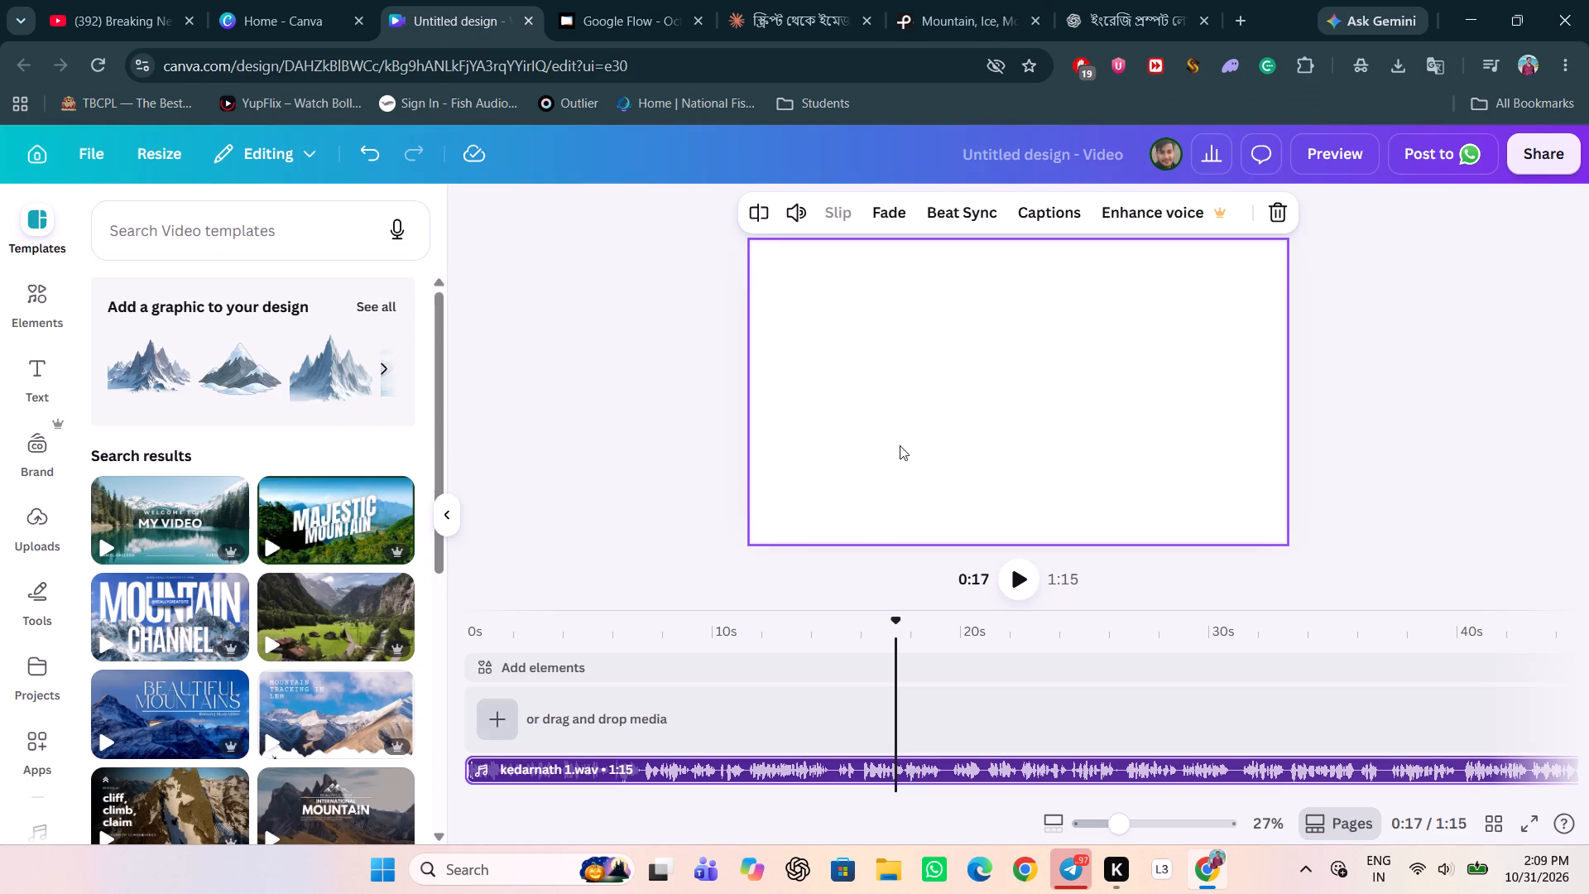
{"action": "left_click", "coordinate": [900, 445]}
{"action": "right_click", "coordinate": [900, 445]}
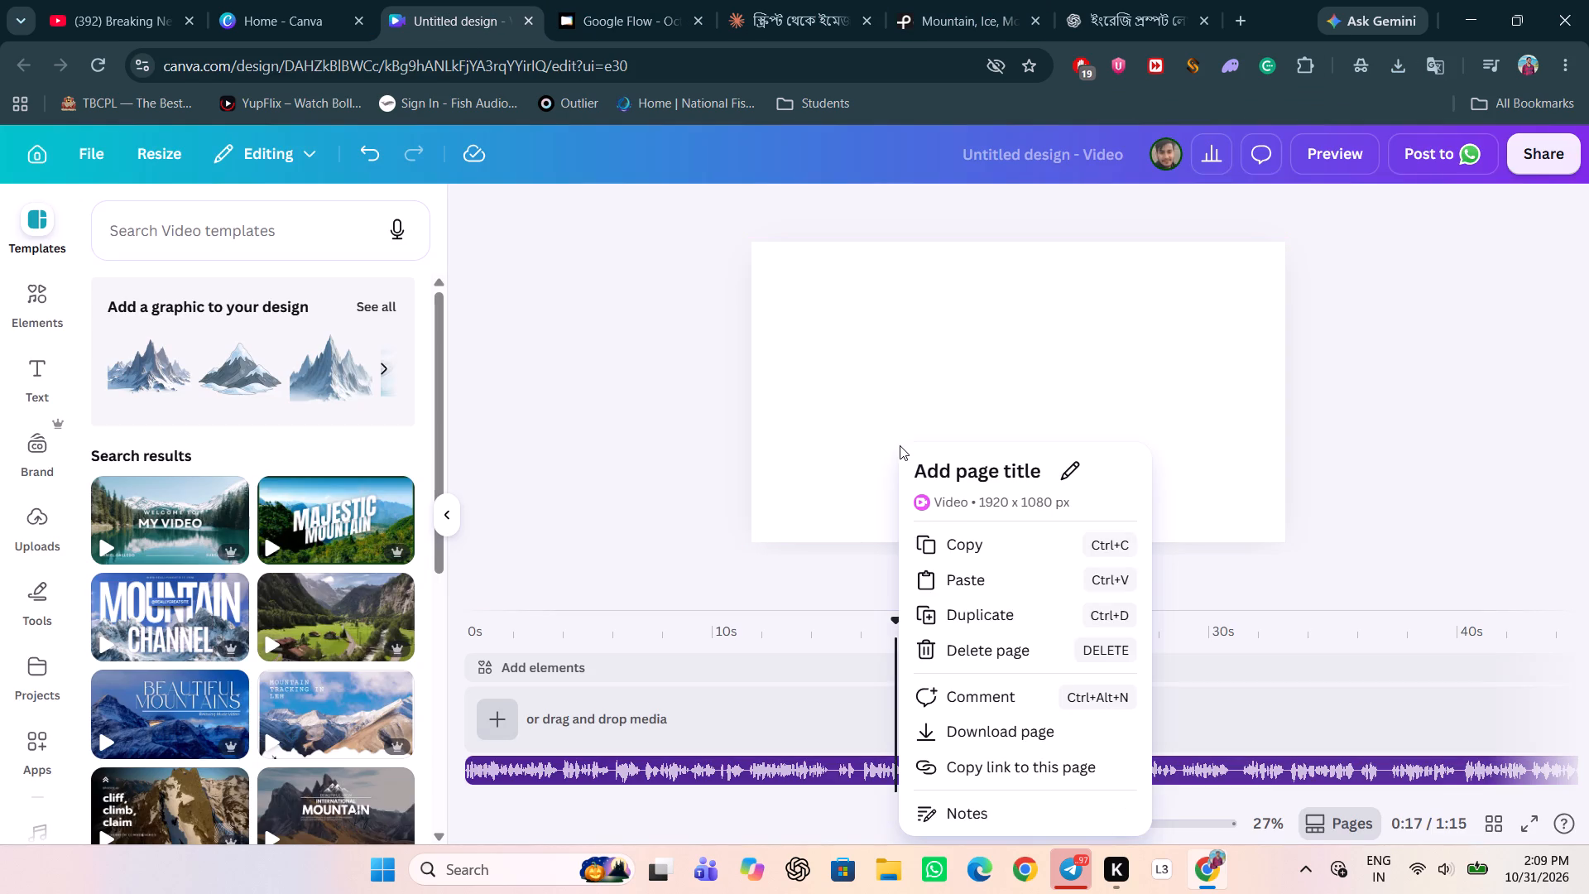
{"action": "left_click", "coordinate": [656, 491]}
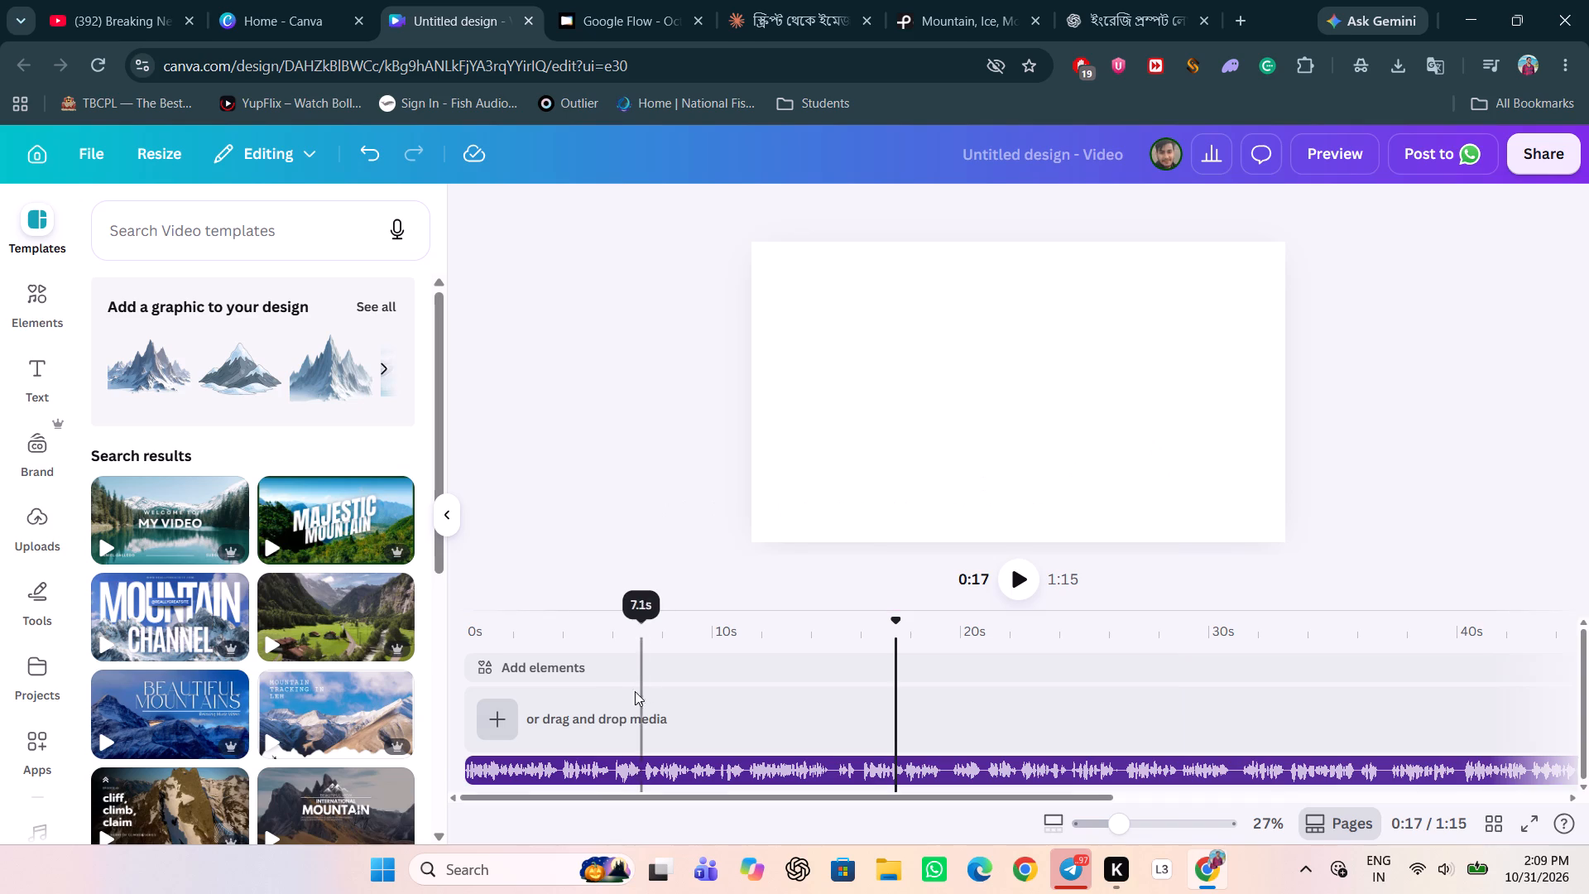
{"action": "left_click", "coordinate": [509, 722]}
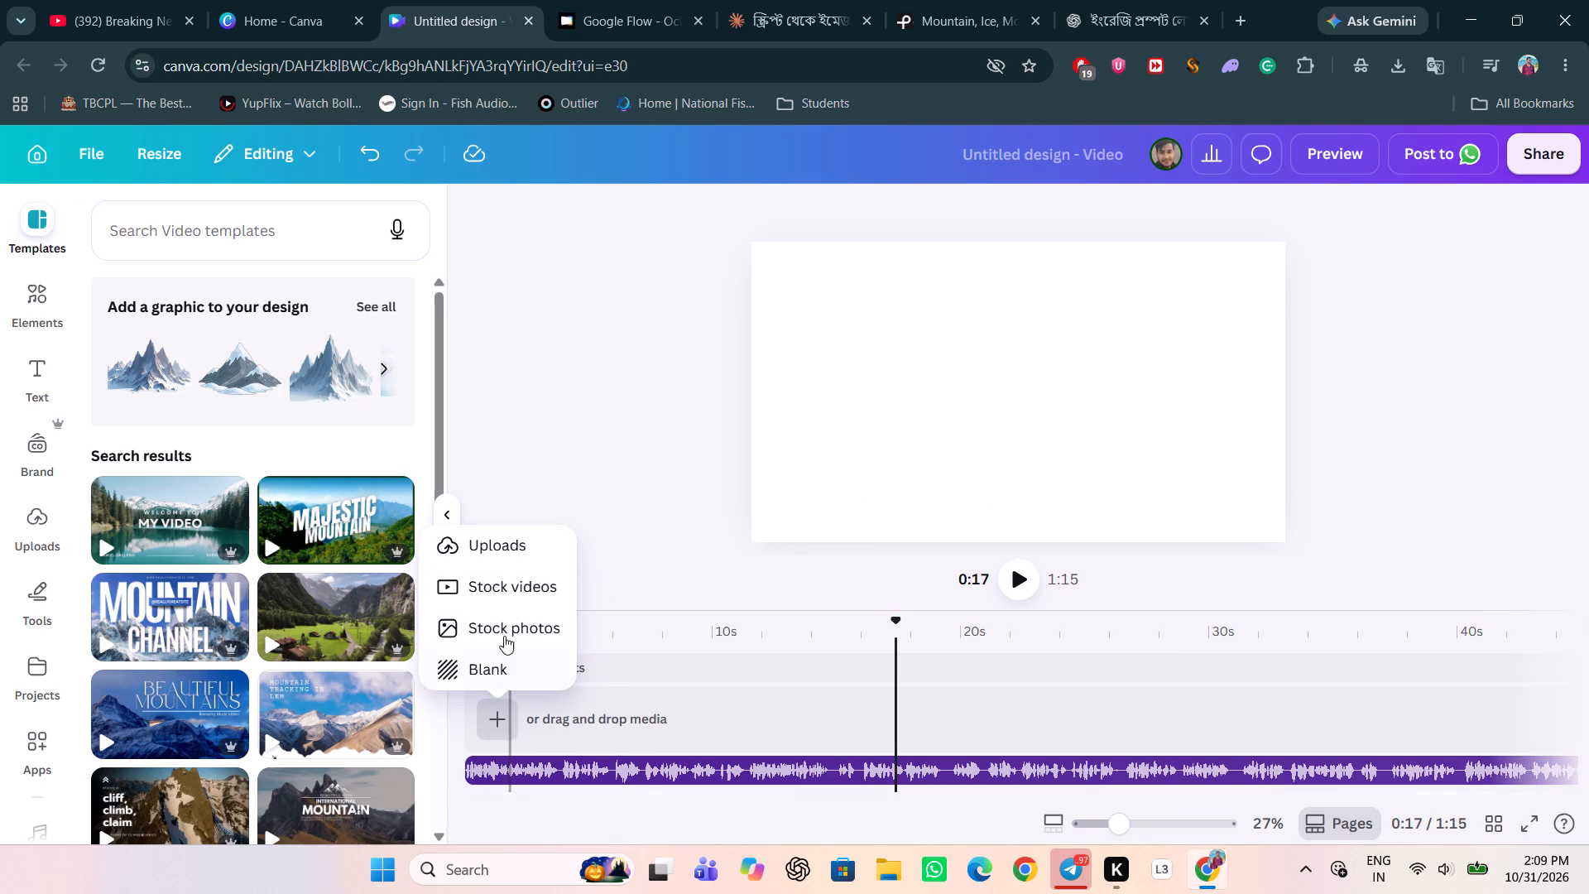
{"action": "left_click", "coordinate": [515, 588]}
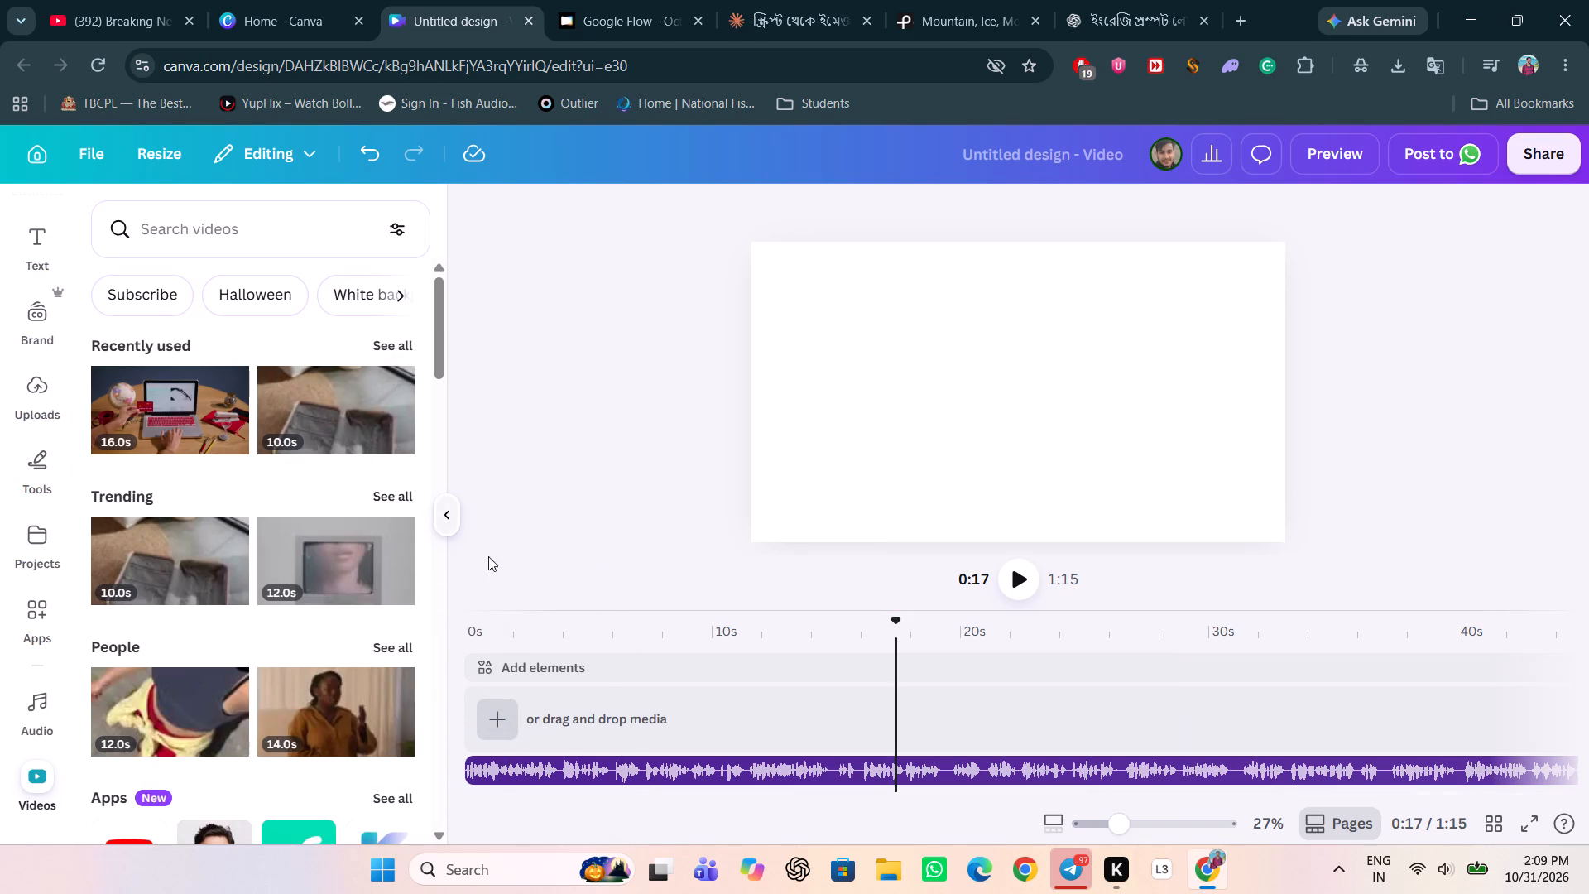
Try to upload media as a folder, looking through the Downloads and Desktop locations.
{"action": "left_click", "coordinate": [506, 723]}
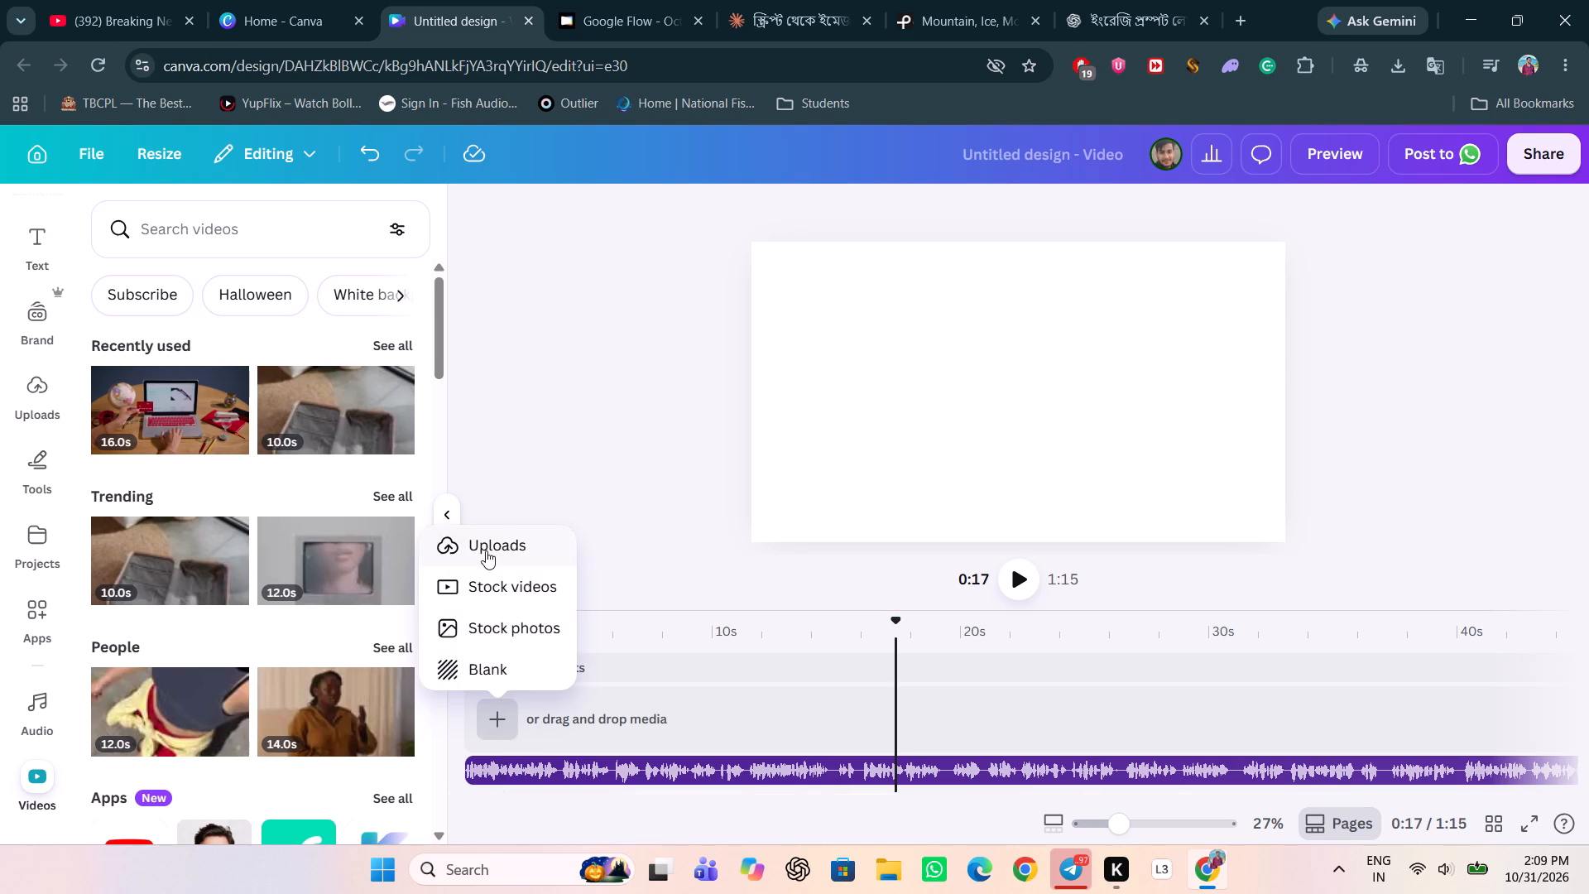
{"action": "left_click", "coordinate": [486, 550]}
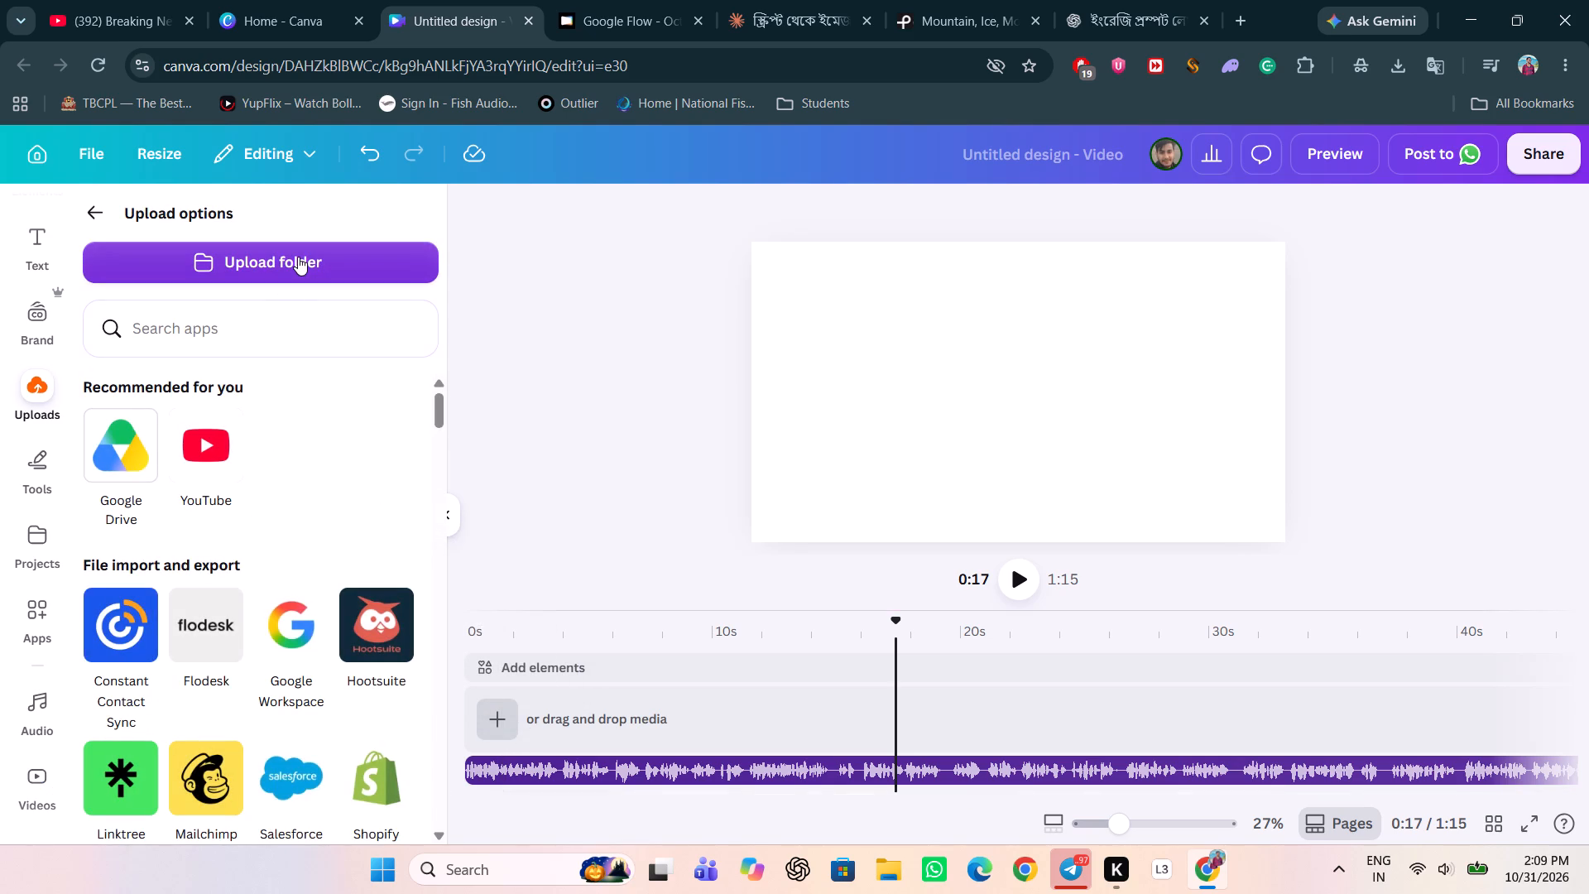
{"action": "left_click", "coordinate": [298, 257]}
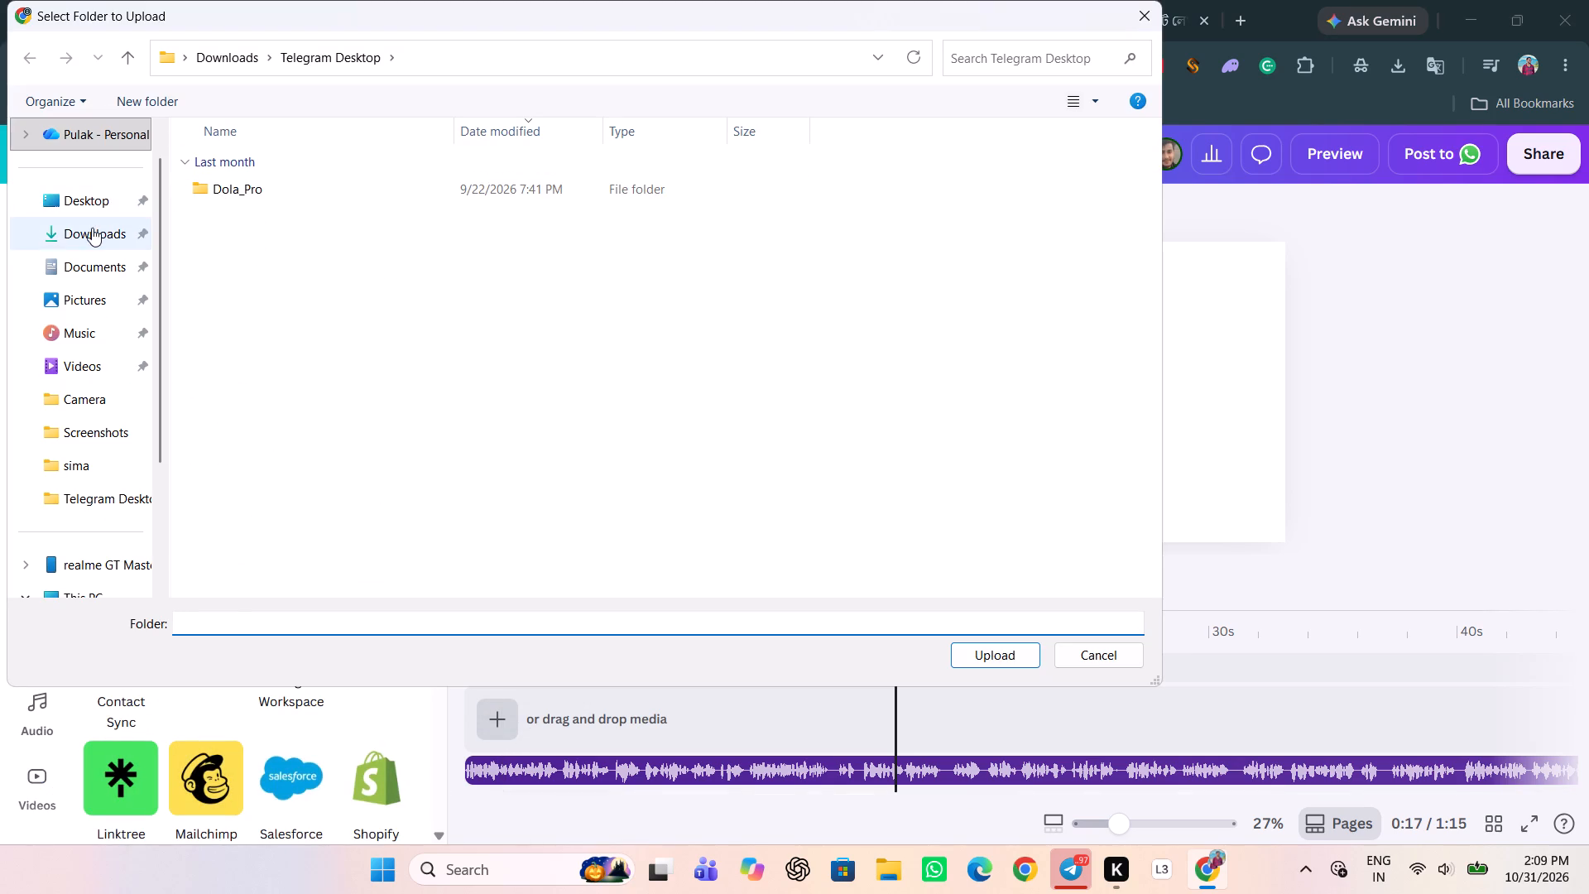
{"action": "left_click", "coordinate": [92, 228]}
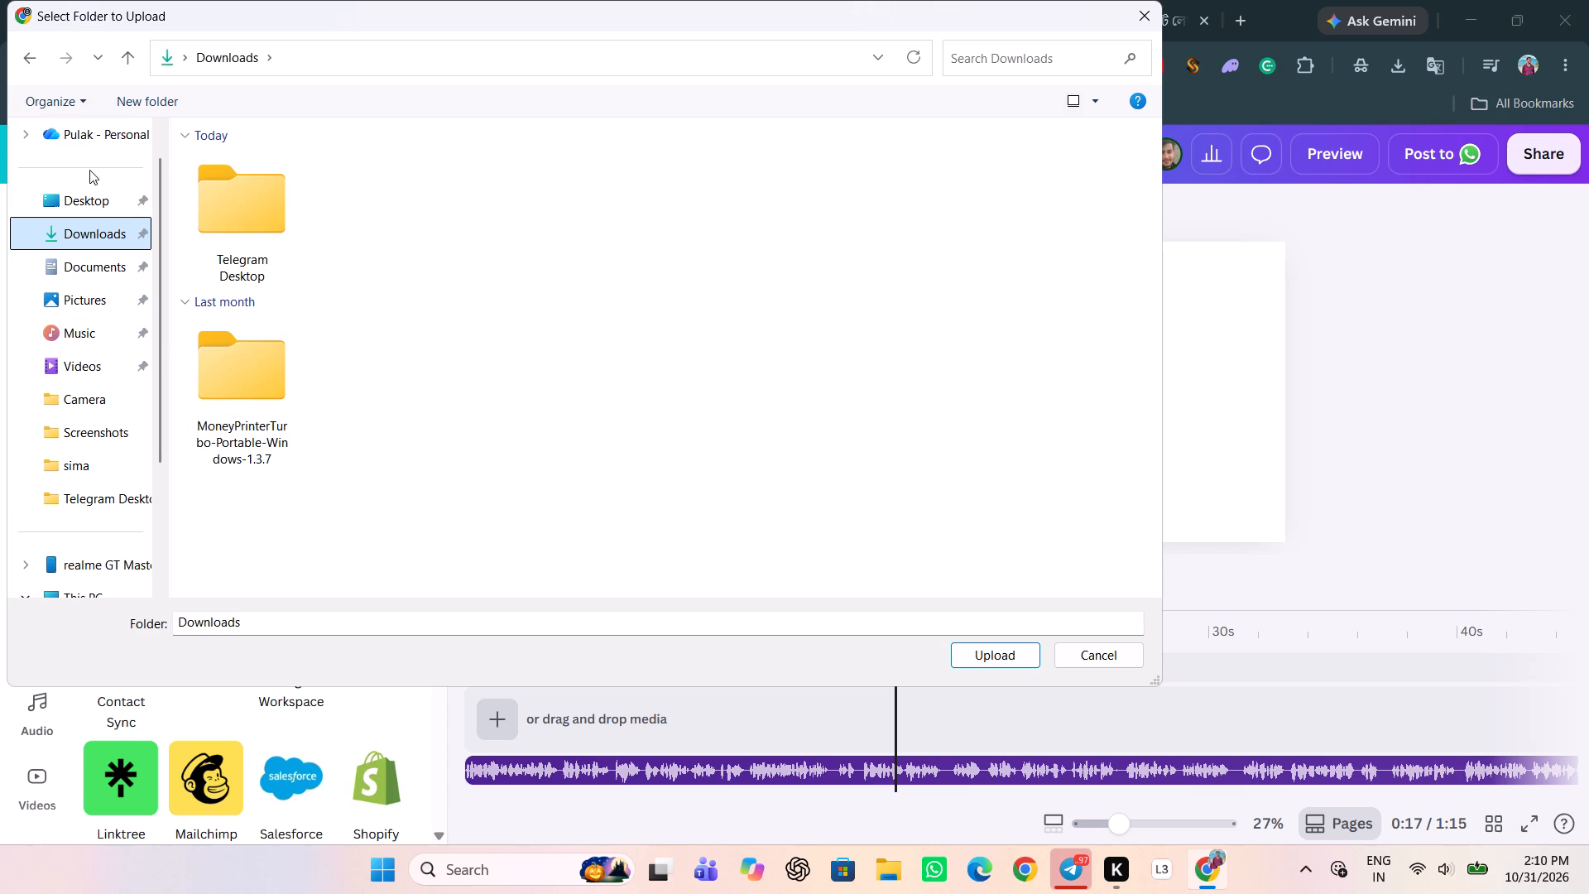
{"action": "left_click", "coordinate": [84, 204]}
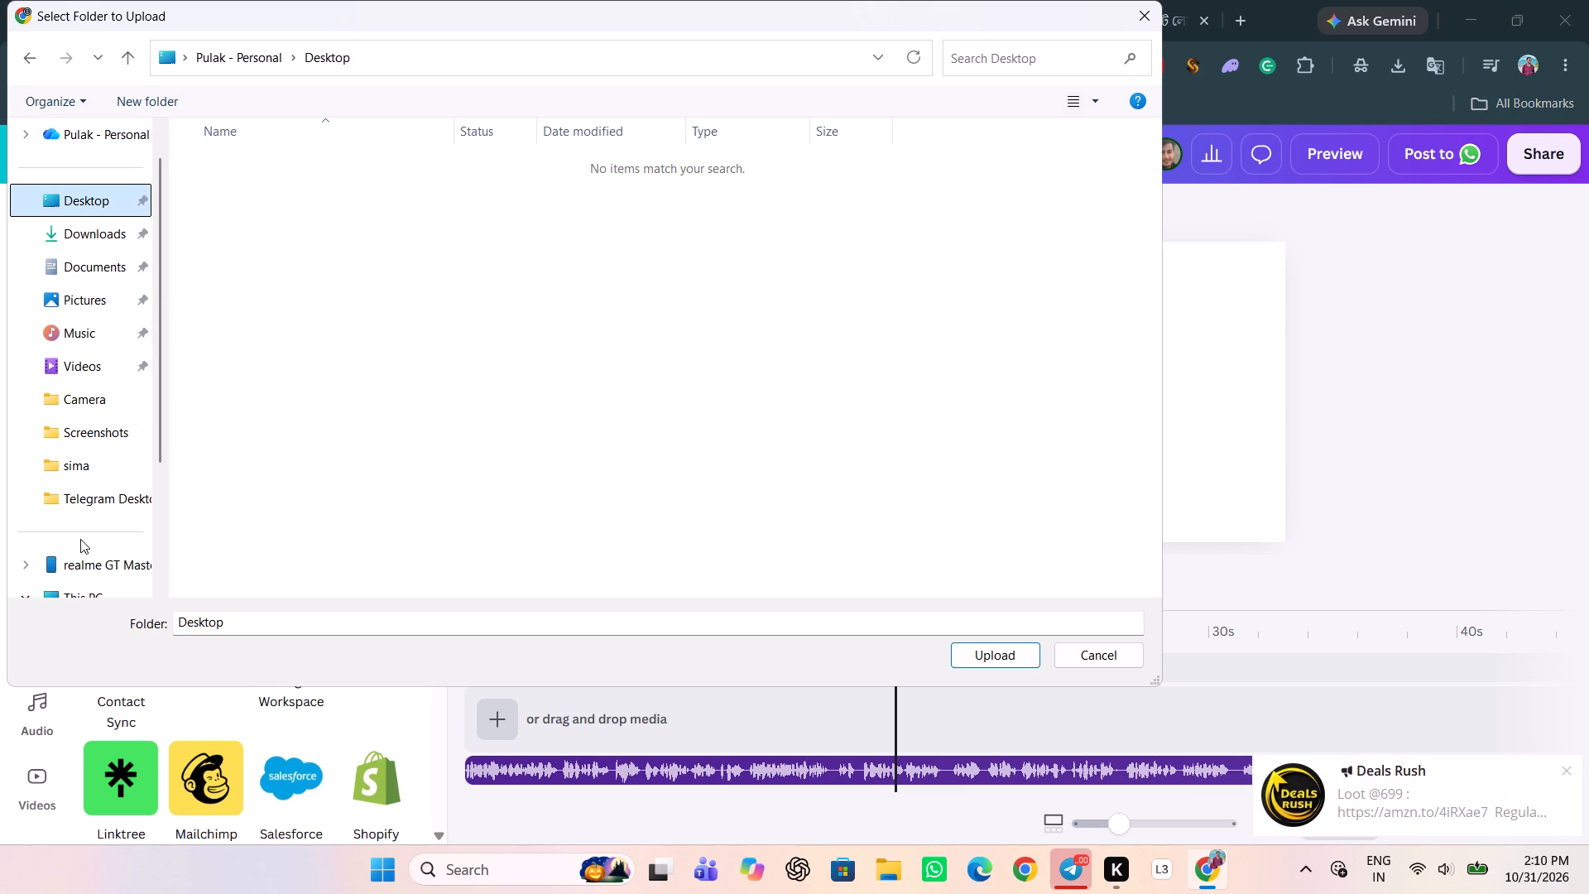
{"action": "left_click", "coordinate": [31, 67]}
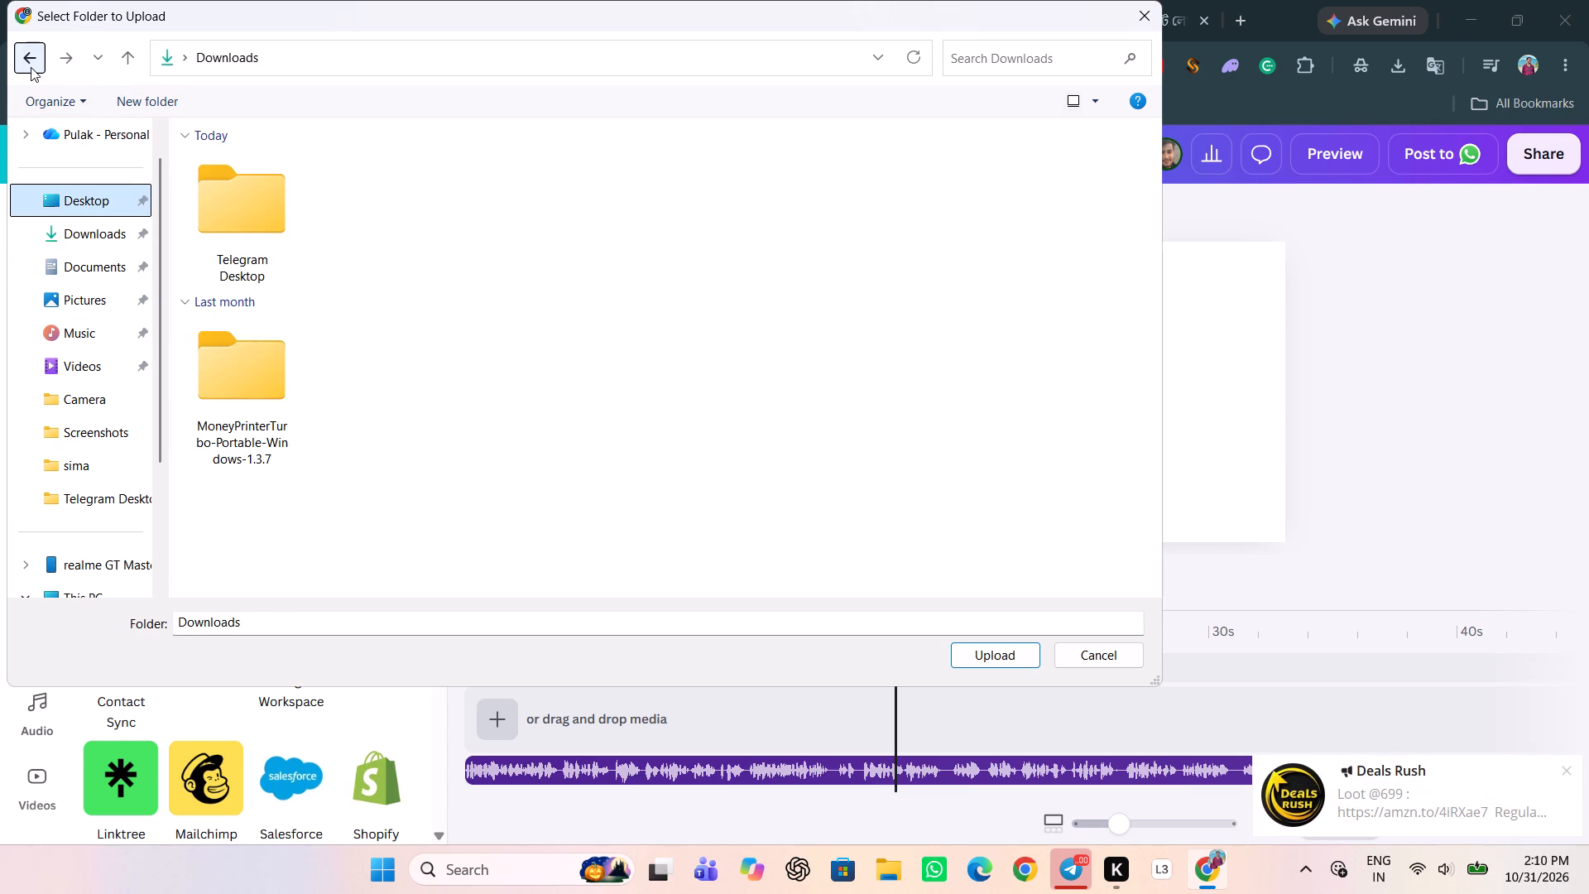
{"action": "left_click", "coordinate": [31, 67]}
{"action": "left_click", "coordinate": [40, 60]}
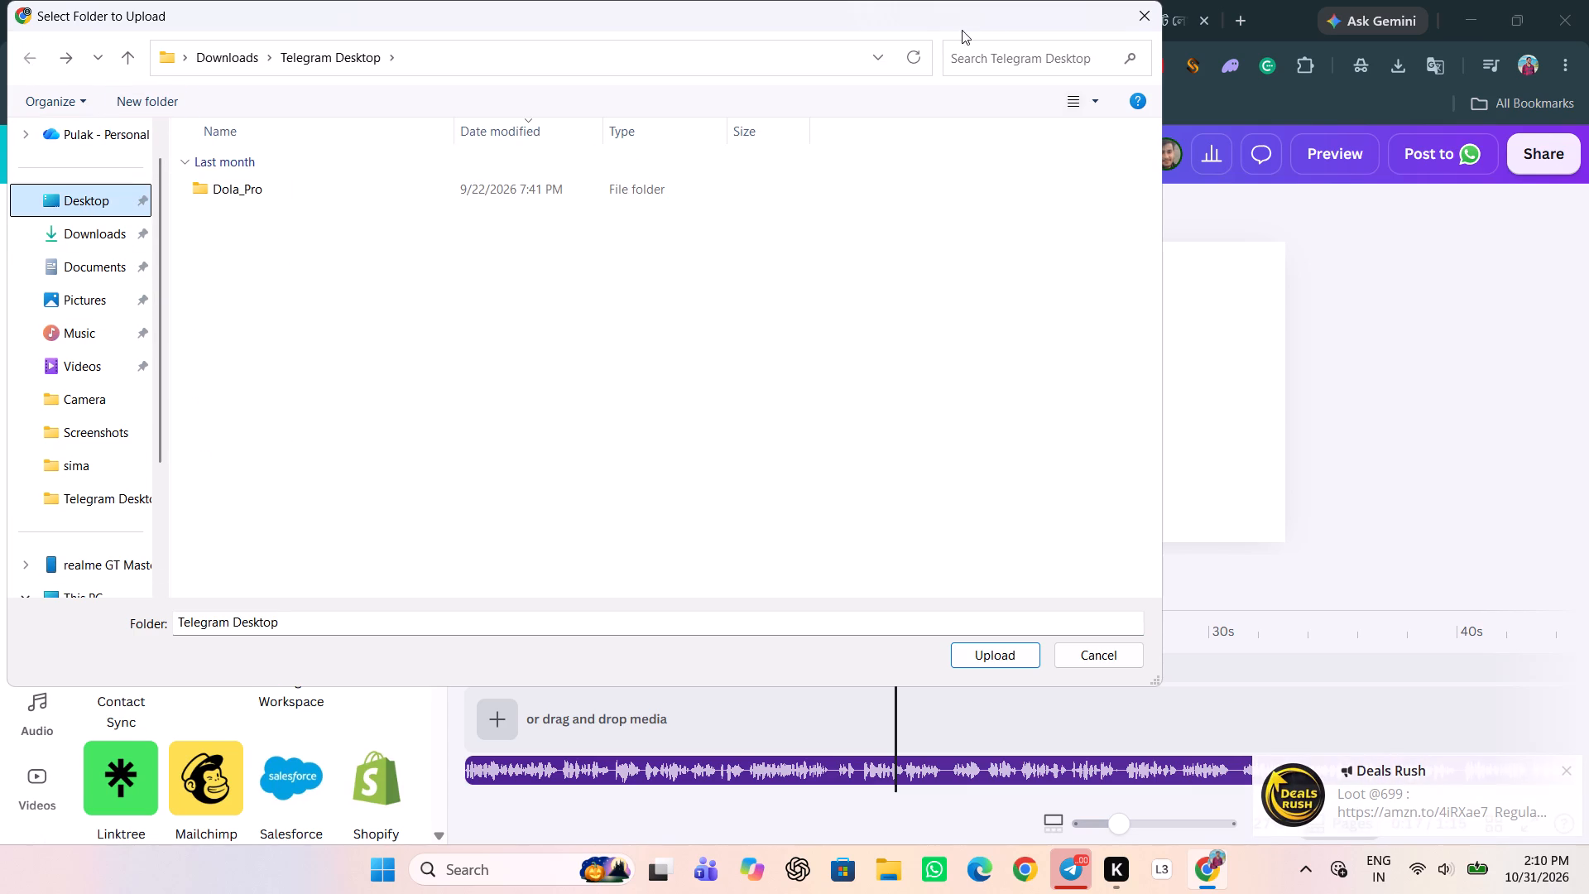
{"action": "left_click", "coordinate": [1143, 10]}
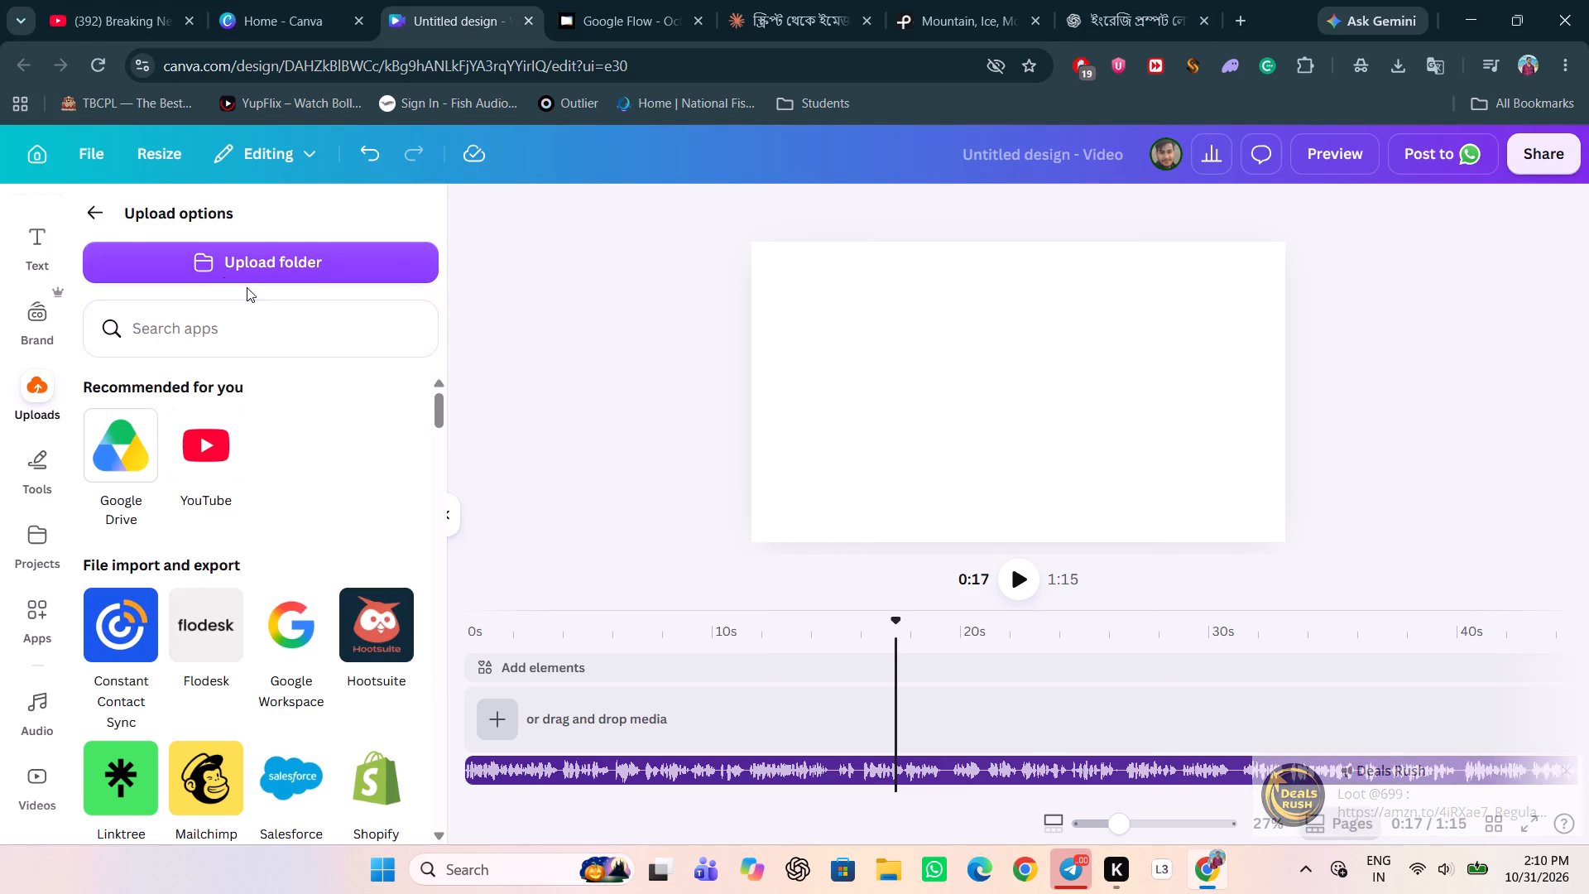
Upload the snowy mountain video file from the Downloads folder to the video uploads.
{"action": "left_click", "coordinate": [107, 205]}
{"action": "left_click", "coordinate": [289, 276]}
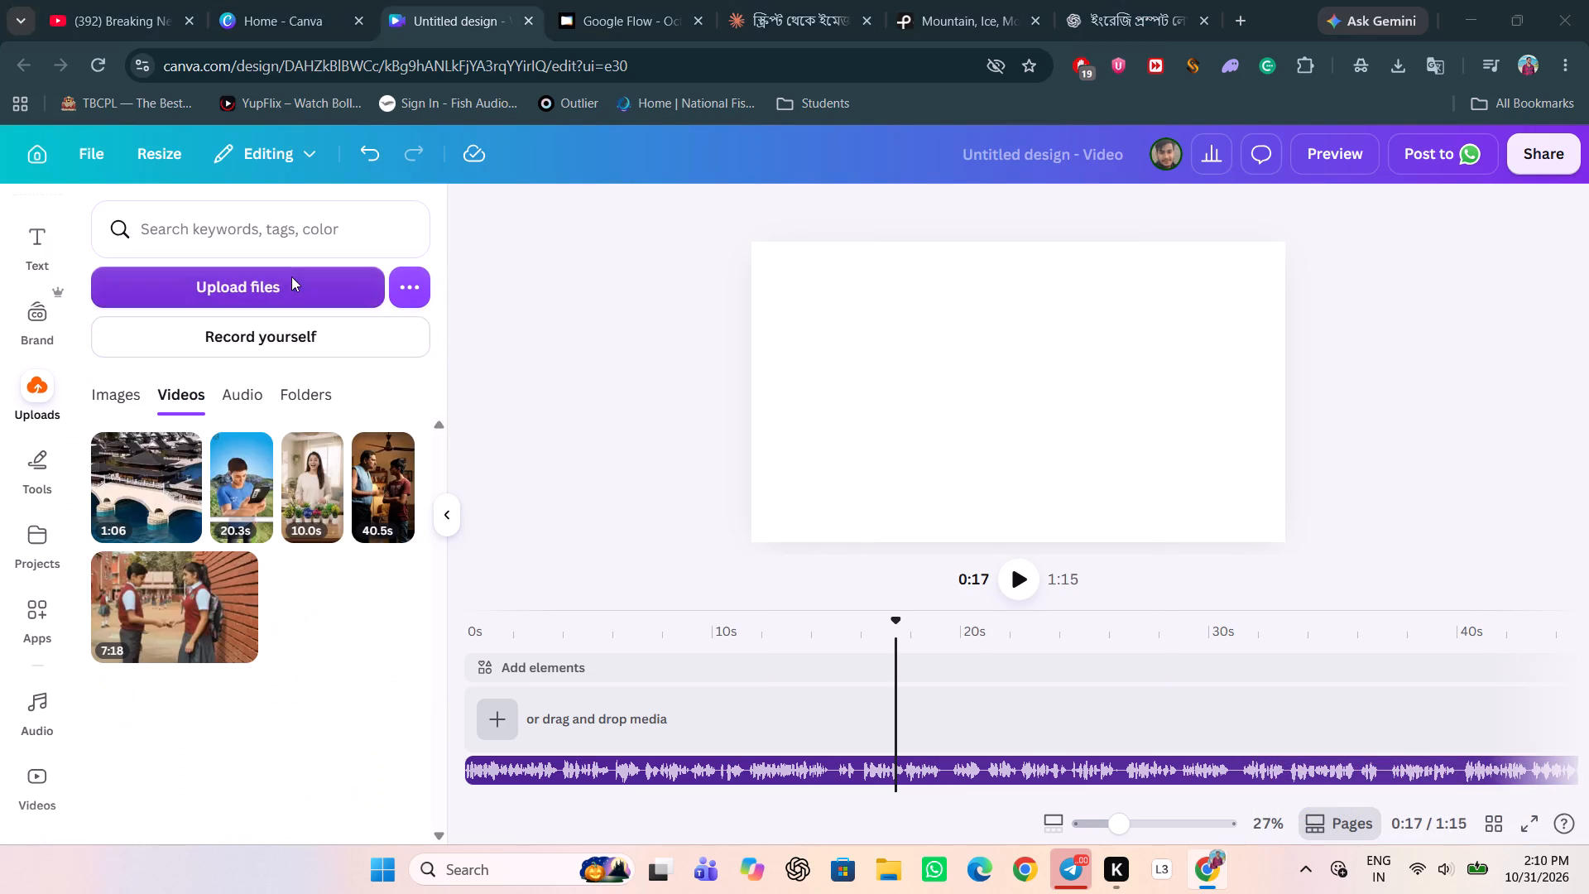
{"action": "left_click", "coordinate": [94, 233]}
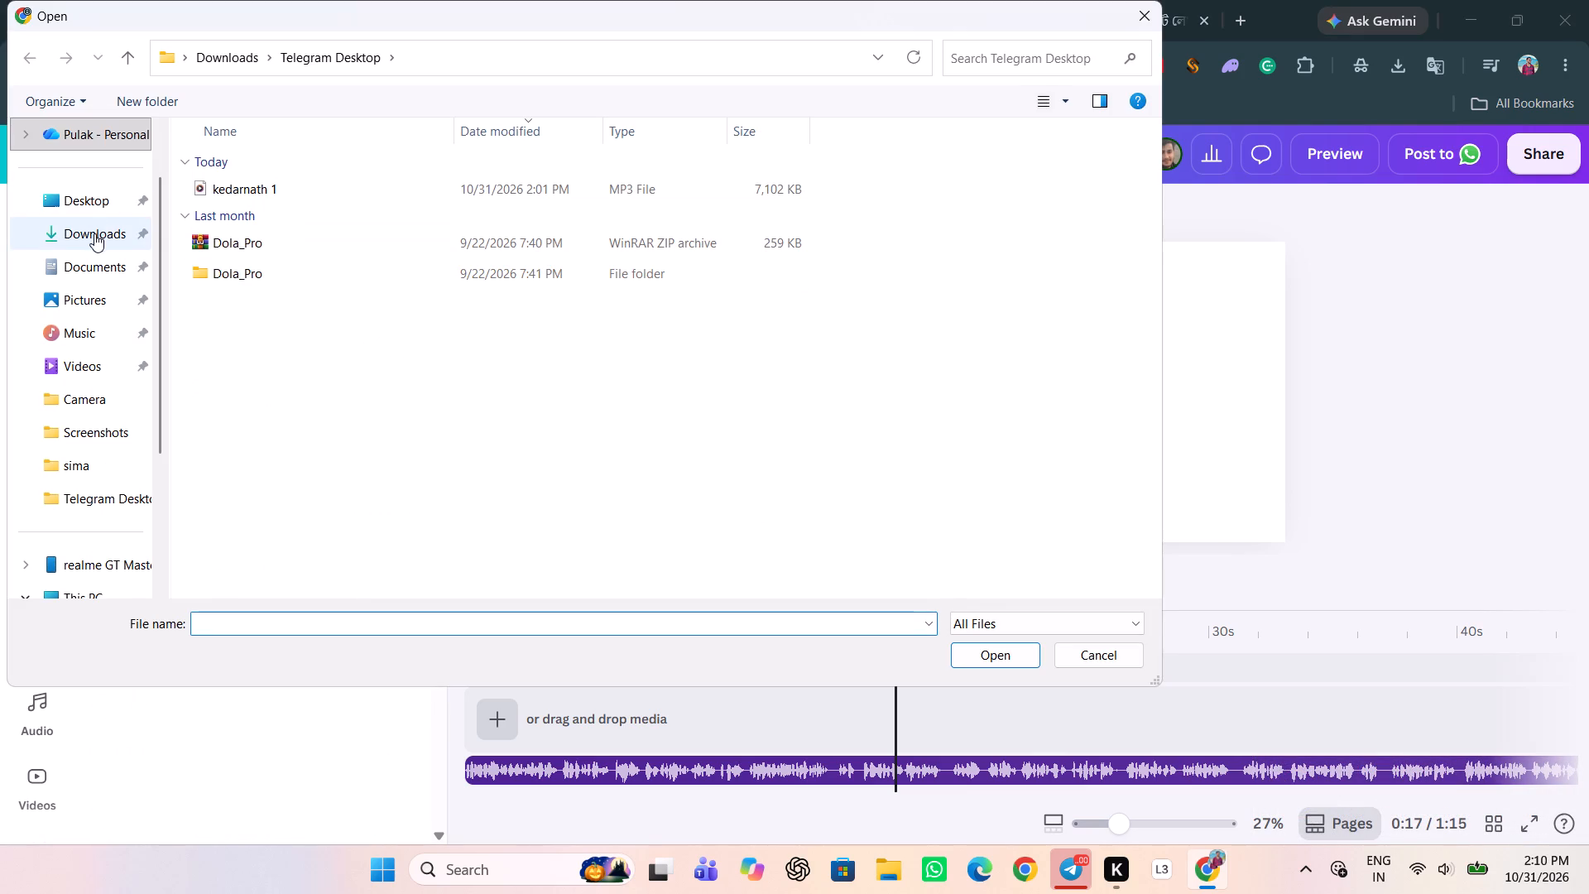
{"action": "left_click", "coordinate": [238, 249]}
{"action": "left_click", "coordinate": [987, 660]}
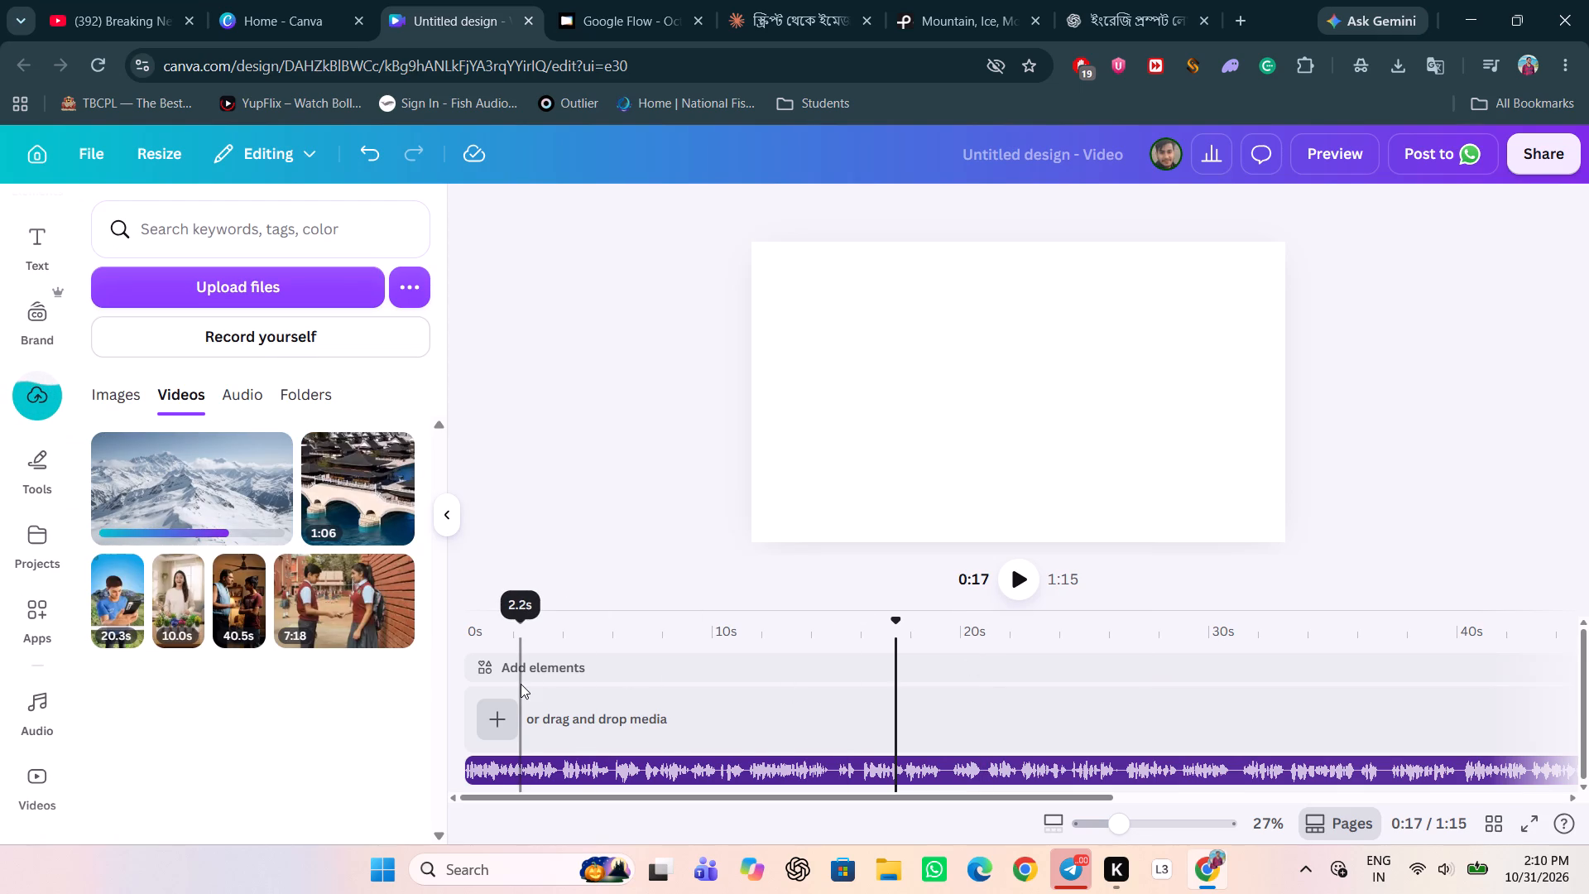
Place the uploaded 9.9s snowy mountain video as the first clip above the kedarnath 1 audio track.
{"action": "left_click", "coordinate": [332, 594]}
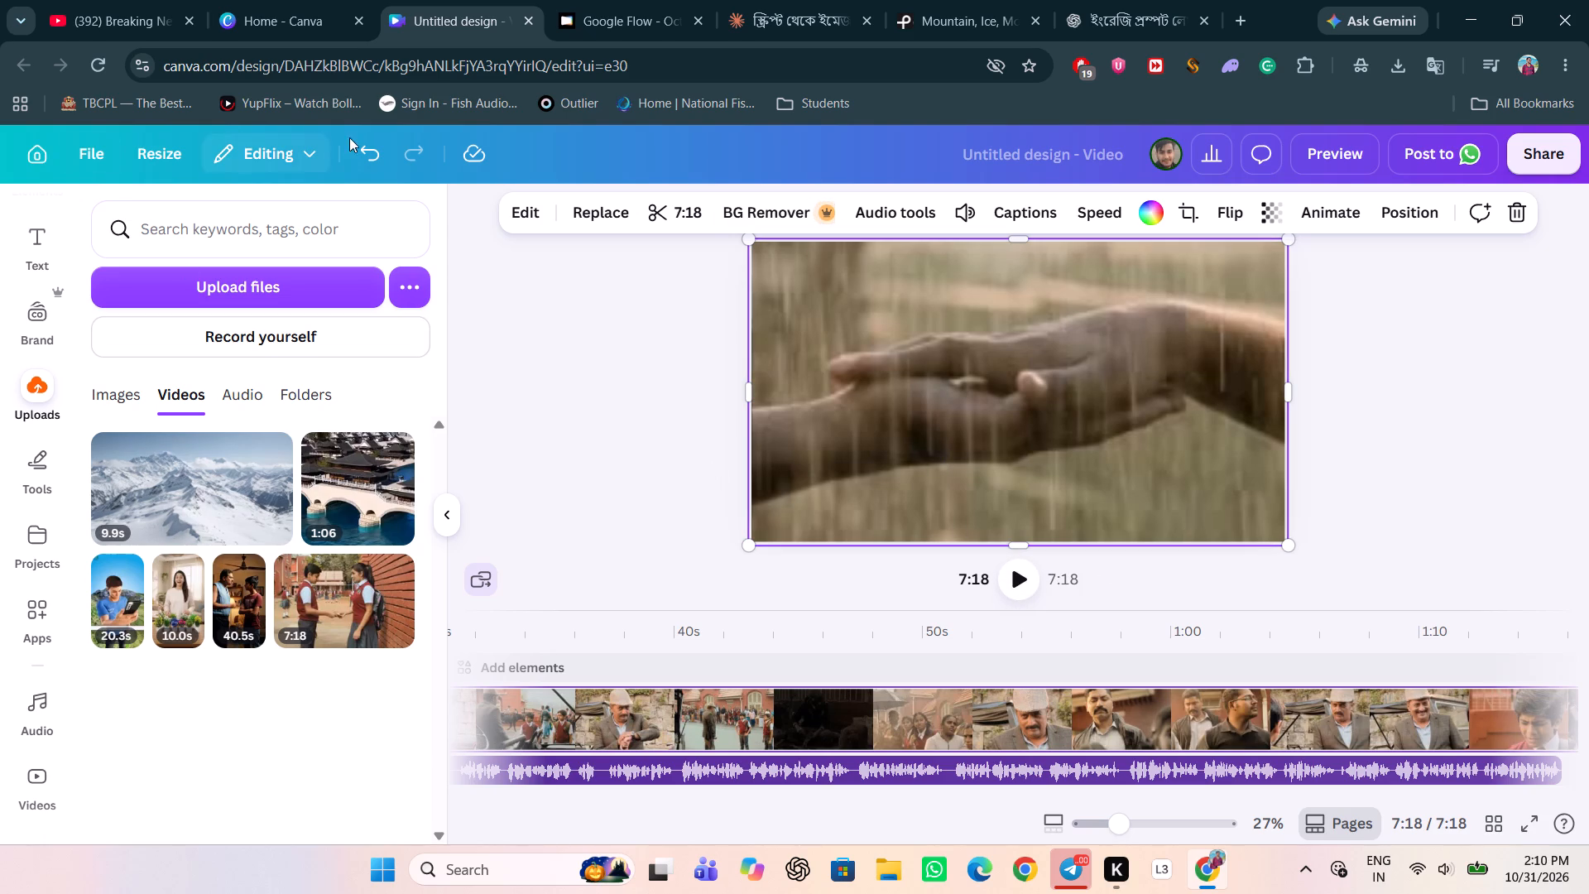
{"action": "left_click", "coordinate": [378, 152]}
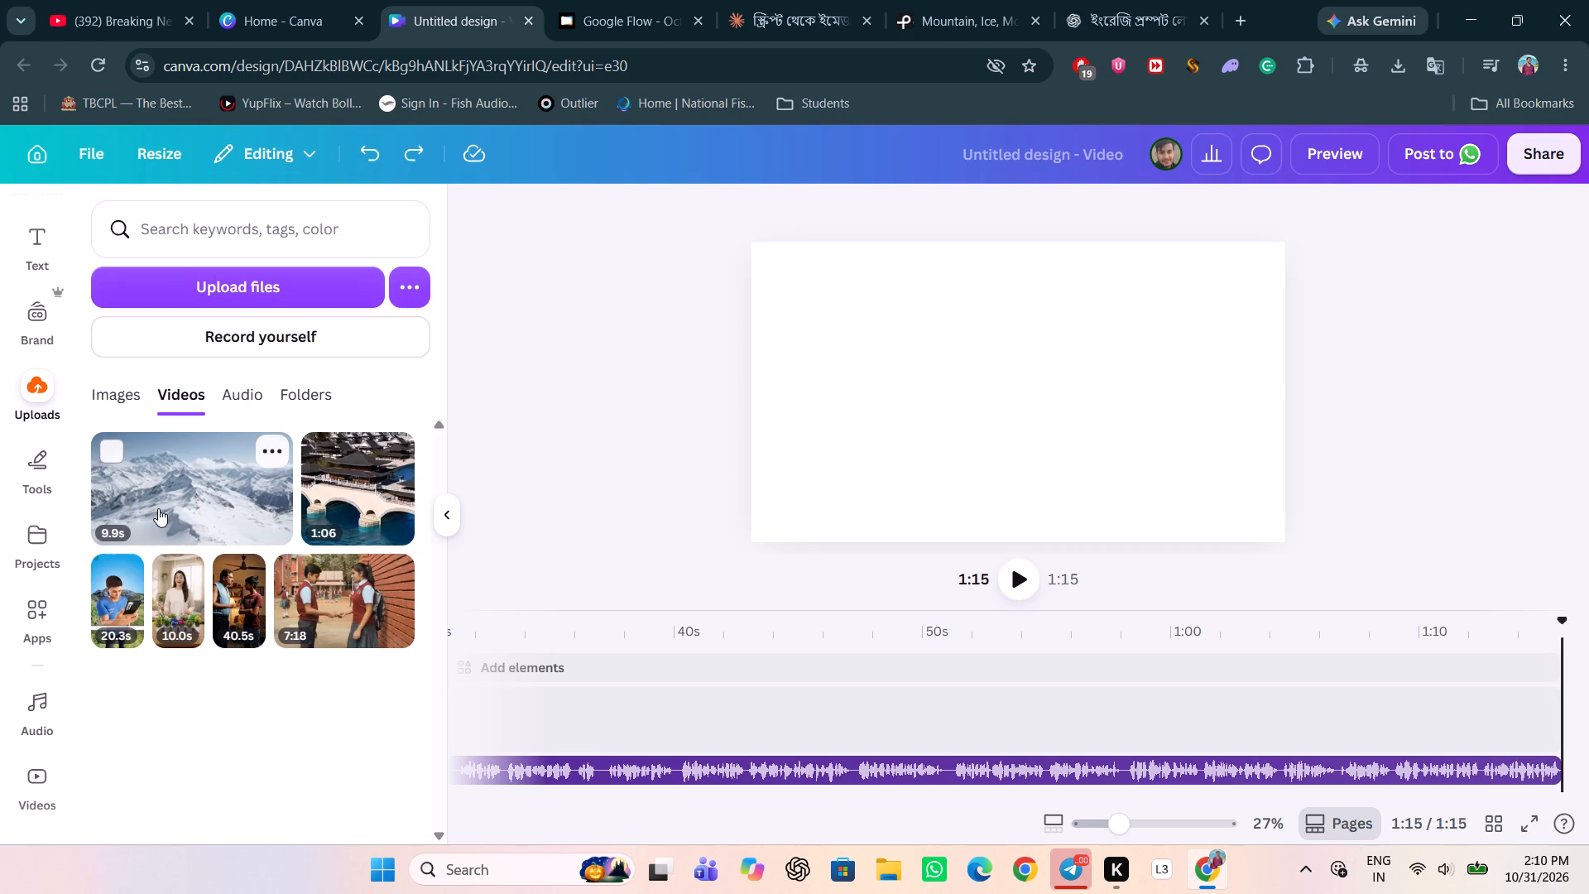
{"action": "left_click", "coordinate": [158, 508]}
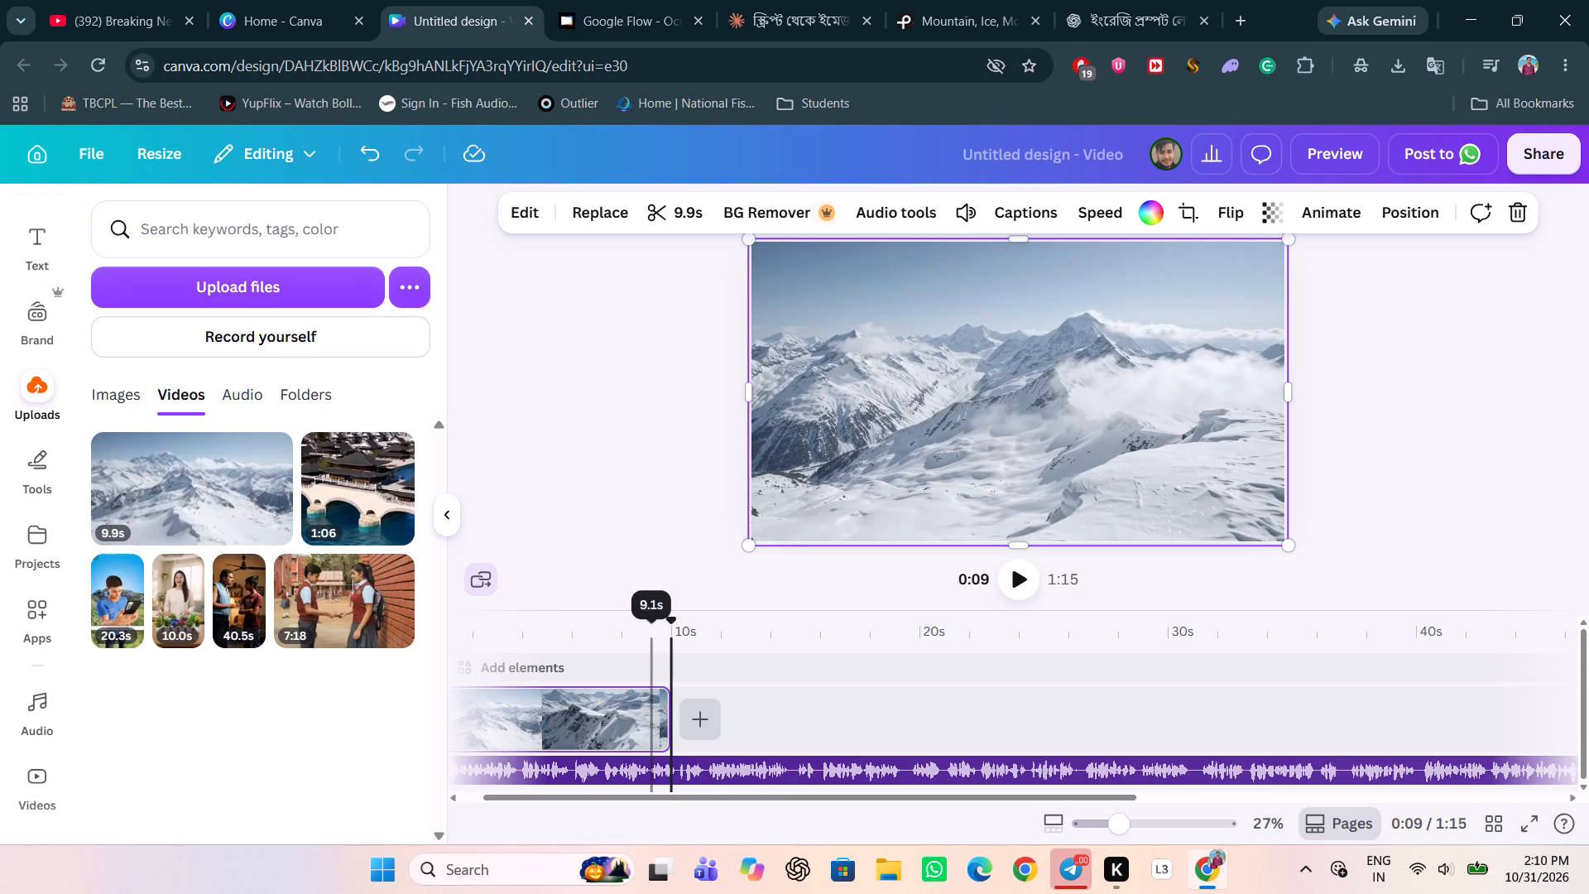
{"action": "left_click_drag", "start_coordinate": [671, 620], "coordinate": [310, 644]}
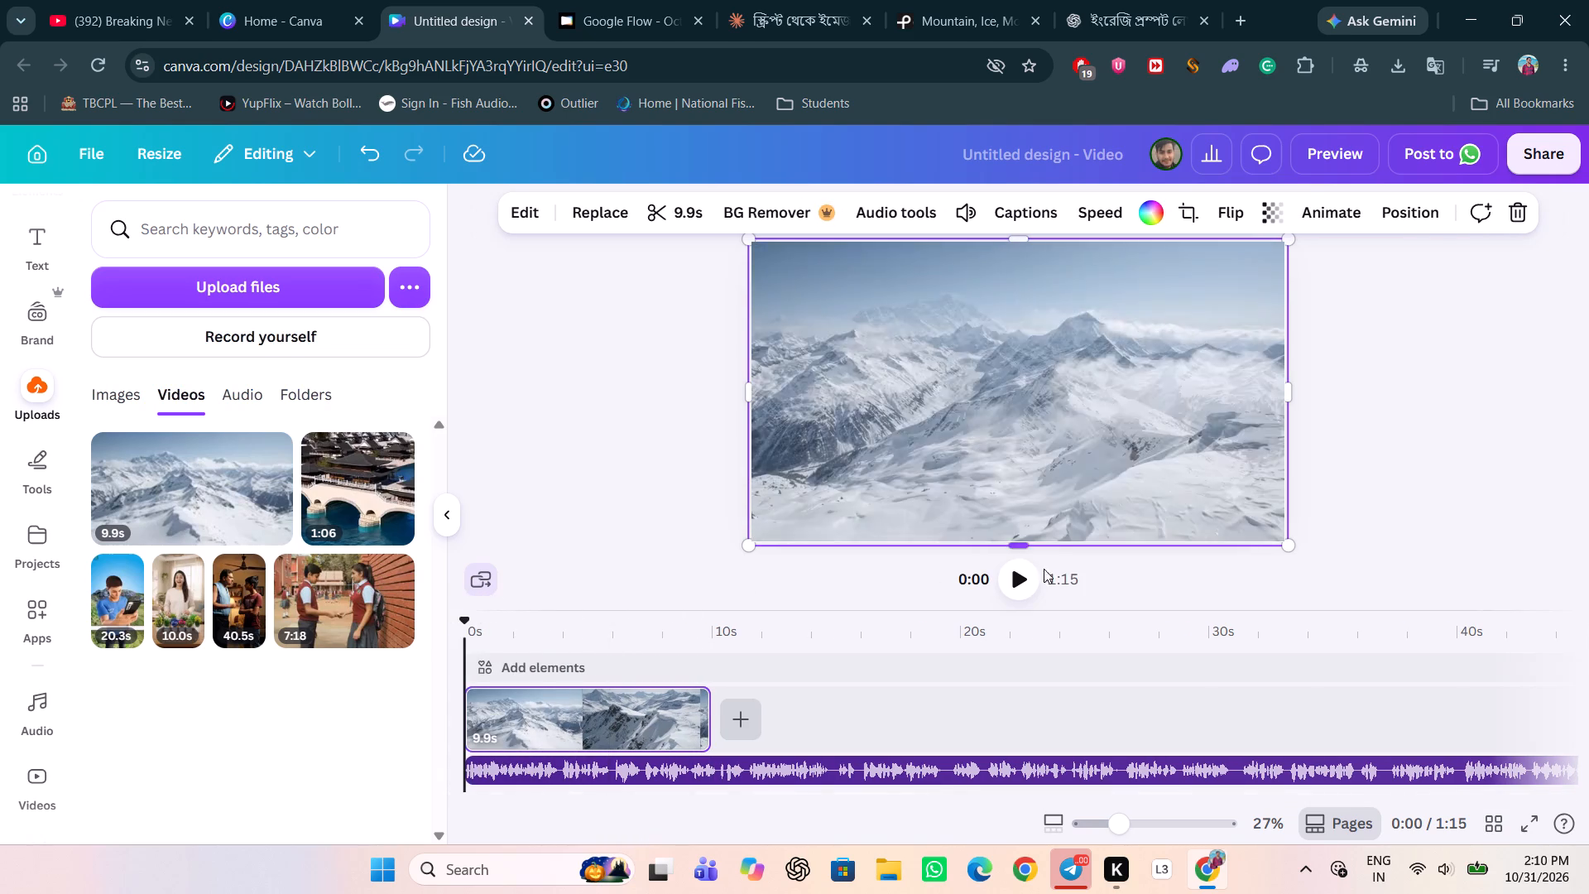
{"action": "left_click", "coordinate": [1019, 578]}
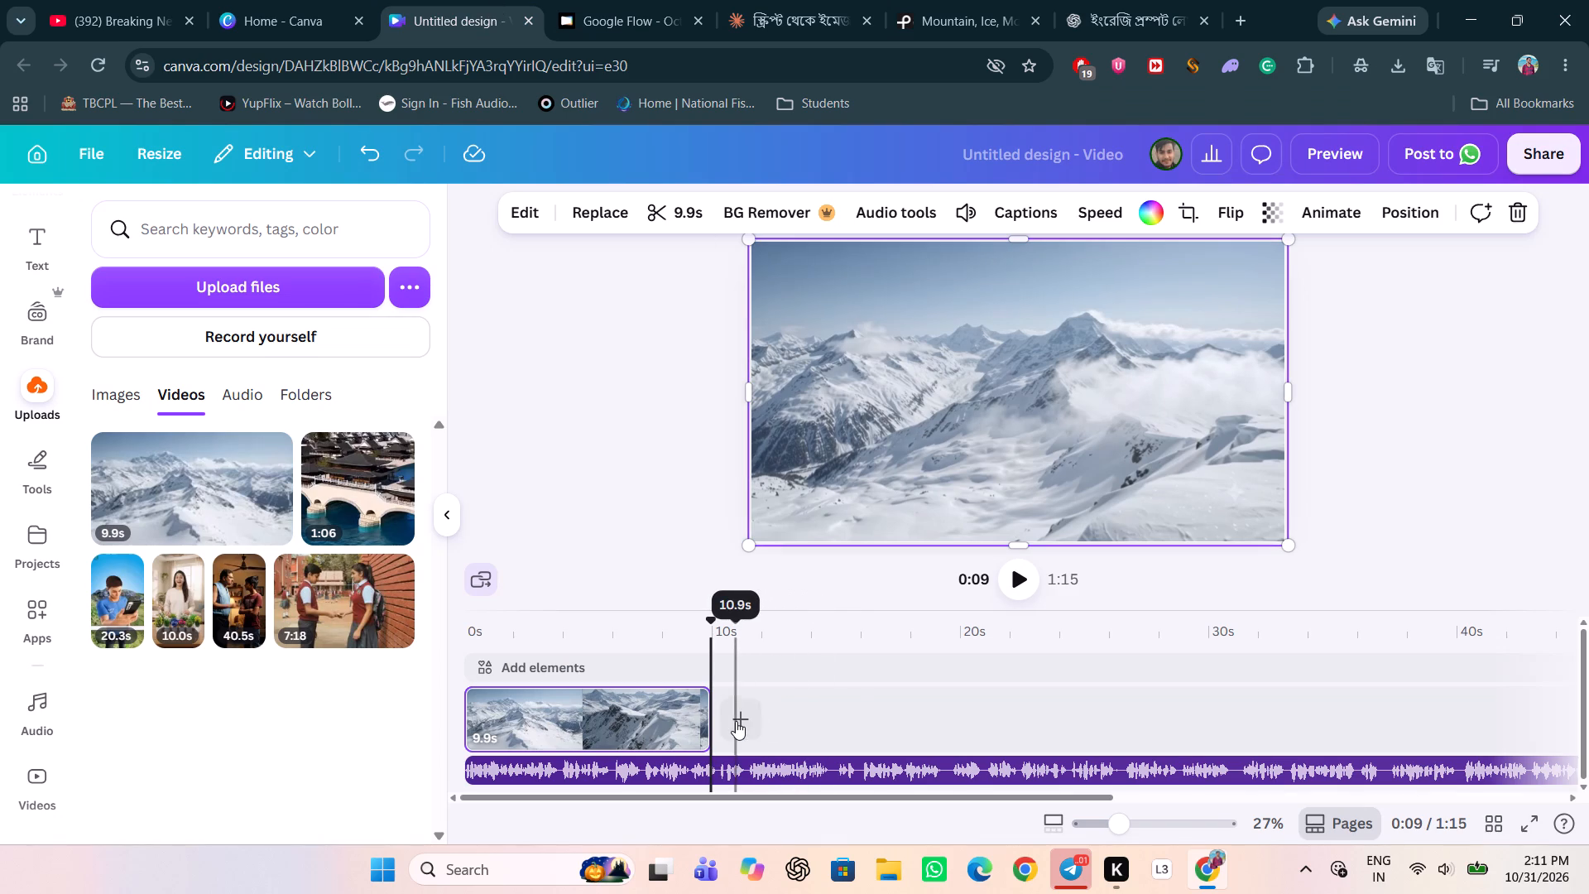
{"action": "left_click", "coordinate": [736, 721]}
{"action": "left_click", "coordinate": [738, 552]}
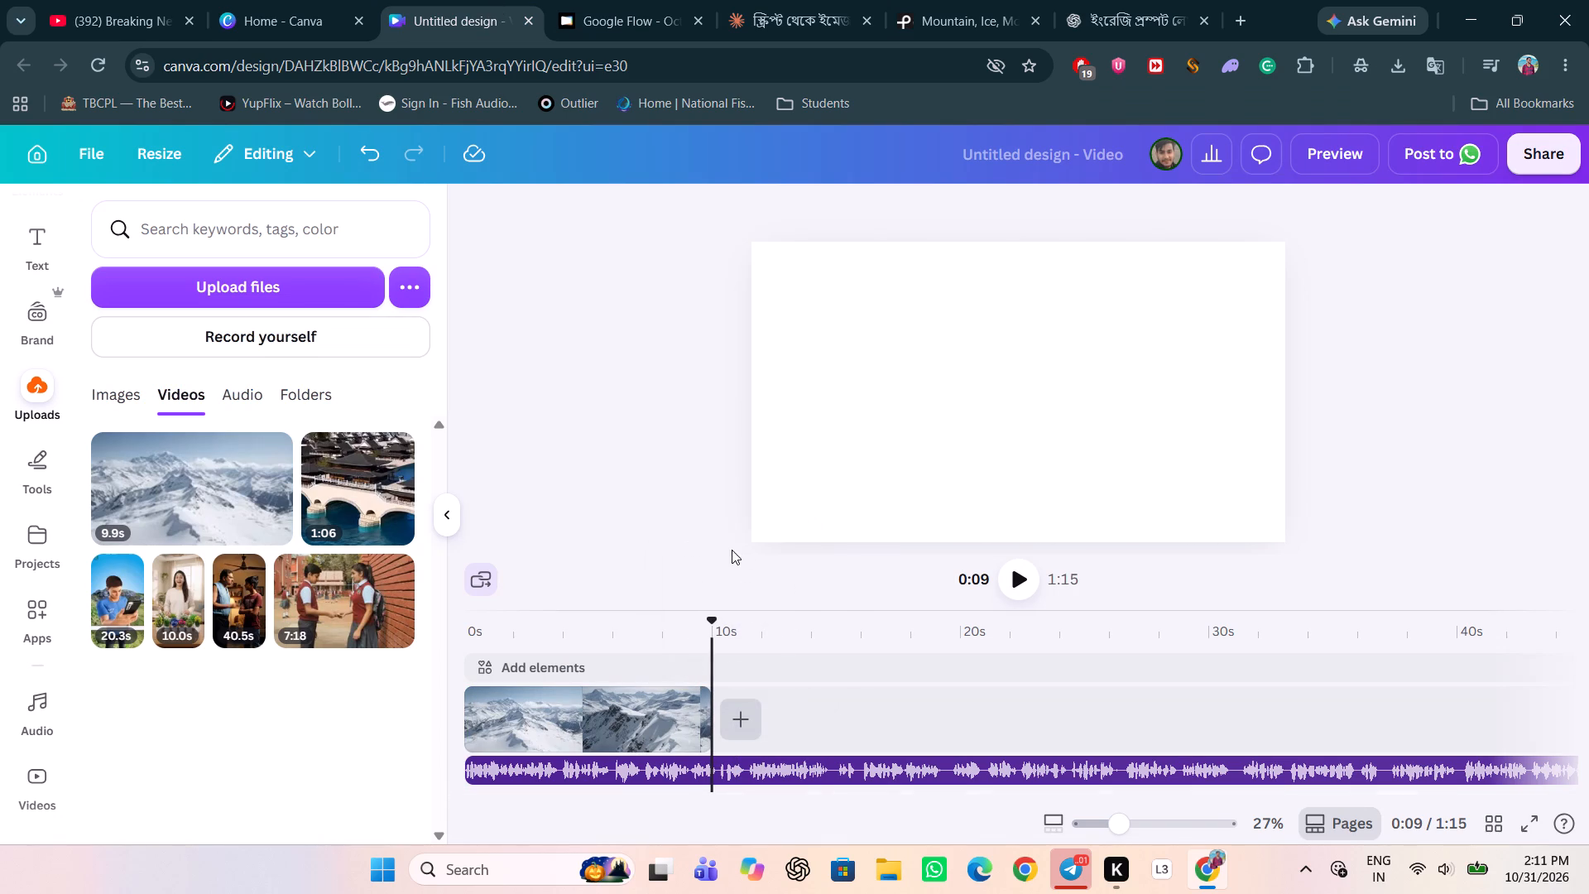
{"action": "left_click", "coordinate": [218, 288]}
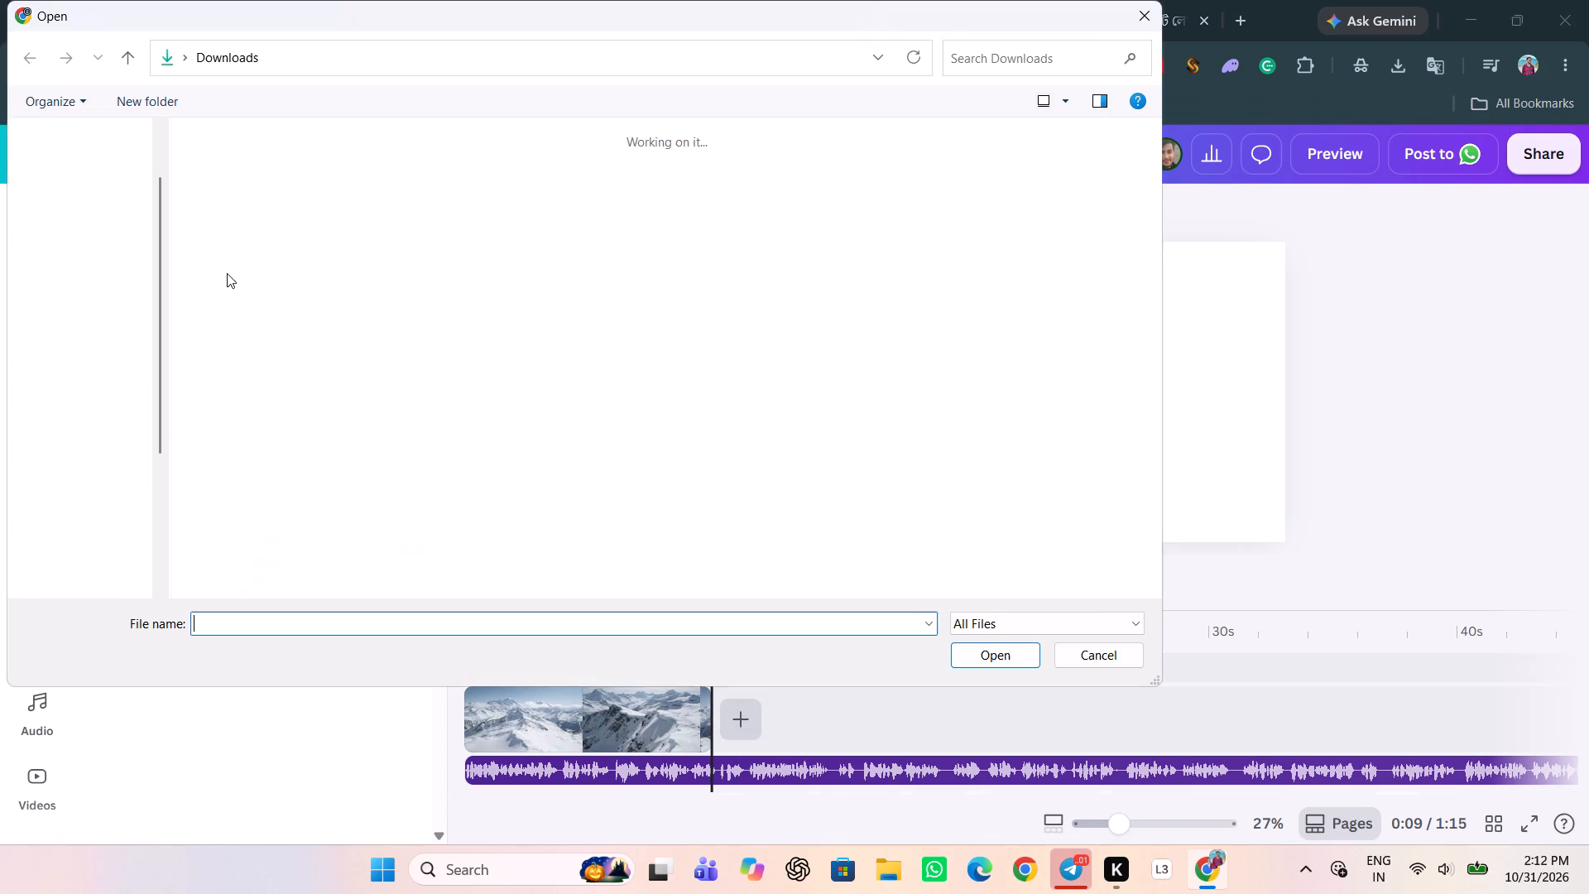
{"action": "left_click", "coordinate": [247, 229]}
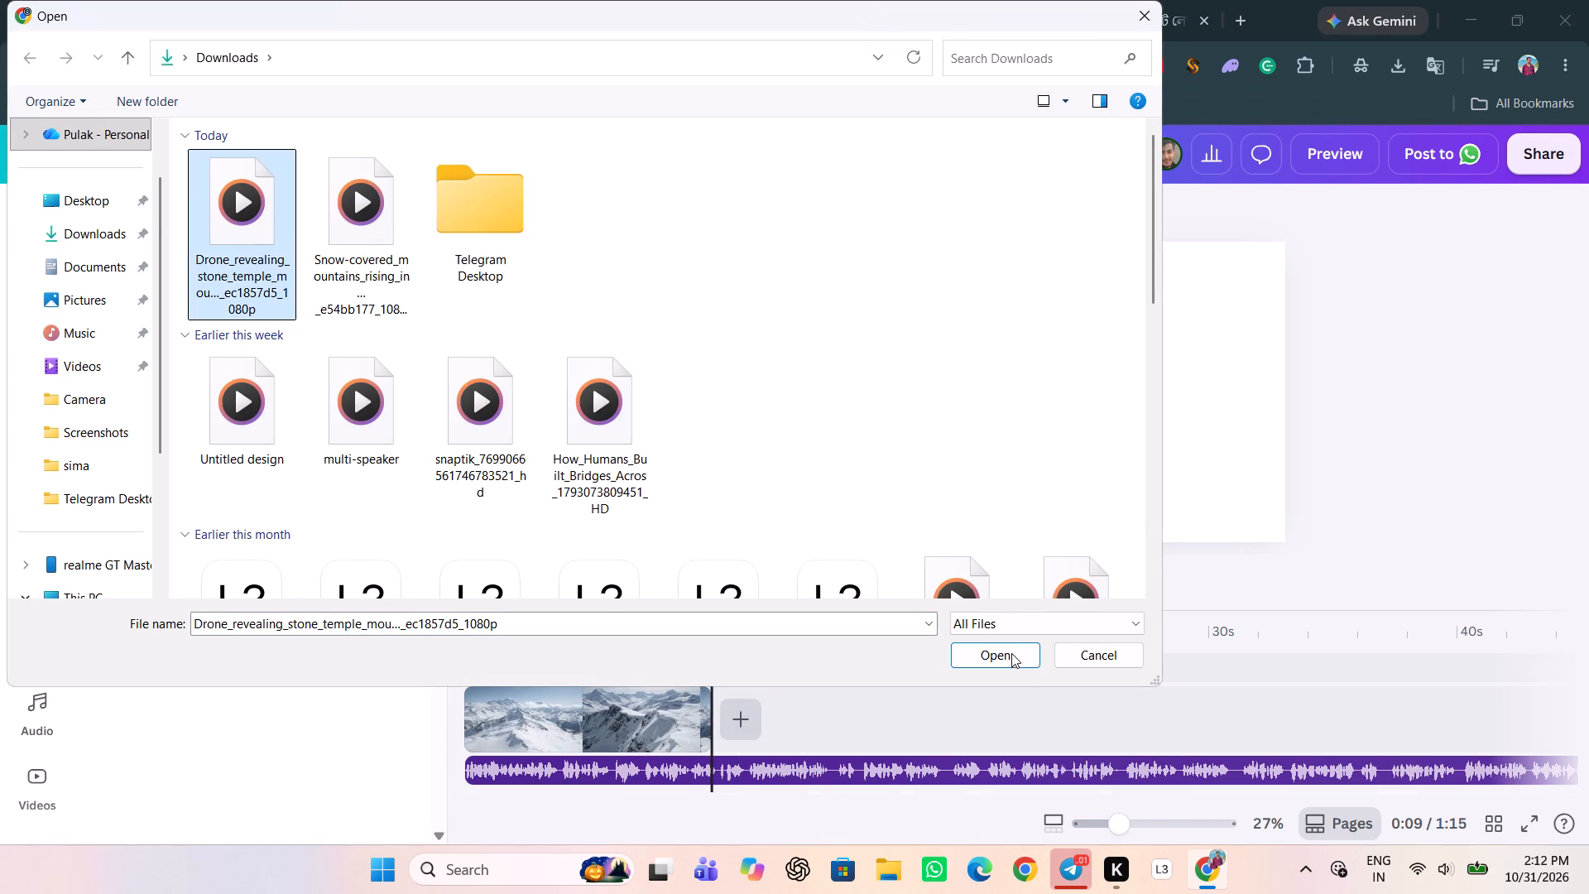
{"action": "left_click_drag", "start_coordinate": [1014, 653], "coordinate": [1013, 645]}
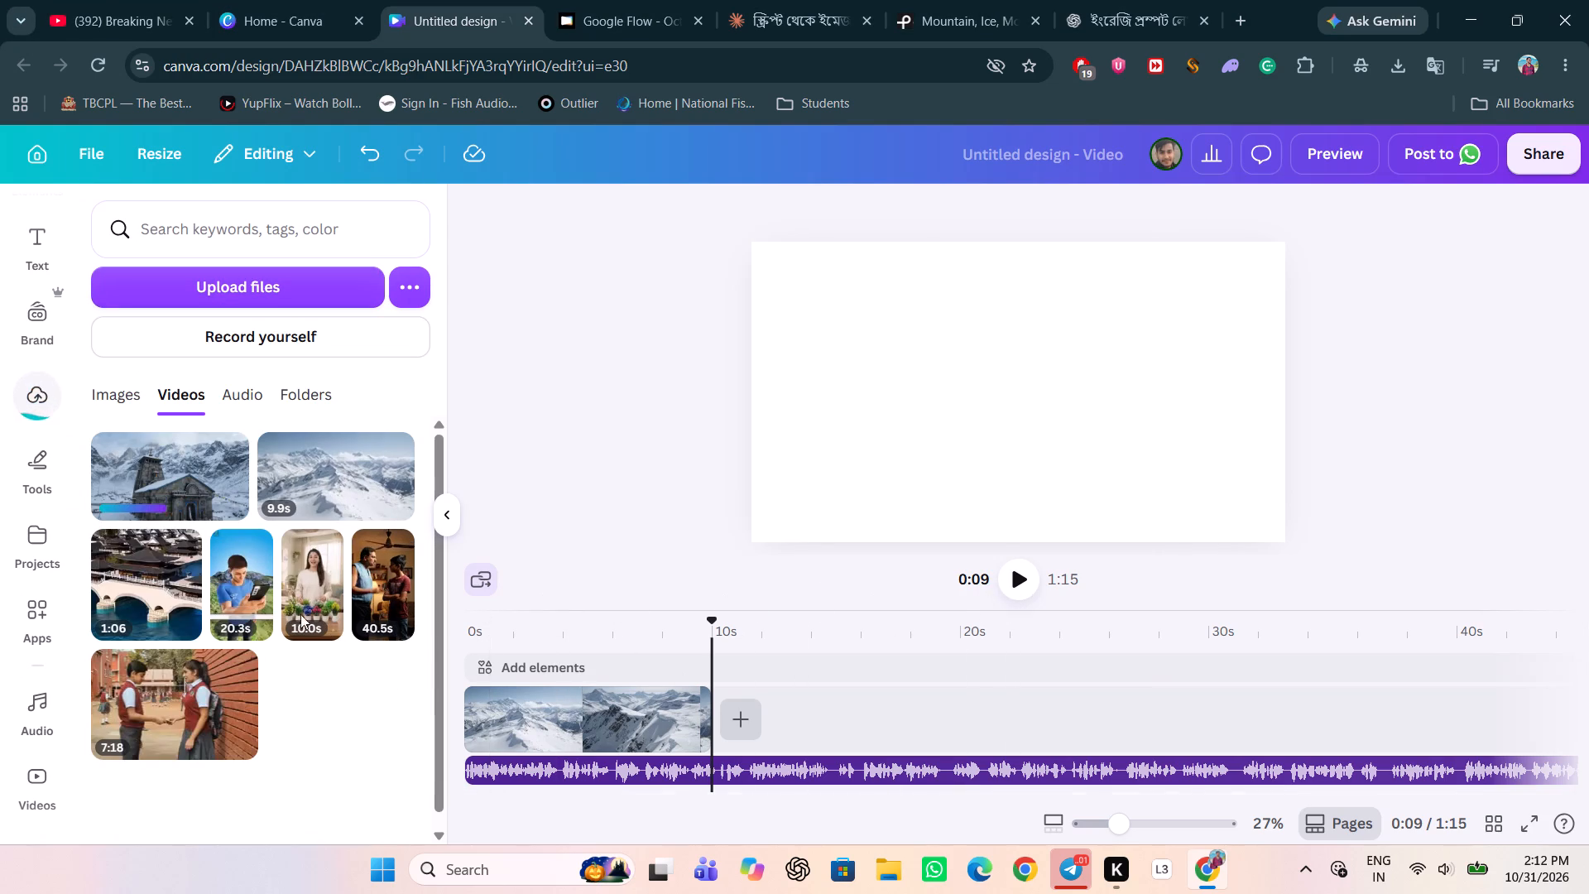
{"action": "left_click", "coordinate": [185, 476]}
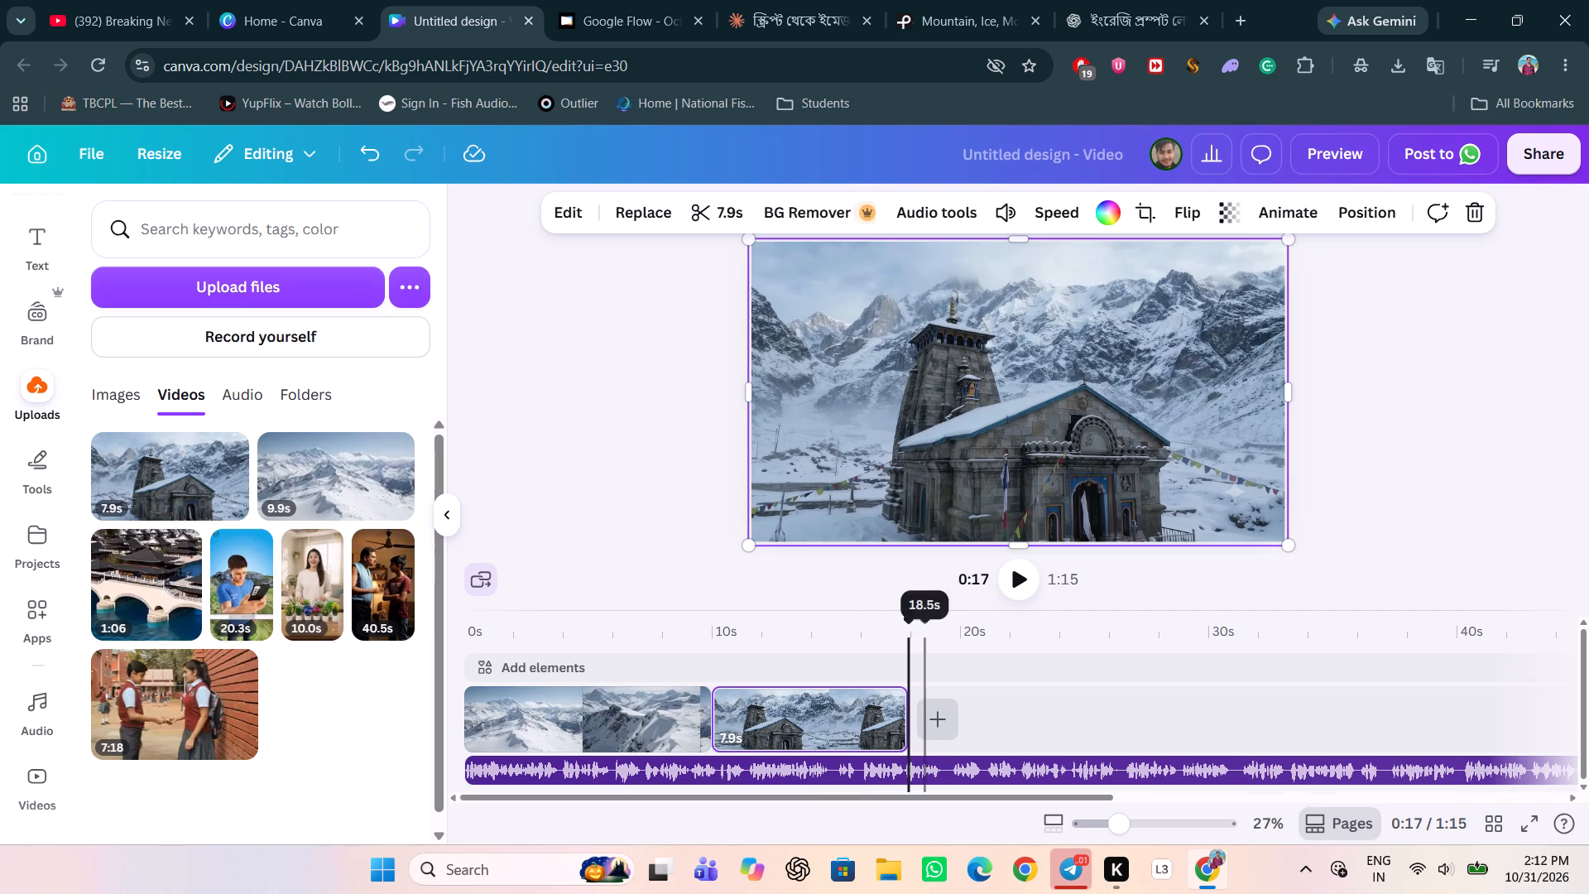
Play the timeline from about 2 s through the temple clip with the narration, and return the playhead to the temple clip's end.
{"action": "left_click_drag", "start_coordinate": [908, 619], "coordinate": [519, 652]}
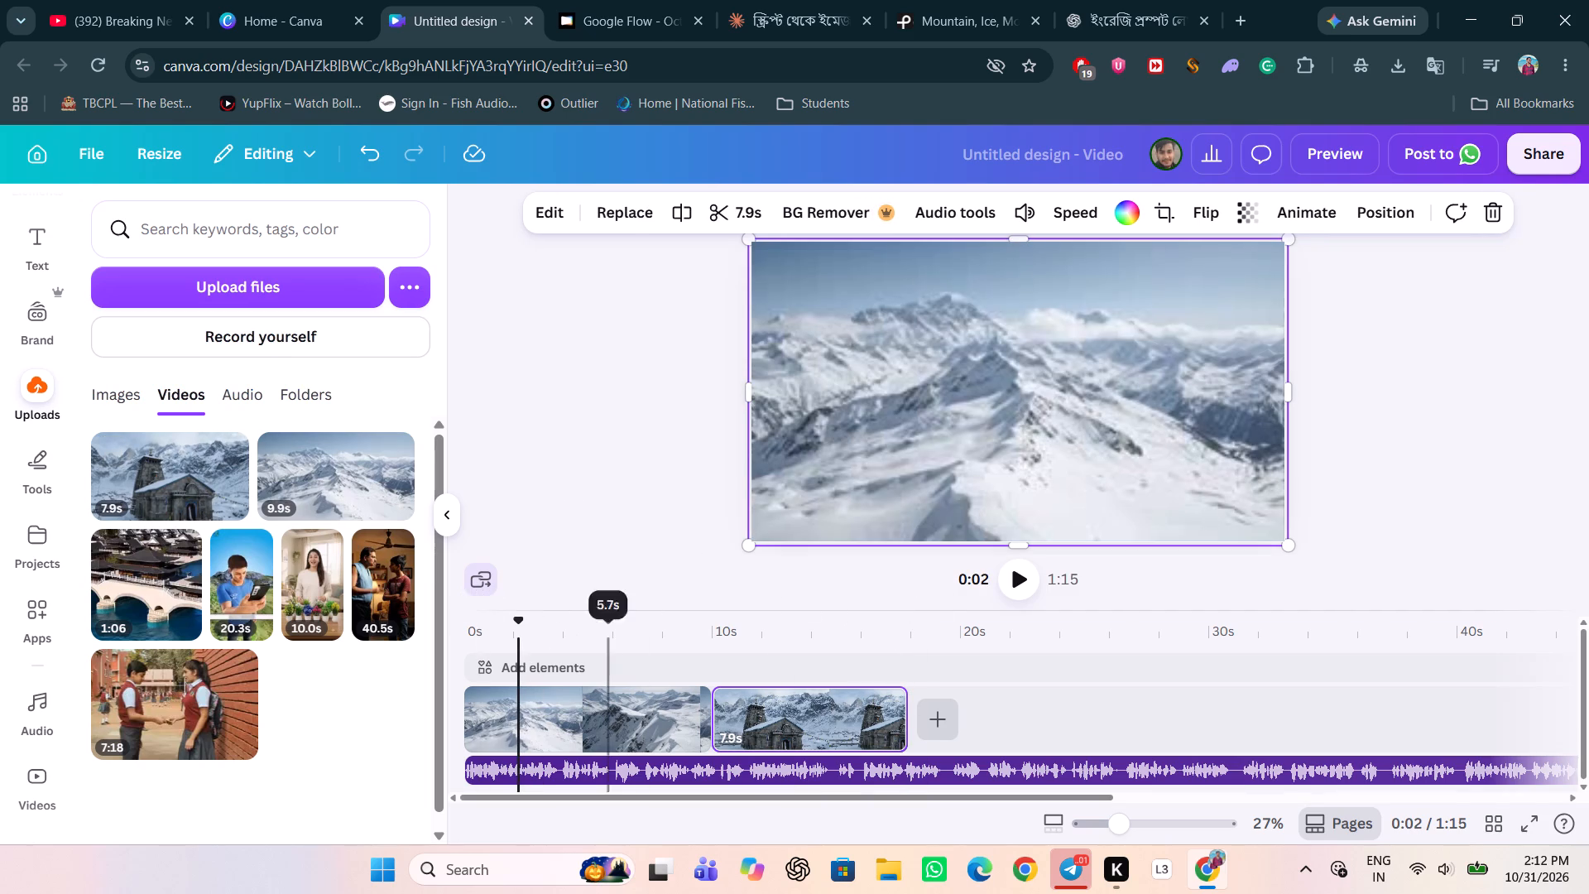
{"action": "left_click", "coordinate": [1013, 579]}
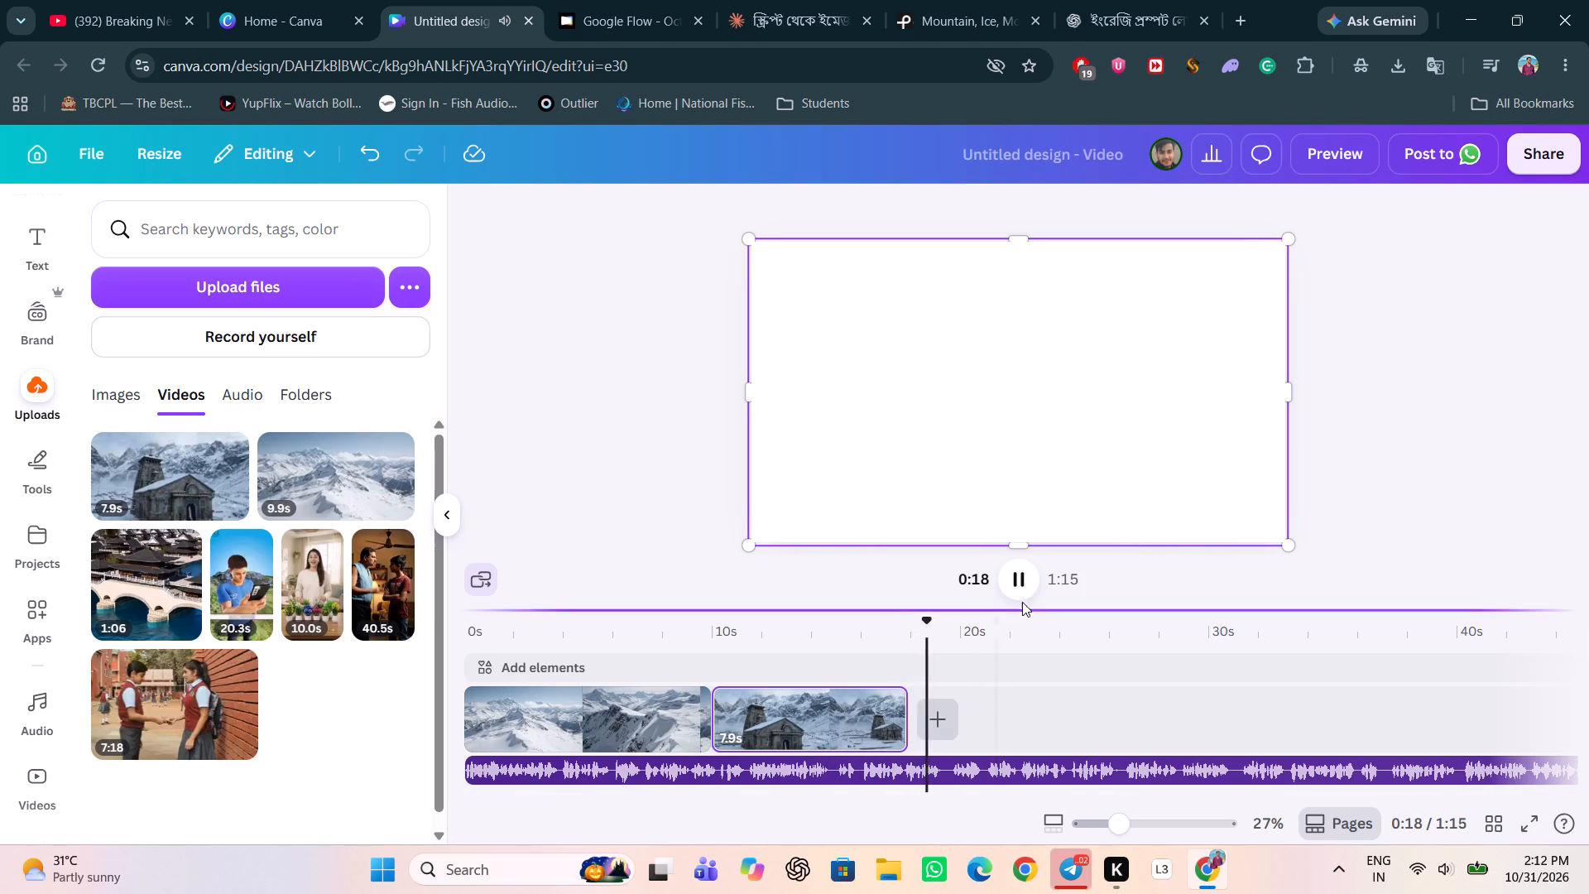
{"action": "left_click", "coordinate": [1020, 587]}
{"action": "left_click_drag", "start_coordinate": [941, 622], "coordinate": [933, 623]}
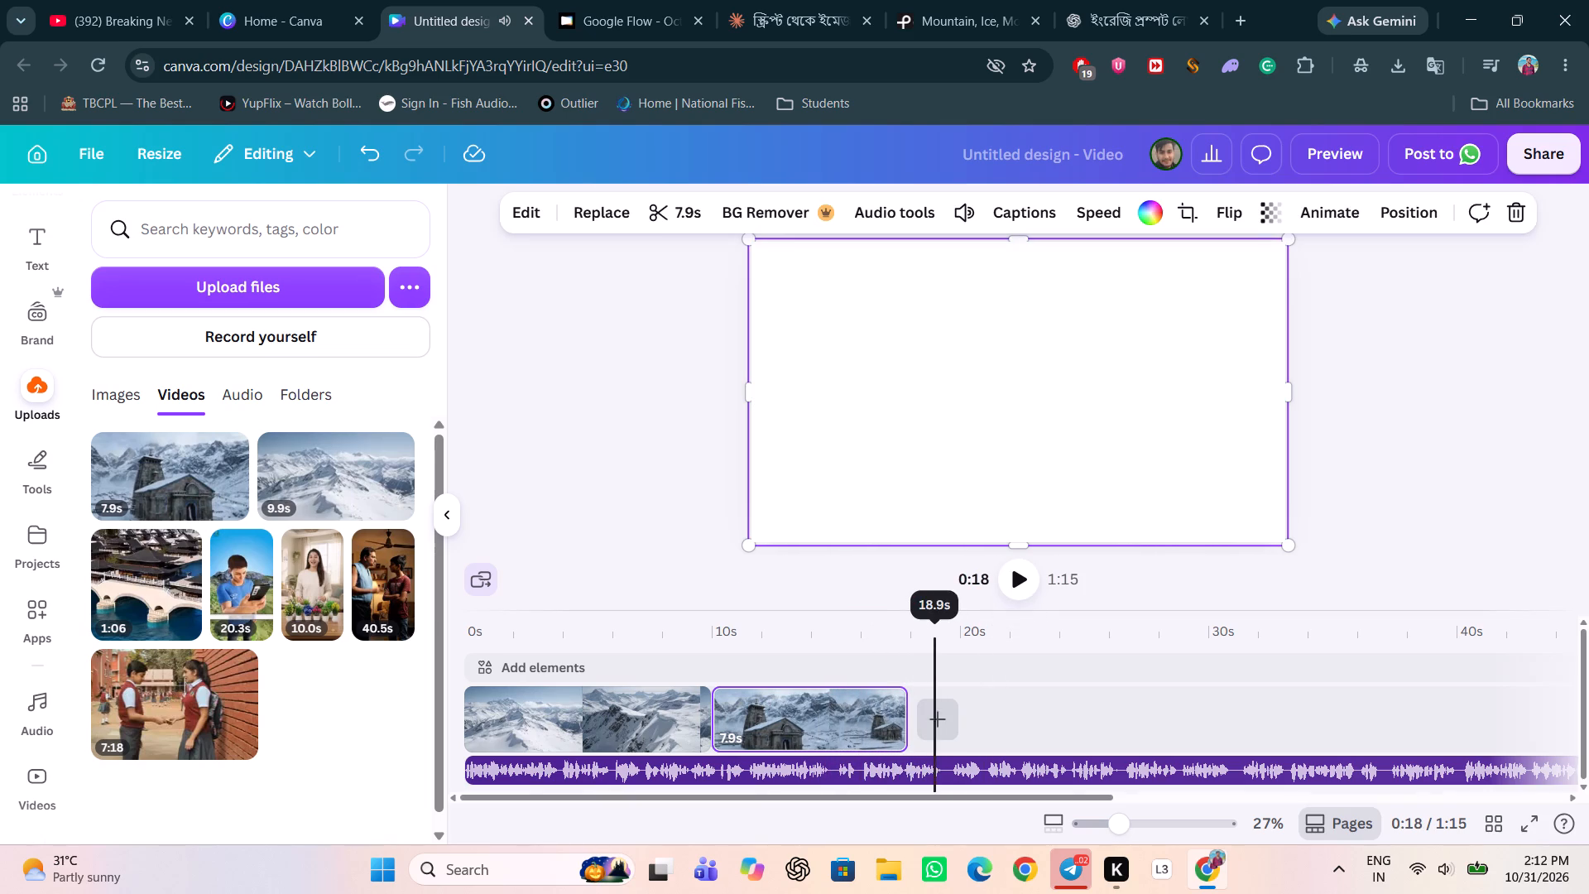
{"action": "left_click_drag", "start_coordinate": [933, 623], "coordinate": [910, 631]}
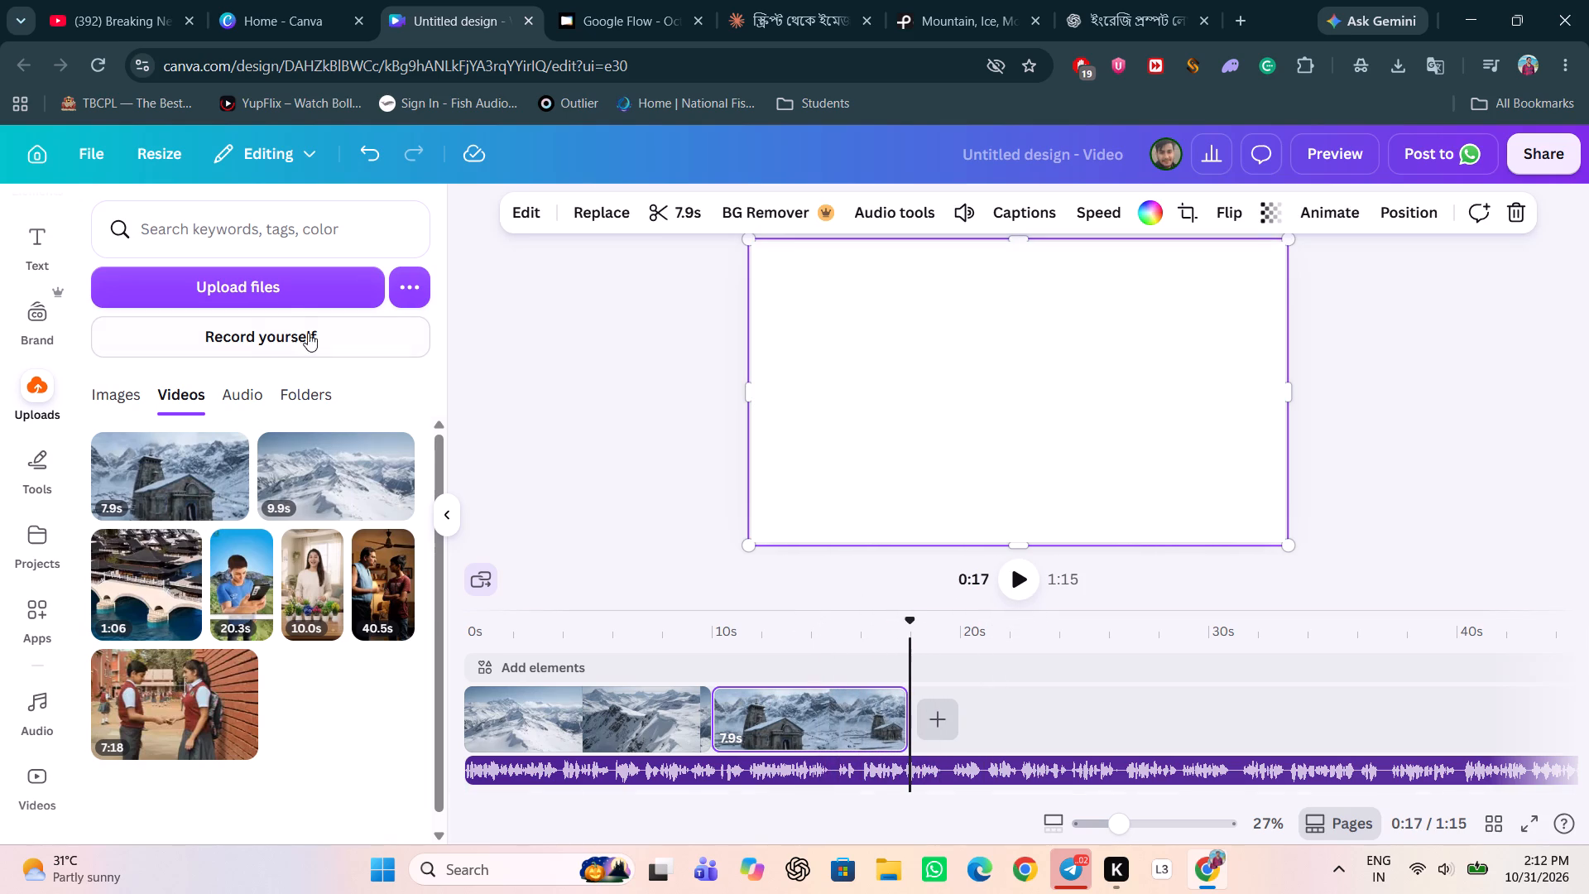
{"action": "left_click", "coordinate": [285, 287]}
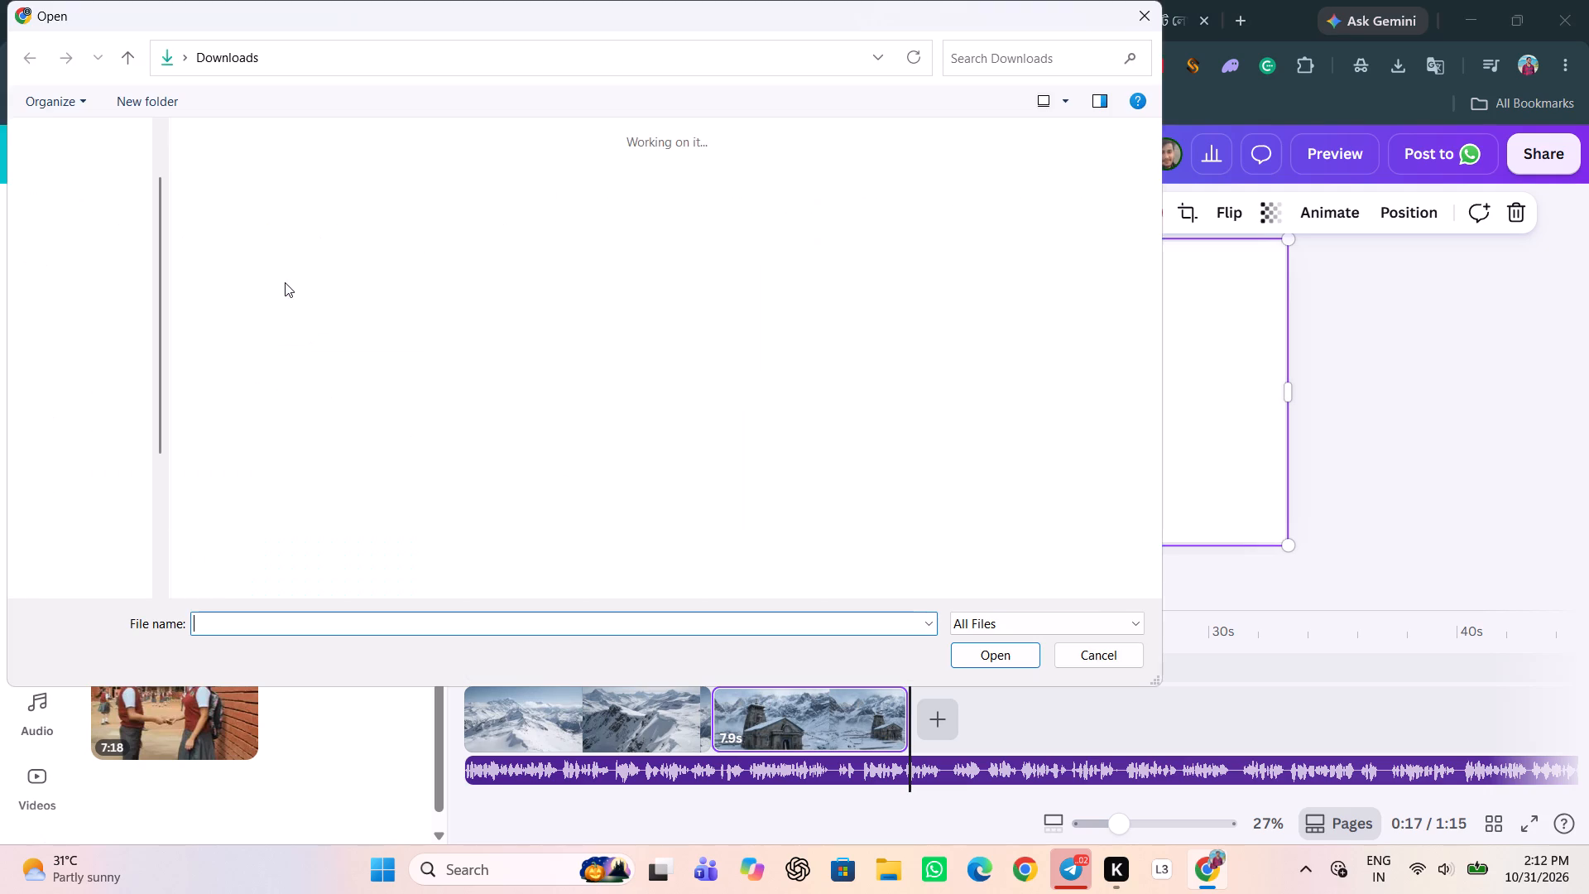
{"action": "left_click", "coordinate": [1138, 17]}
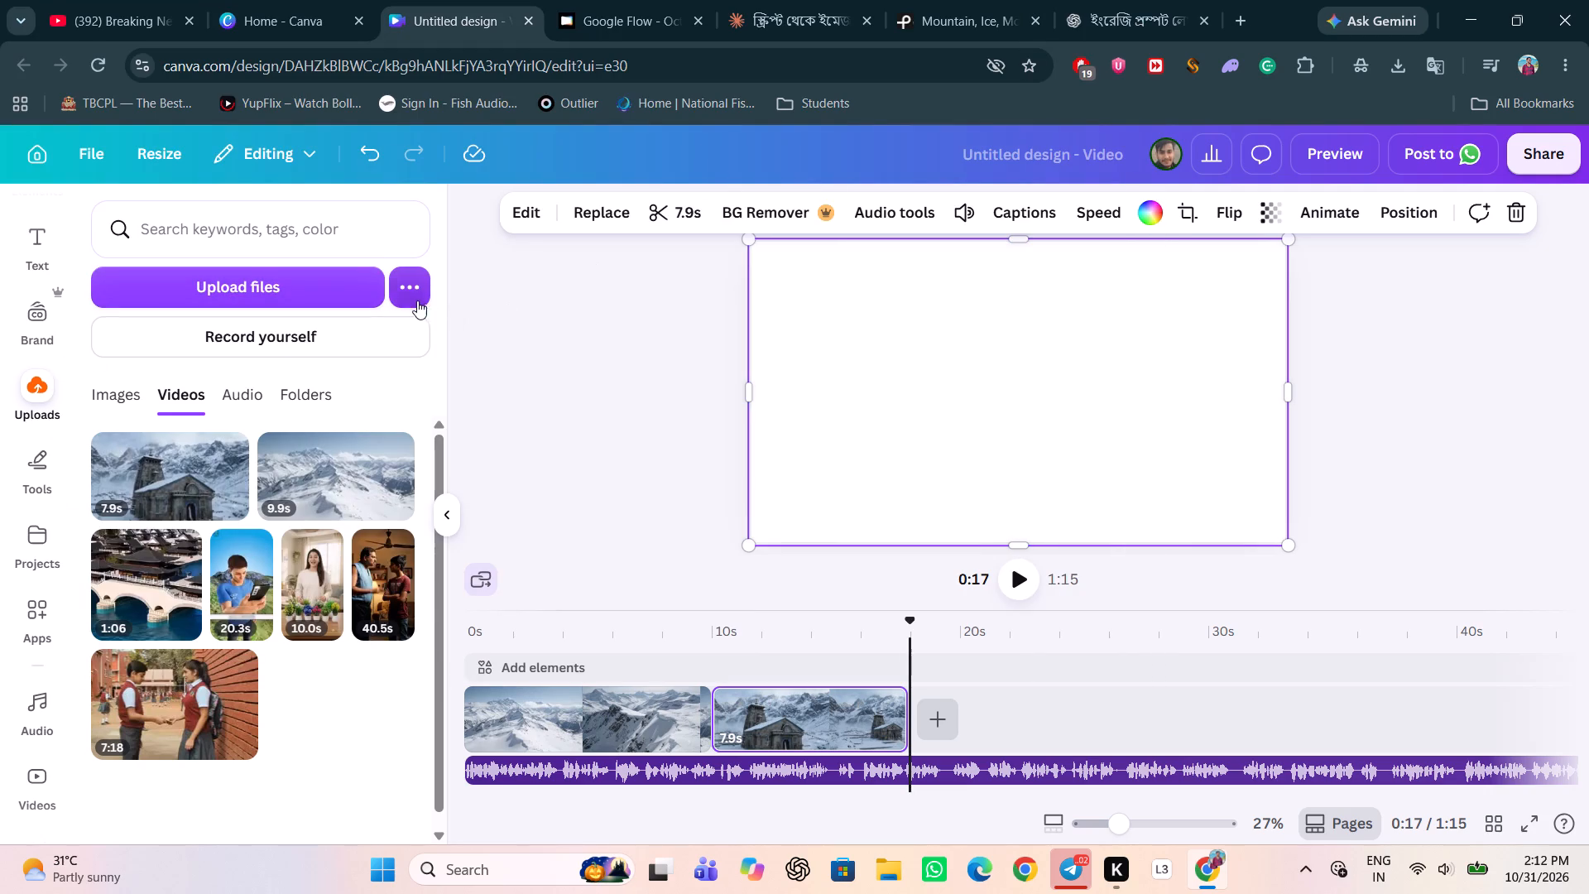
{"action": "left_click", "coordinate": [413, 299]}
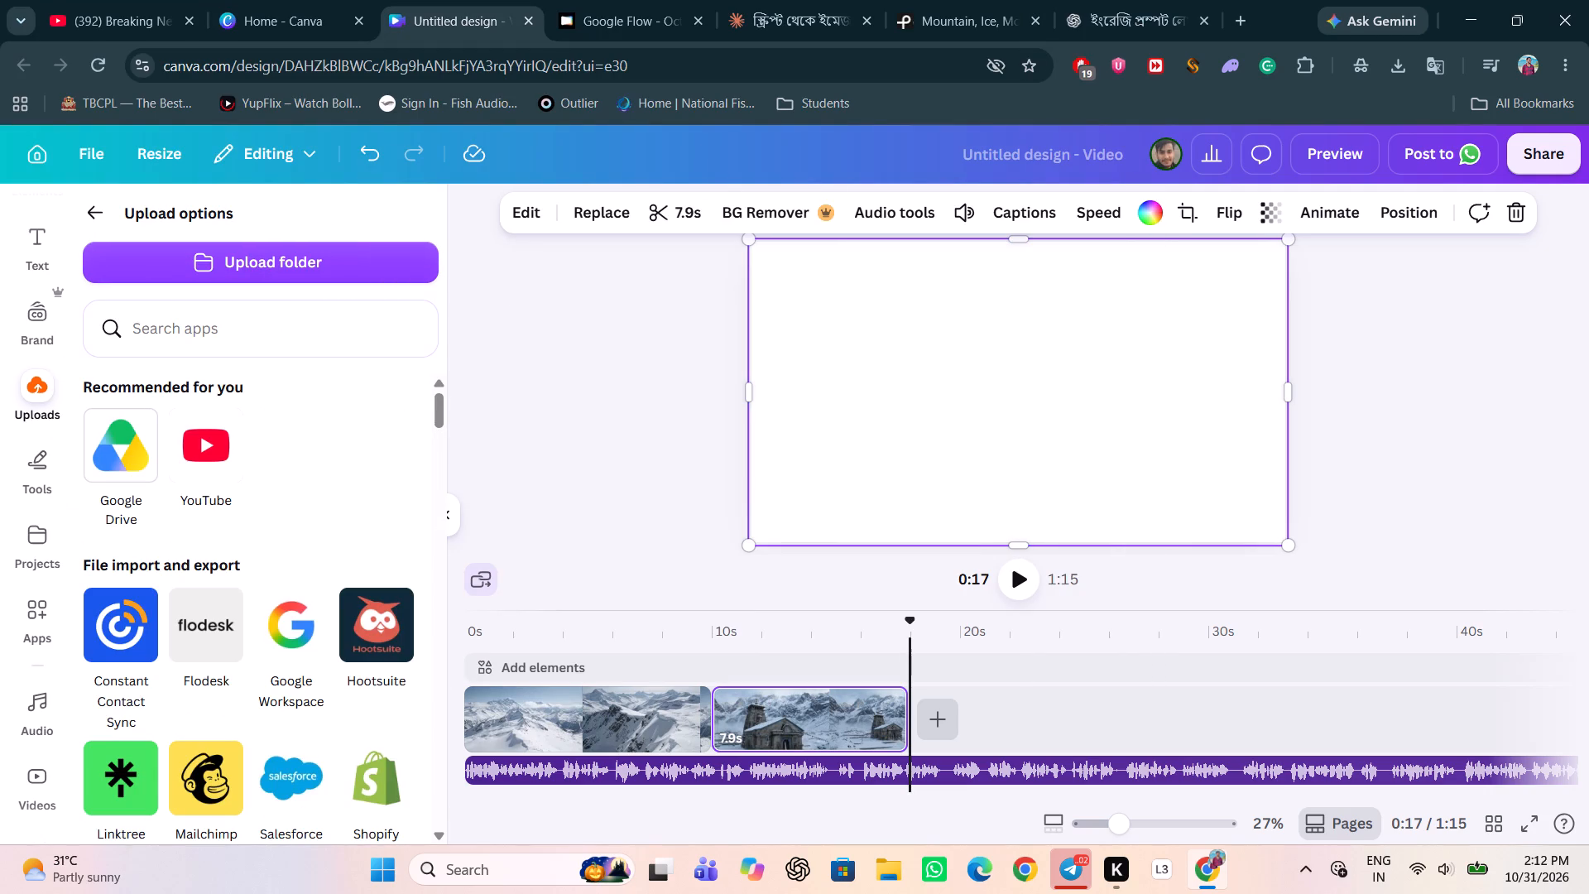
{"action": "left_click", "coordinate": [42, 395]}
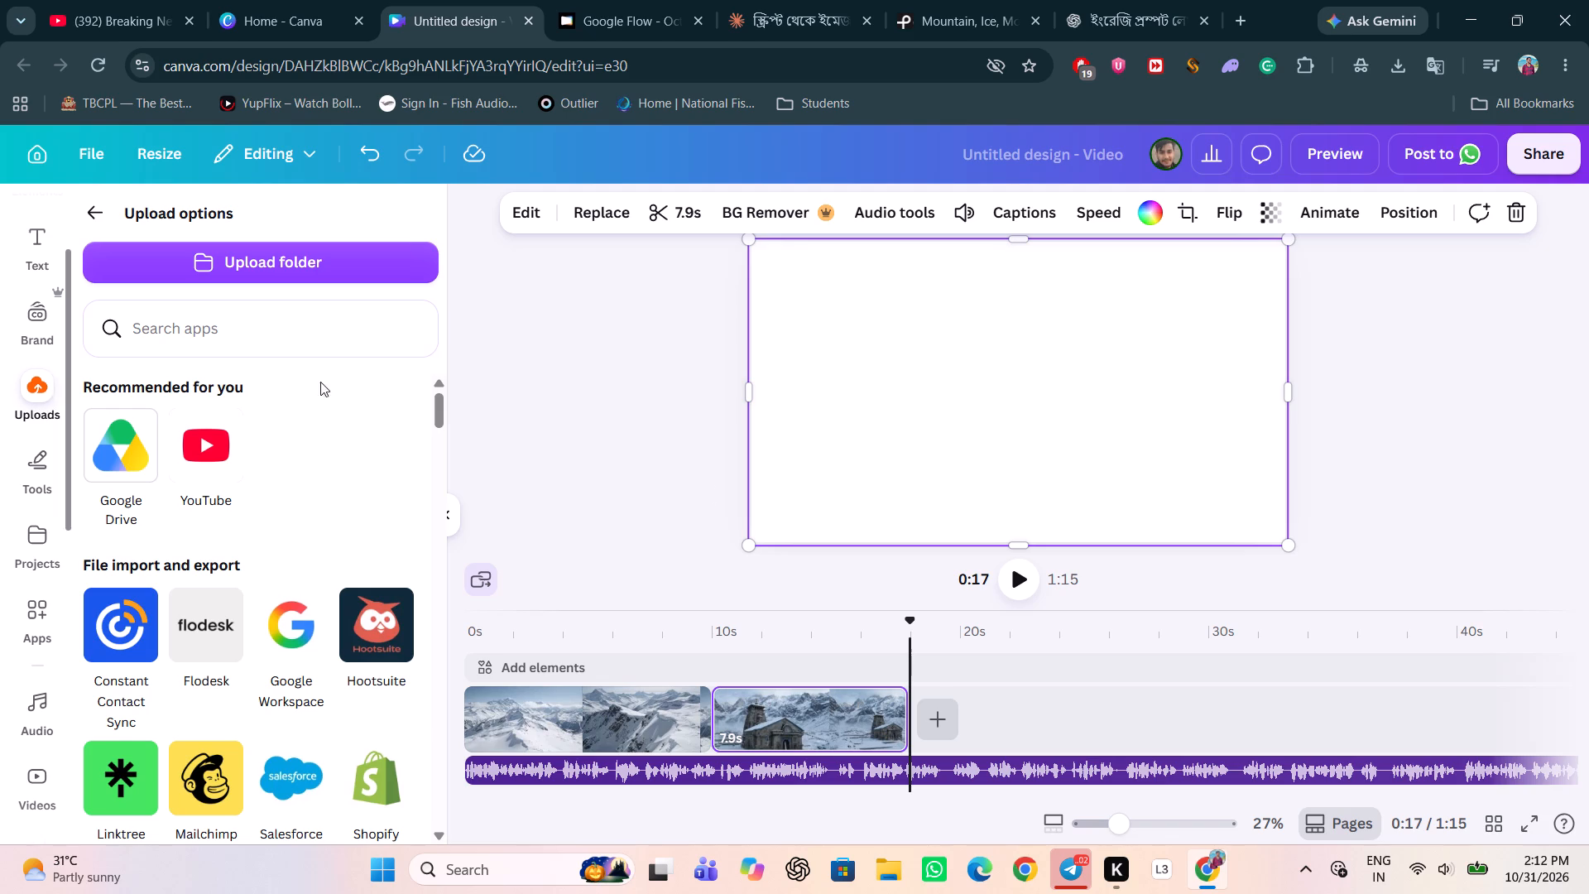
Search Canva's stock videos for "kedarnath temple" as the source for the clip after the temple clip.
{"action": "left_click", "coordinate": [942, 716]}
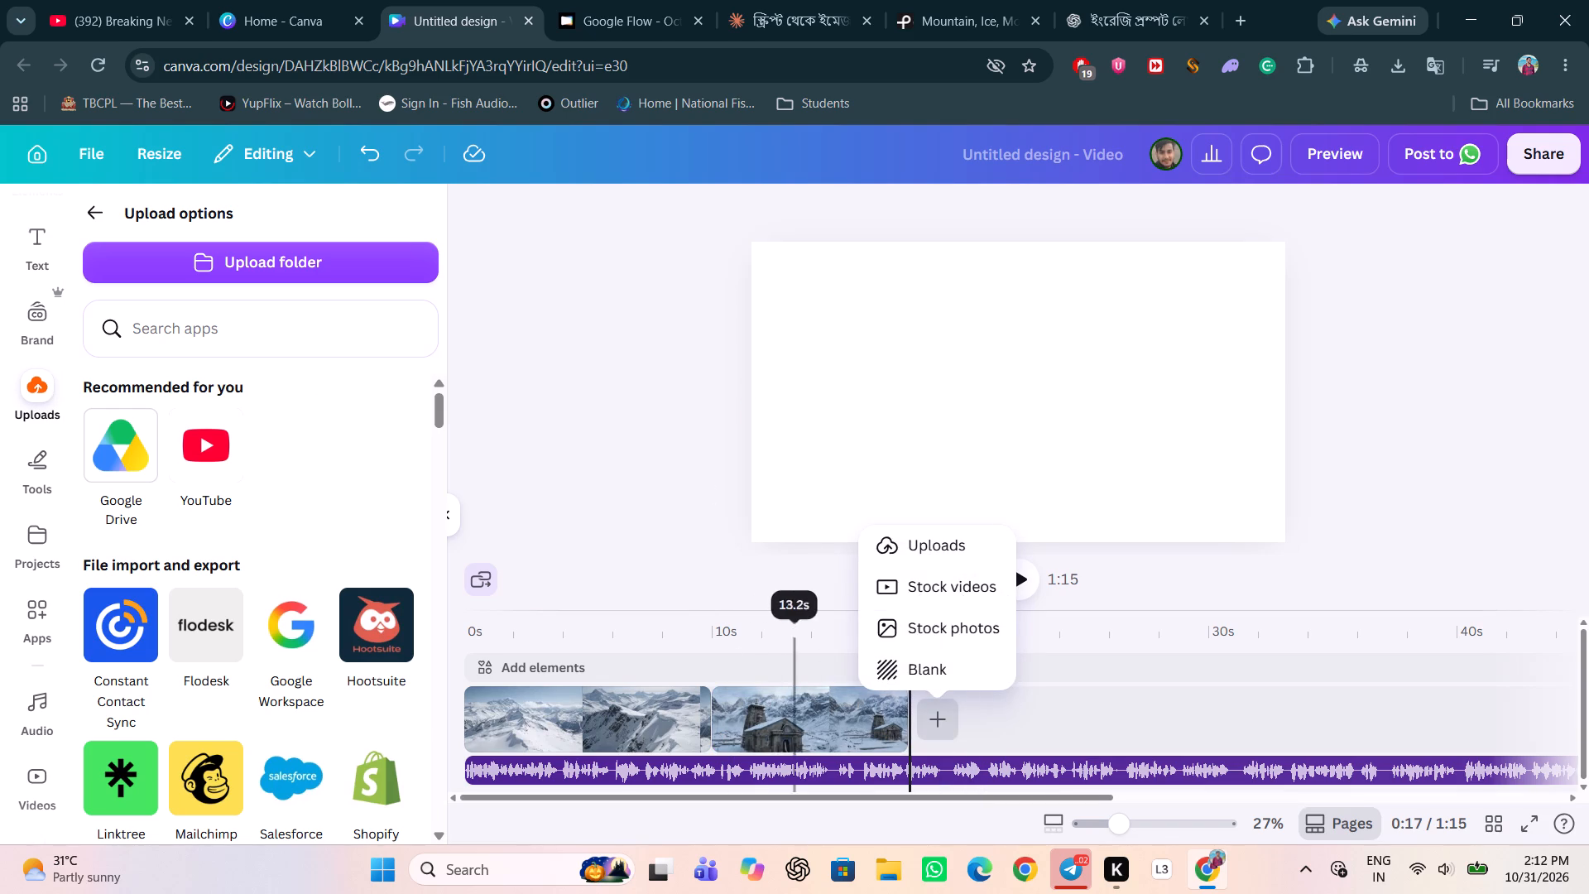
{"action": "left_click", "coordinate": [959, 587]}
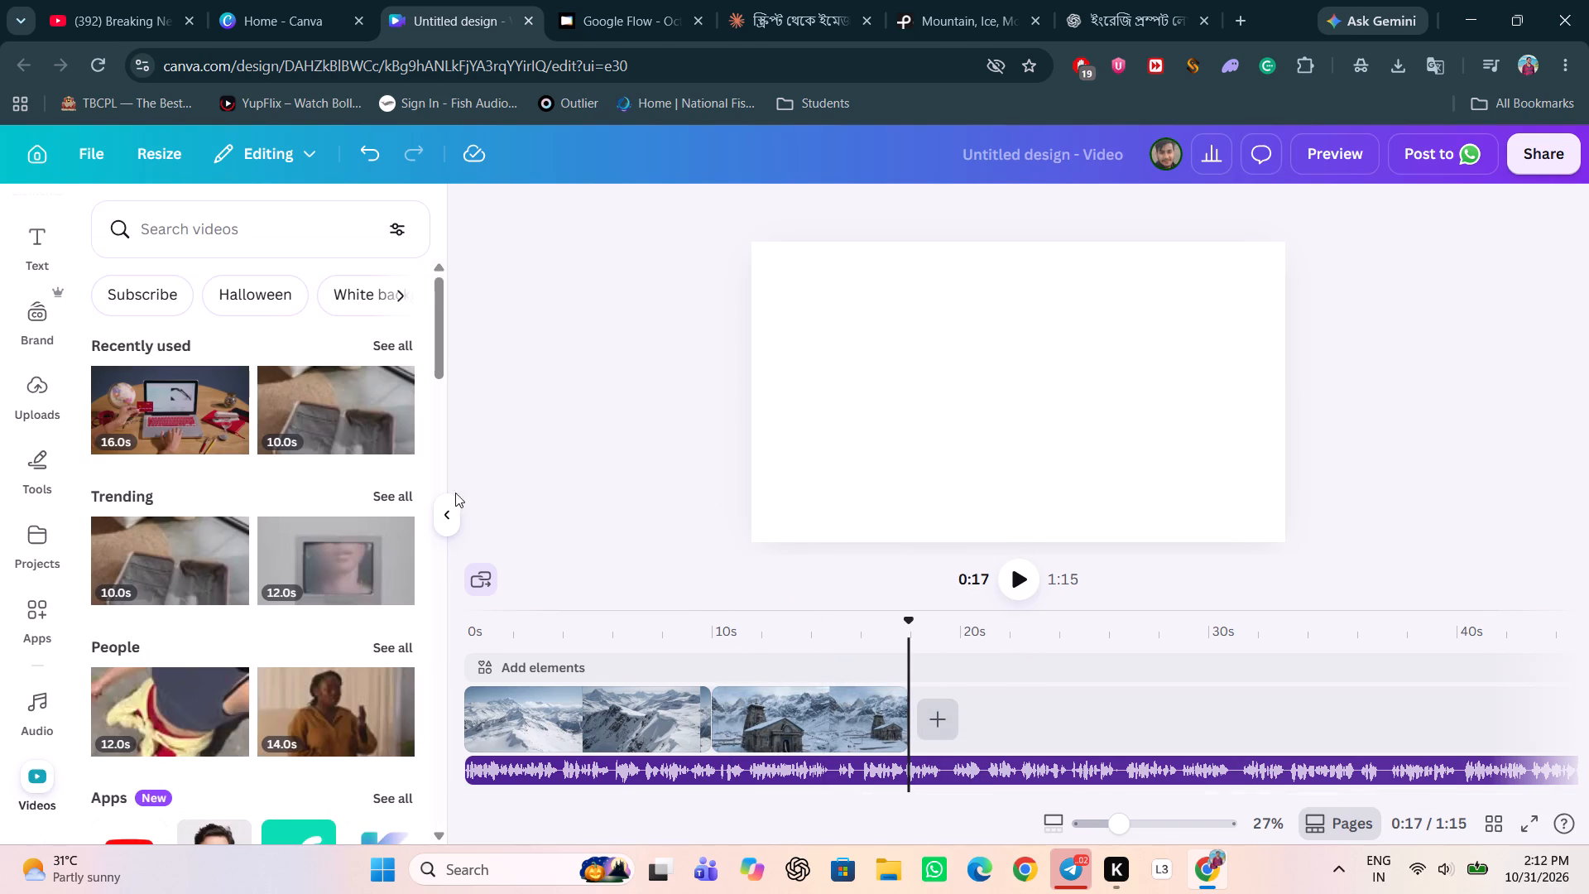
{"action": "left_click", "coordinate": [258, 226]}
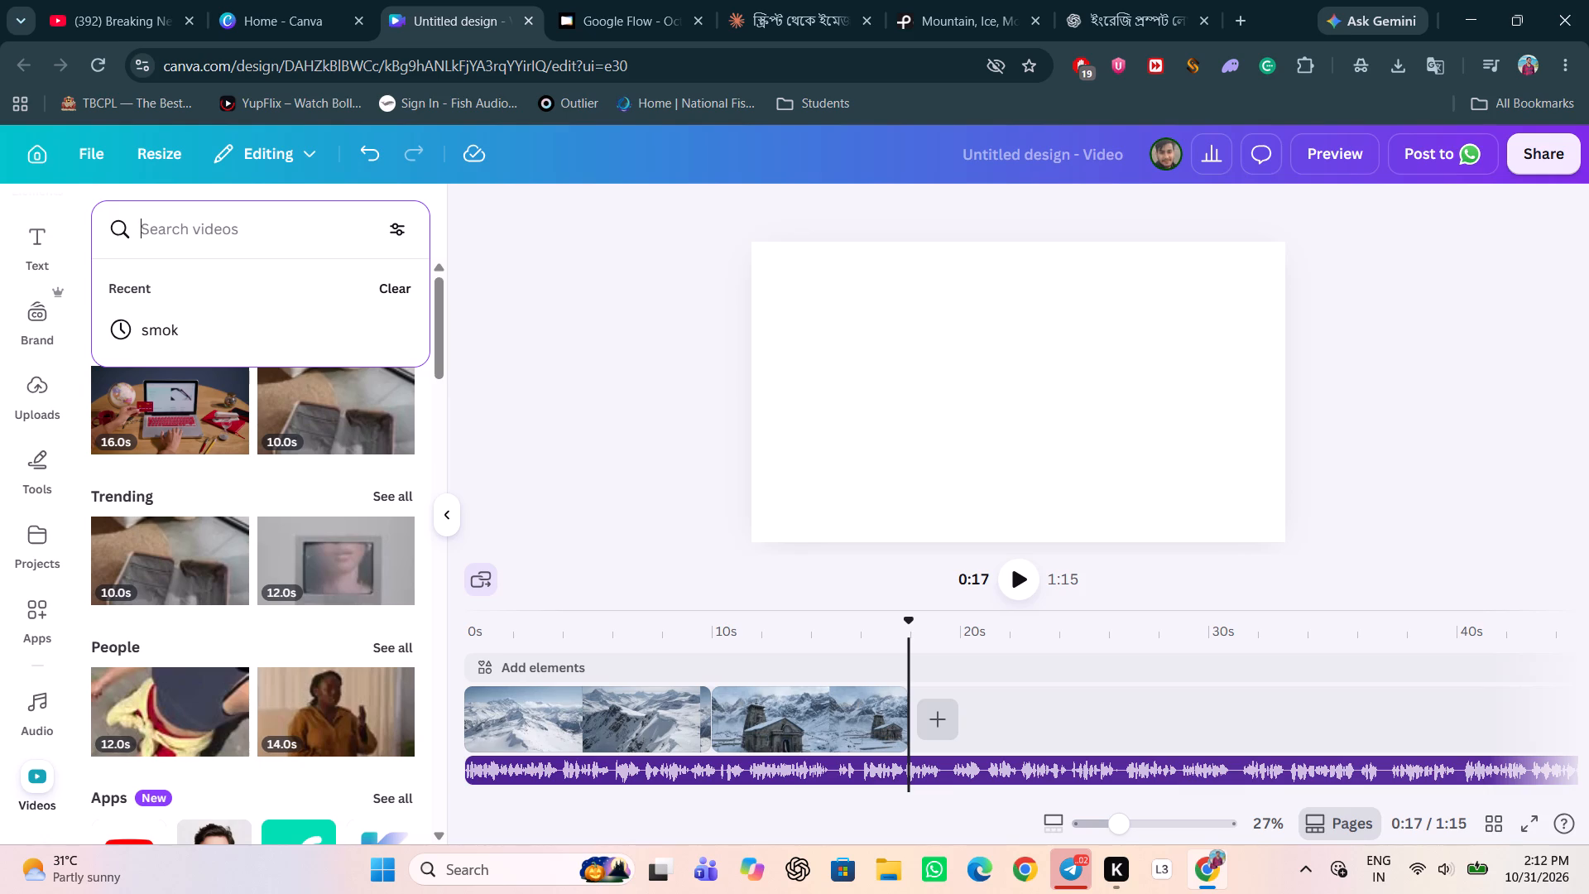
{"action": "right_click", "coordinate": [274, 236]}
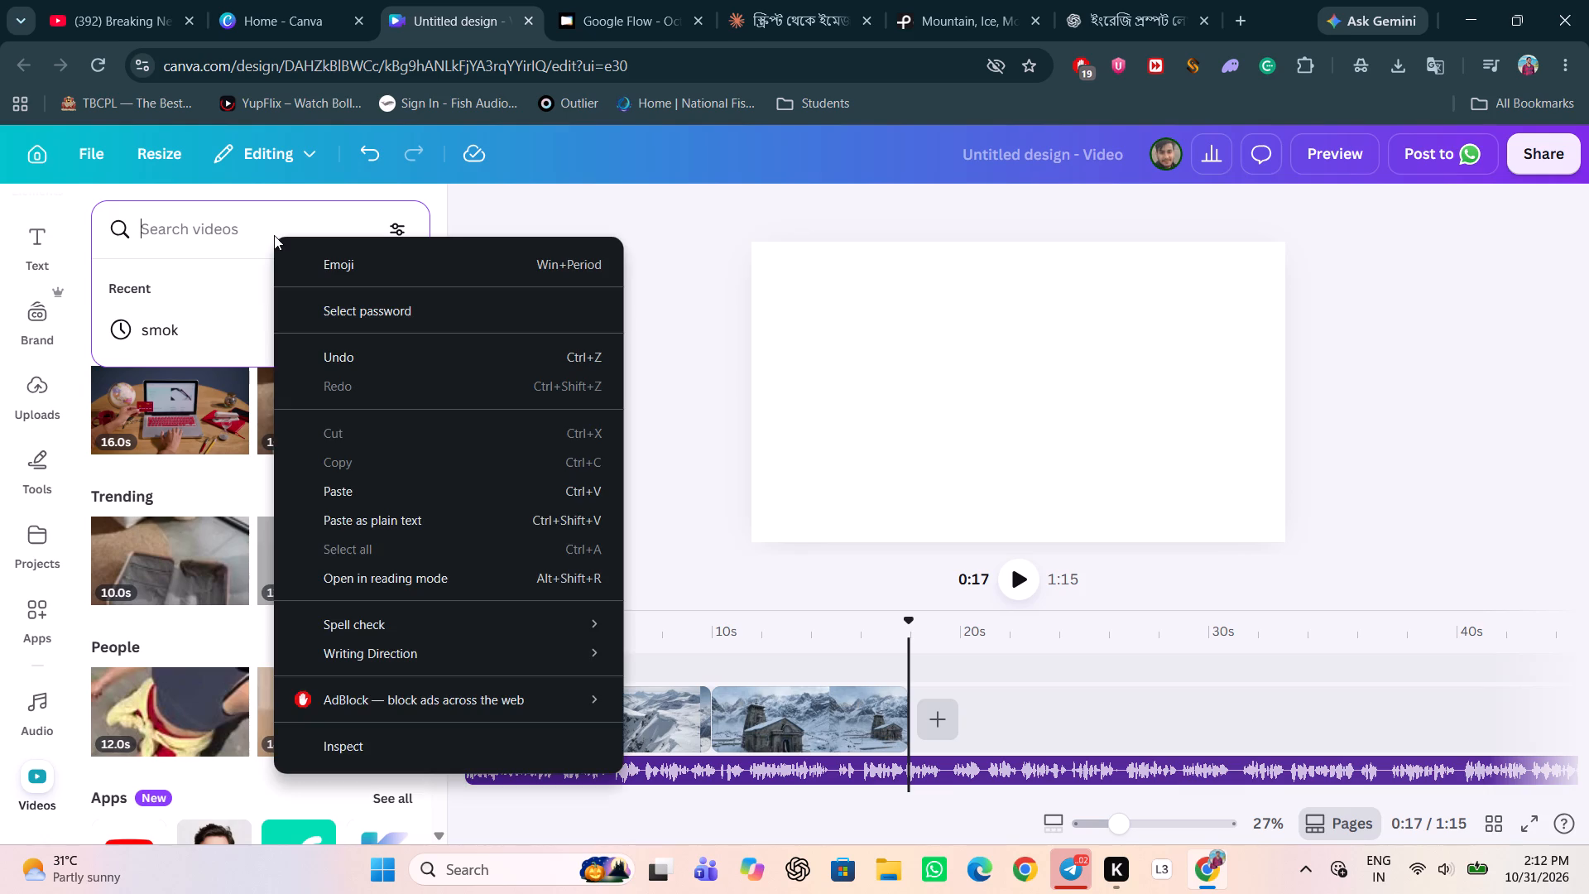
{"action": "left_click", "coordinate": [201, 232]}
{"action": "type", "text": "ke"}
{"action": "type", "text": "dar"}
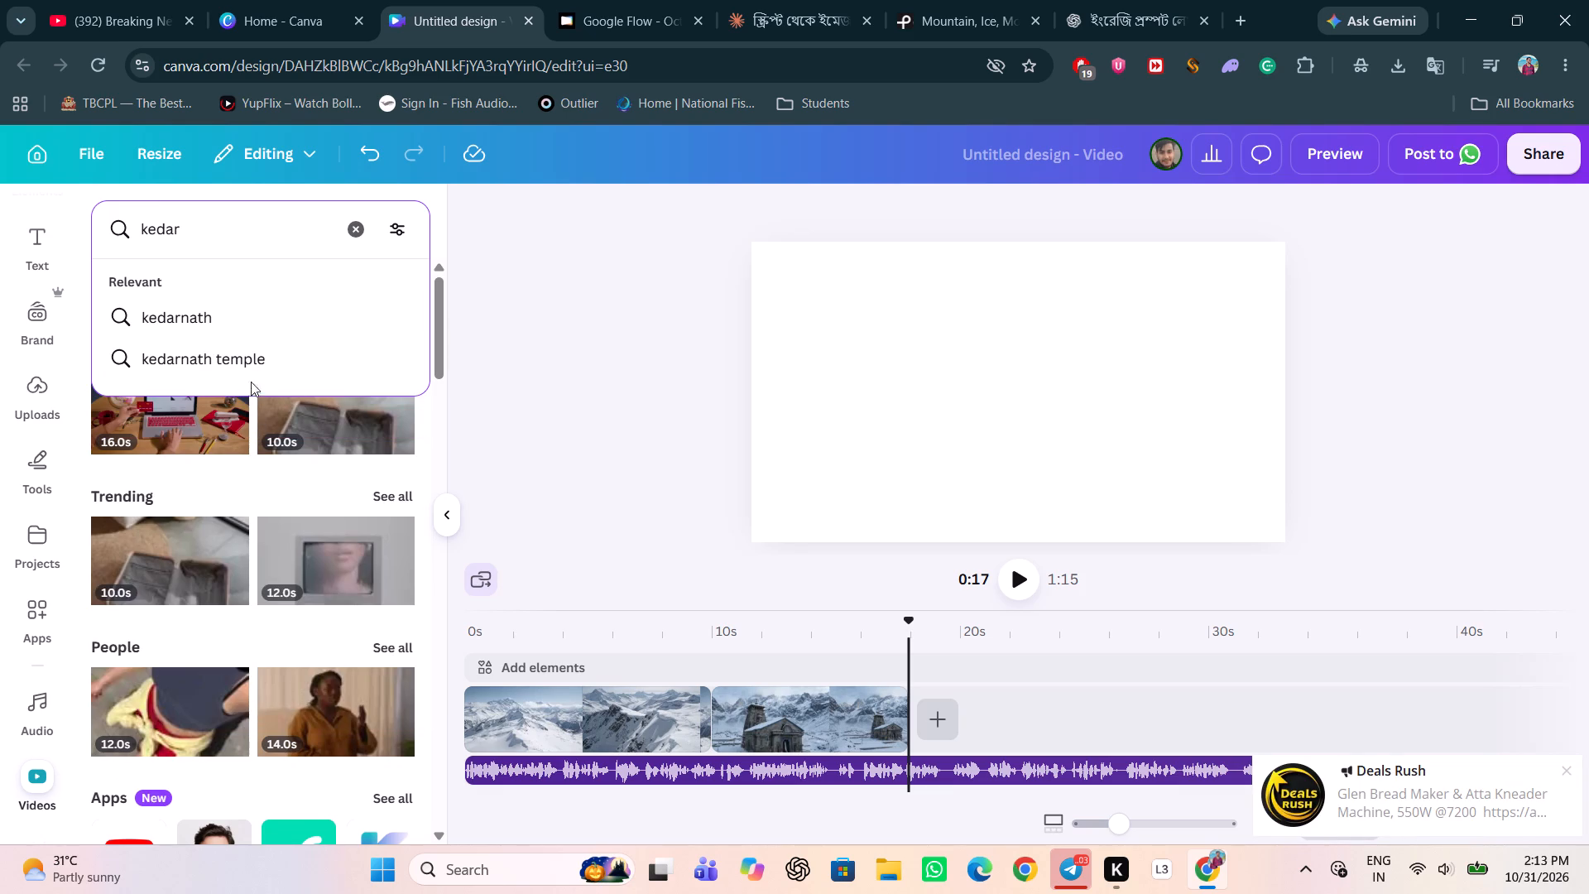
{"action": "left_click", "coordinate": [249, 360]}
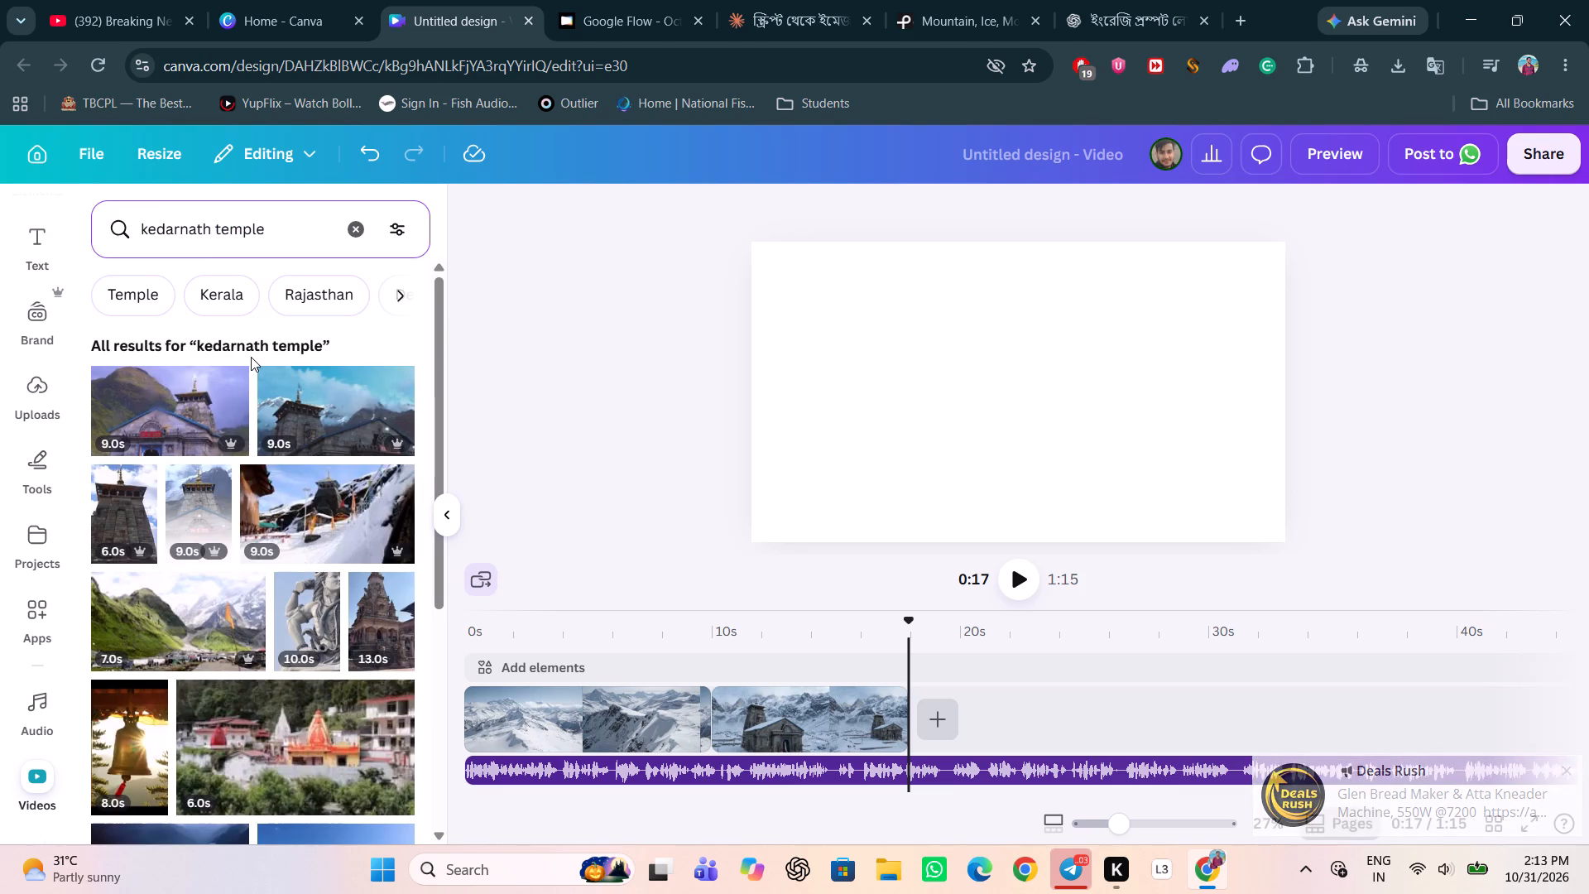
{"action": "scroll", "coordinate": [299, 627], "scroll_direction": "down", "scroll_amount": 3}
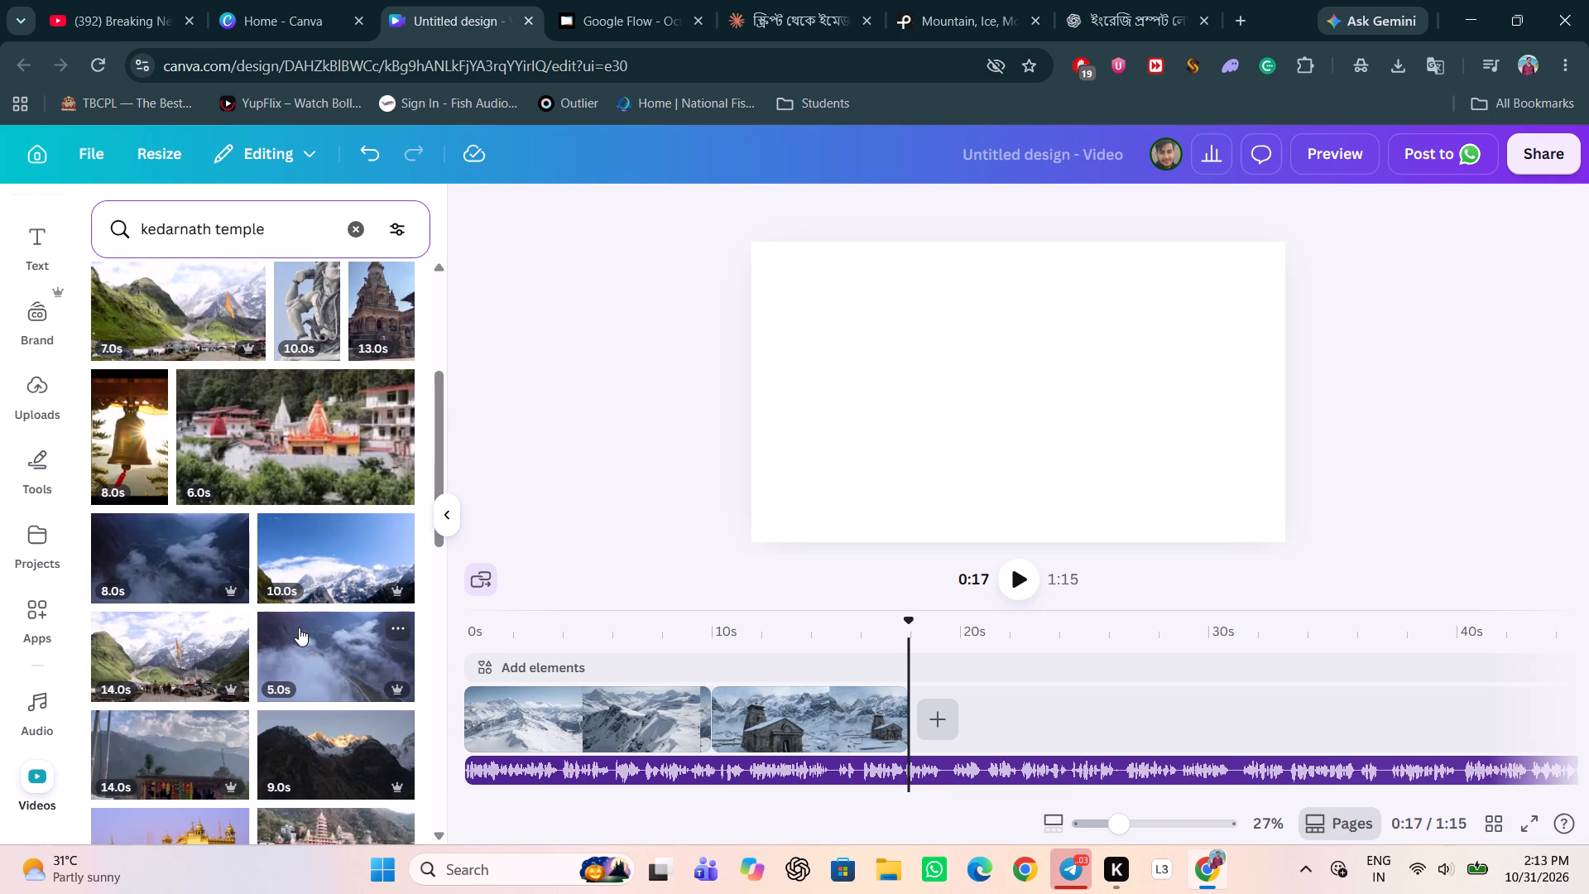
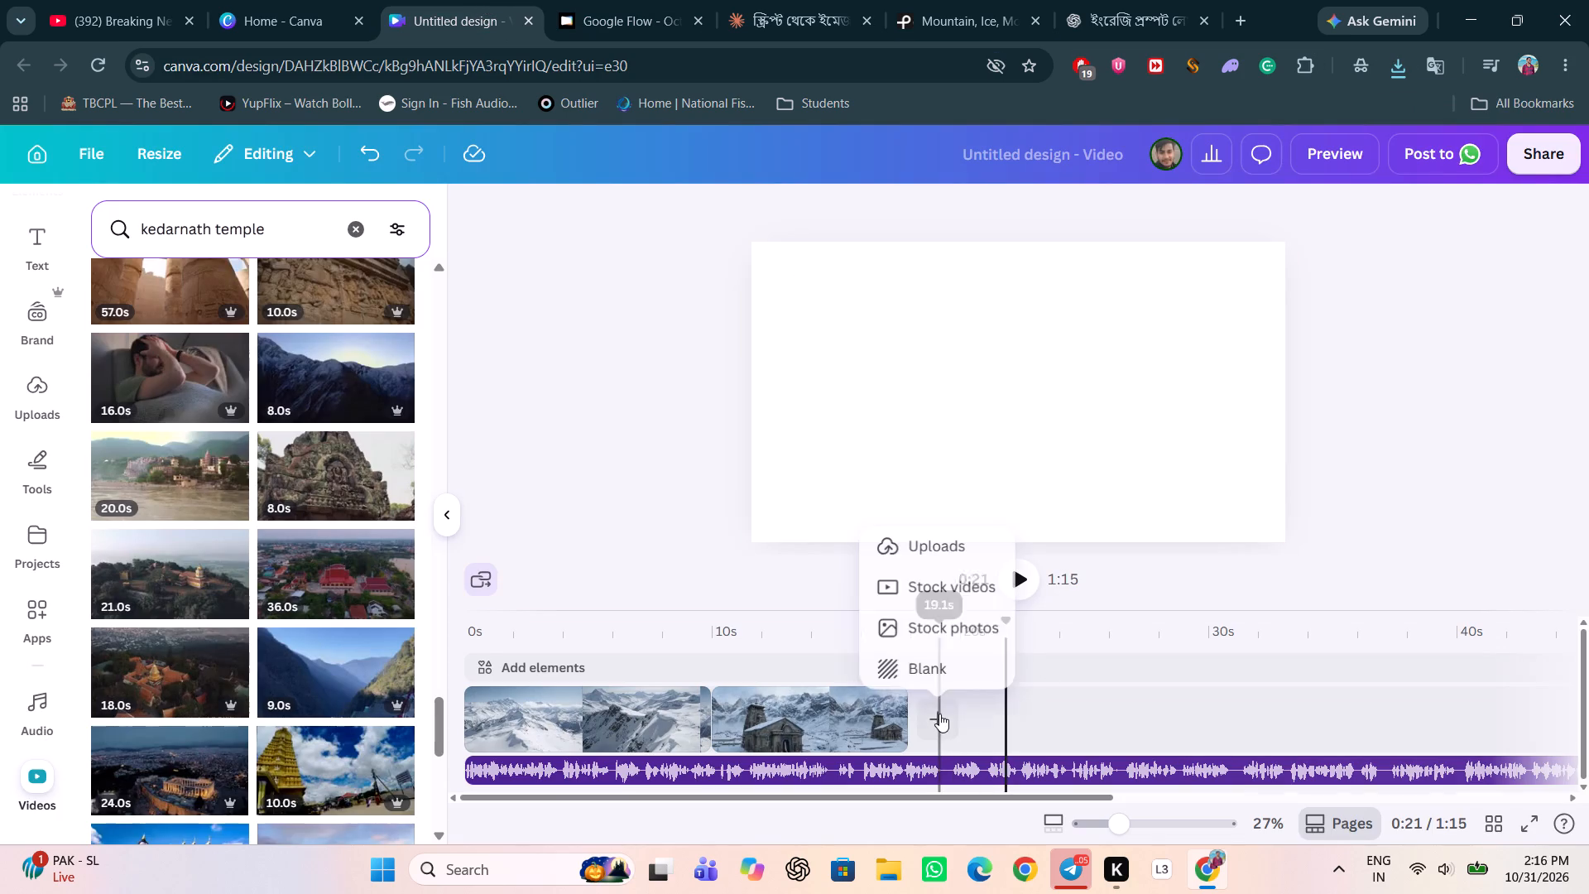
{"action": "left_click", "coordinate": [926, 537]}
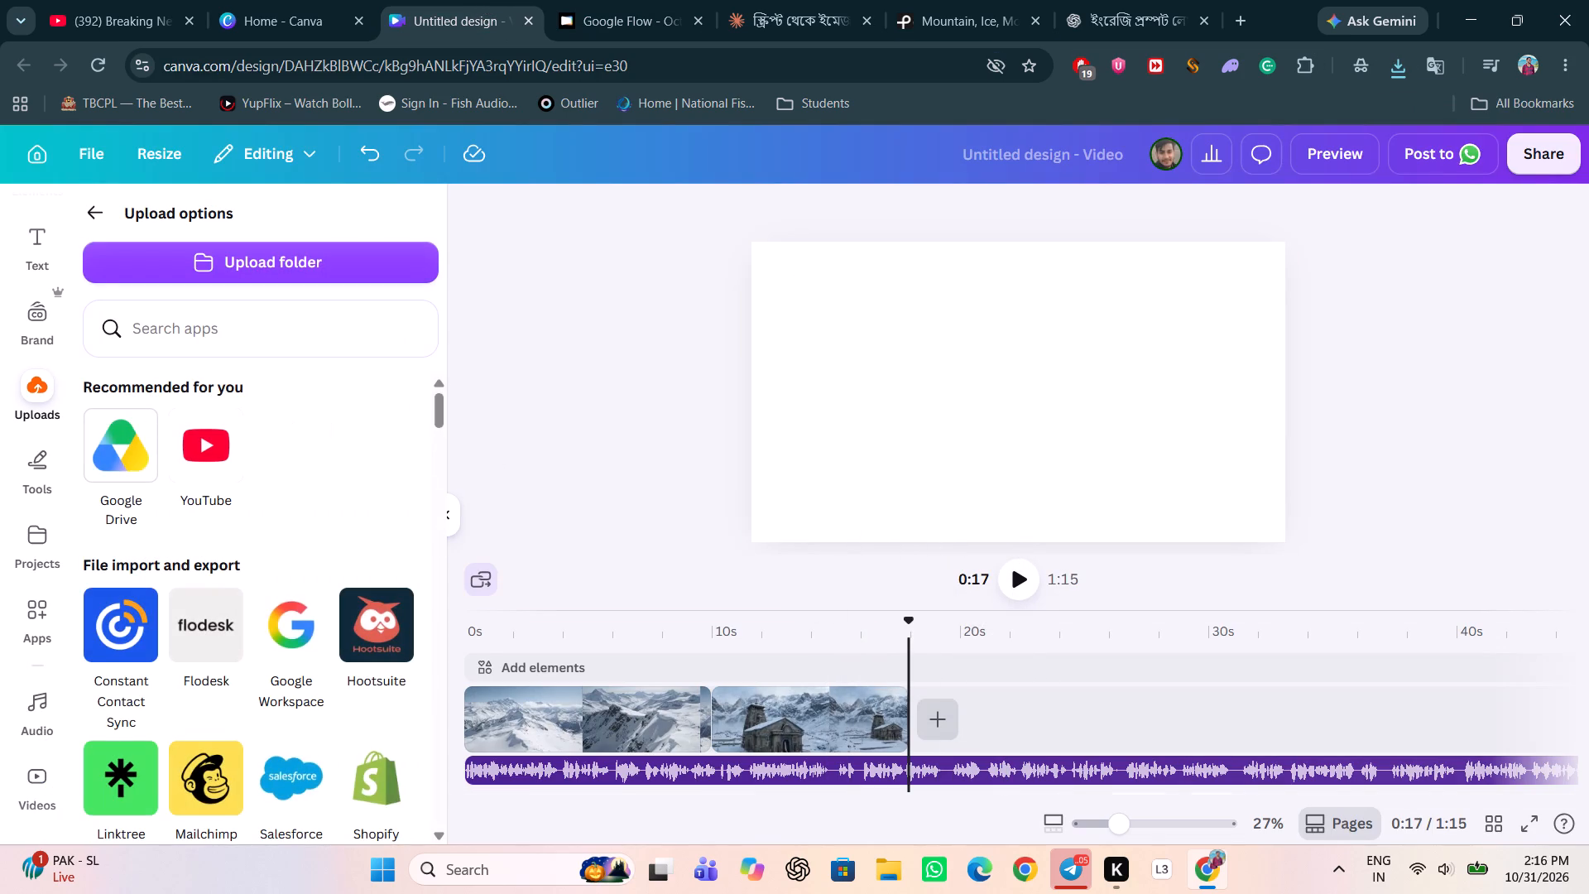
{"action": "left_click", "coordinate": [195, 252]}
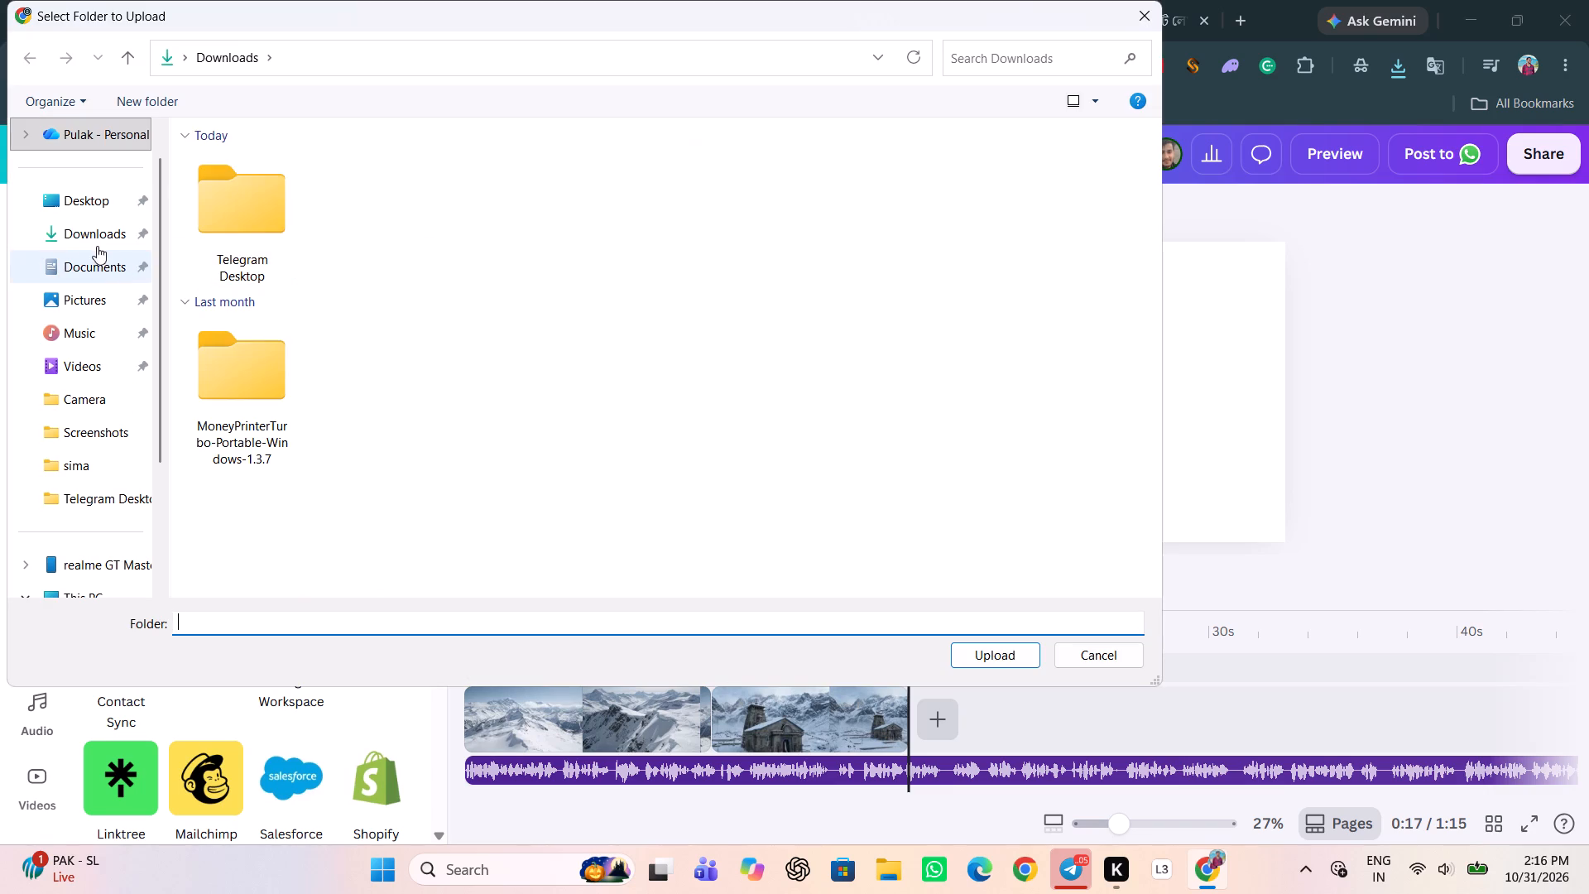
{"action": "left_click", "coordinate": [1152, 18]}
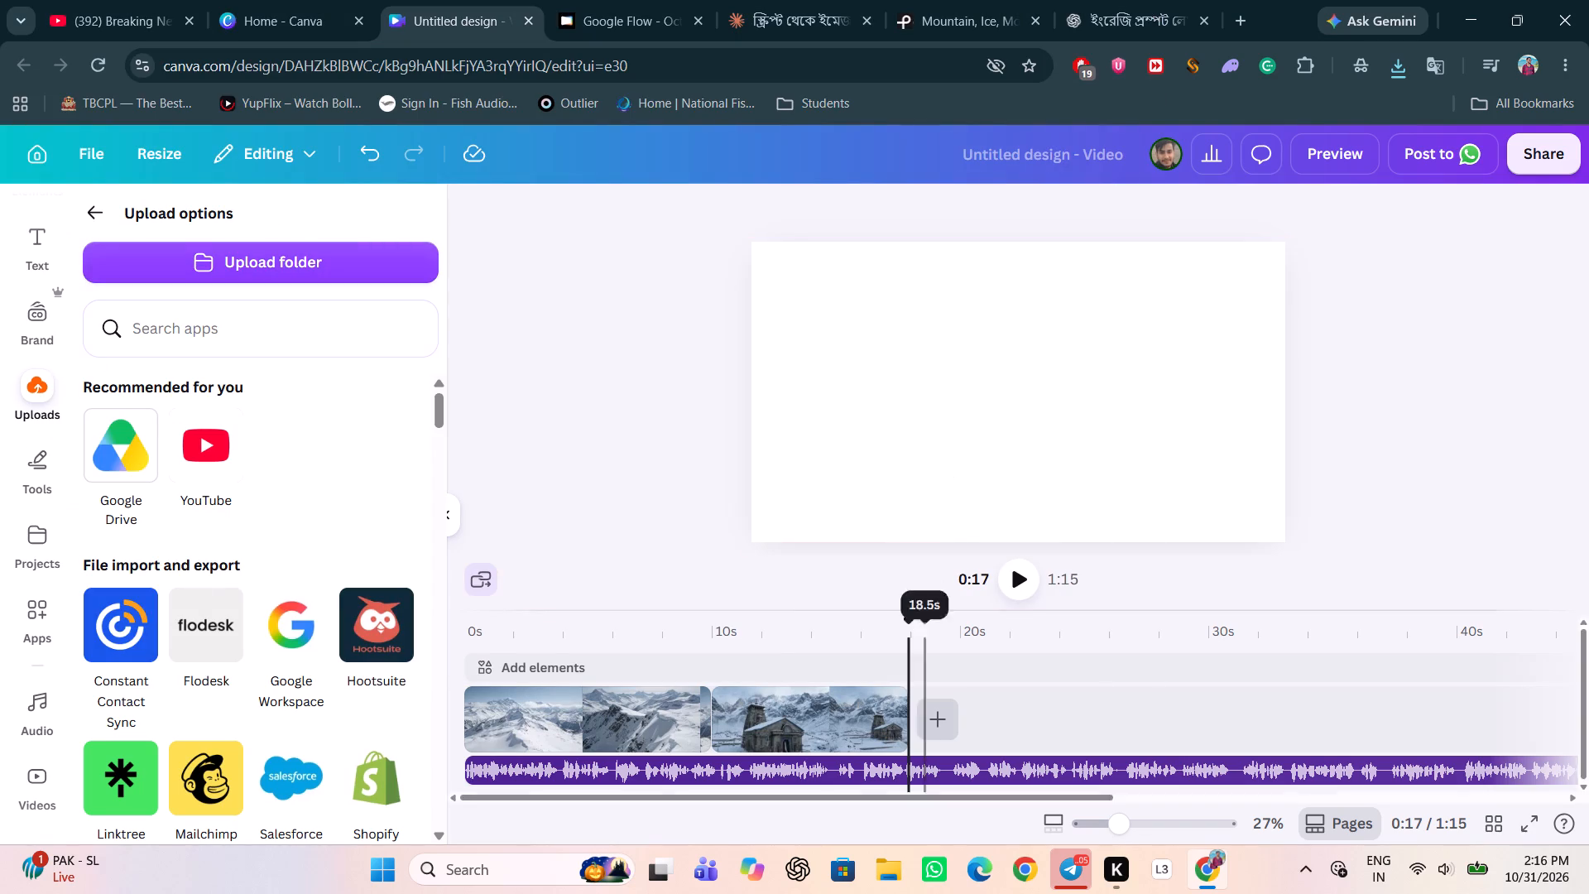
{"action": "left_click", "coordinate": [98, 219]}
{"action": "left_click", "coordinate": [227, 271]}
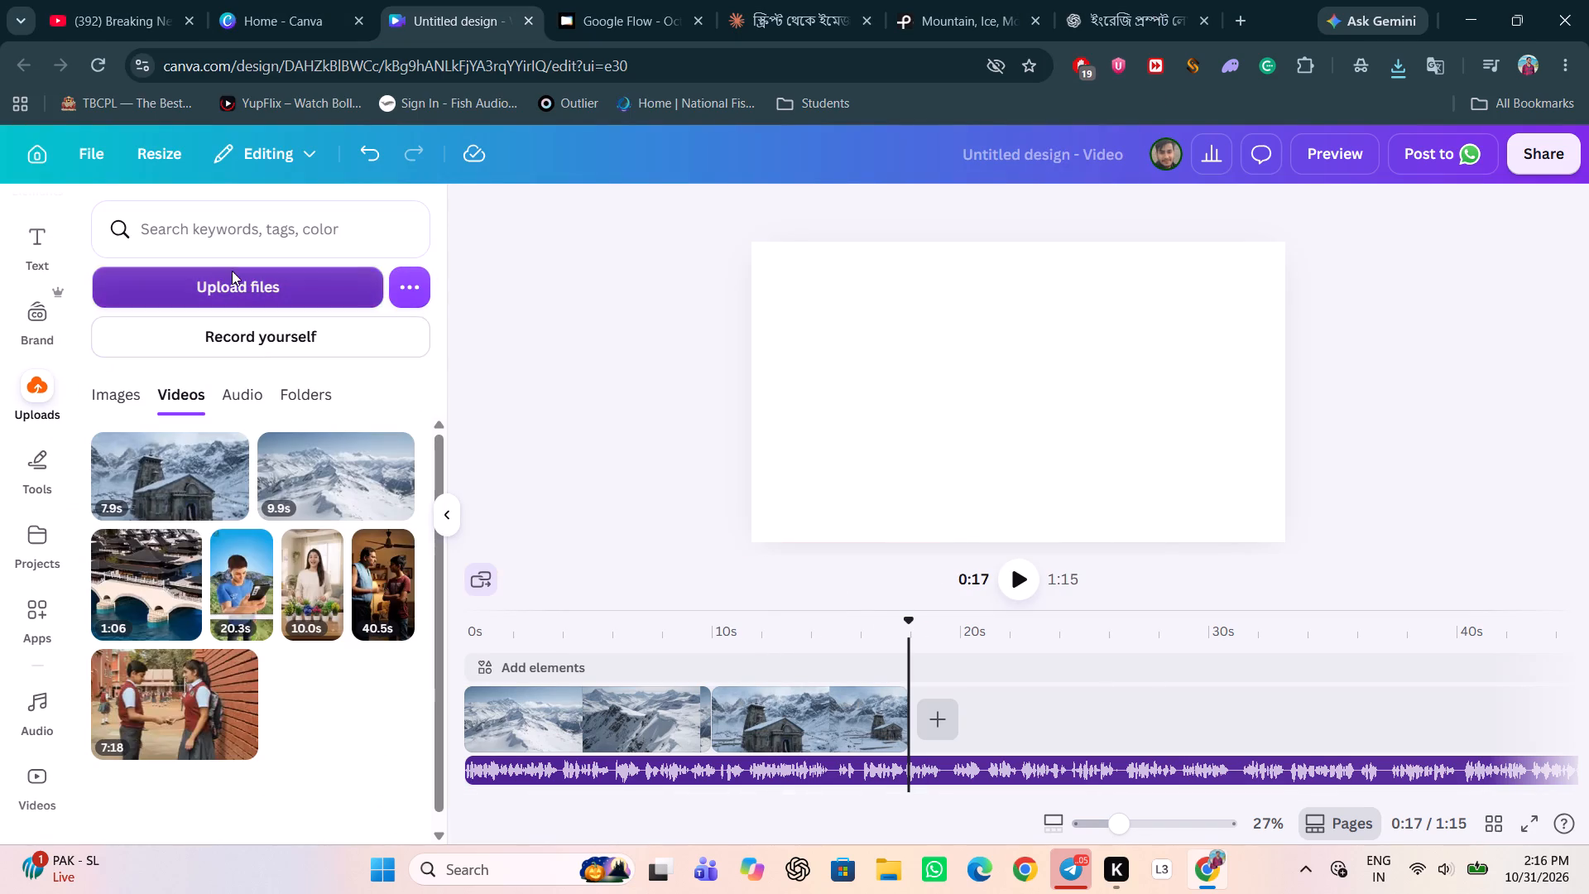
{"action": "left_click", "coordinate": [250, 226]}
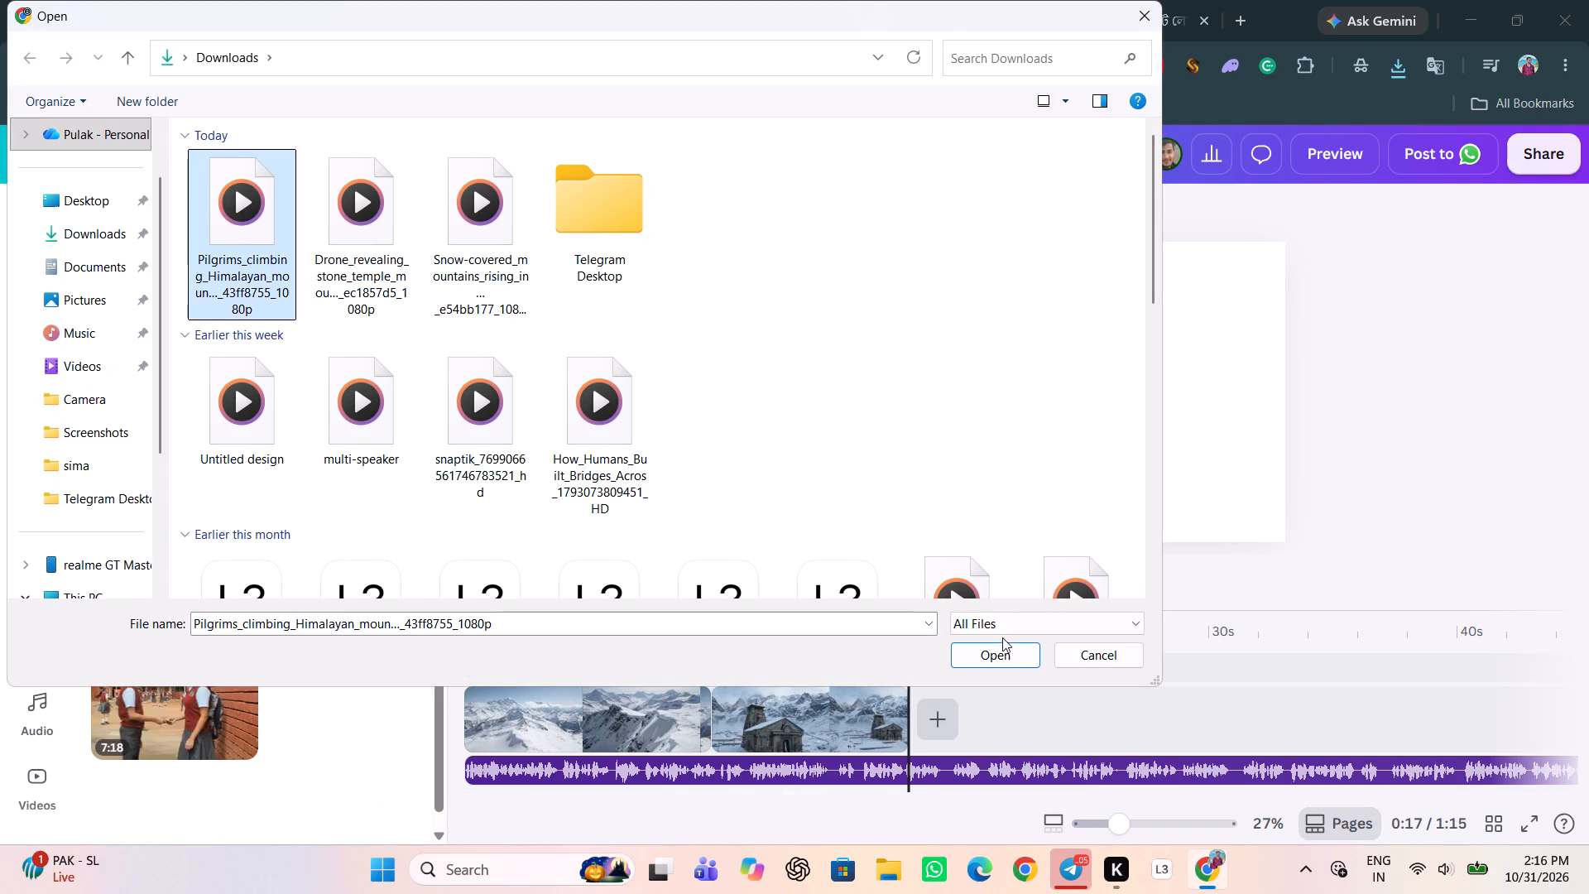
{"action": "left_click", "coordinate": [980, 657]}
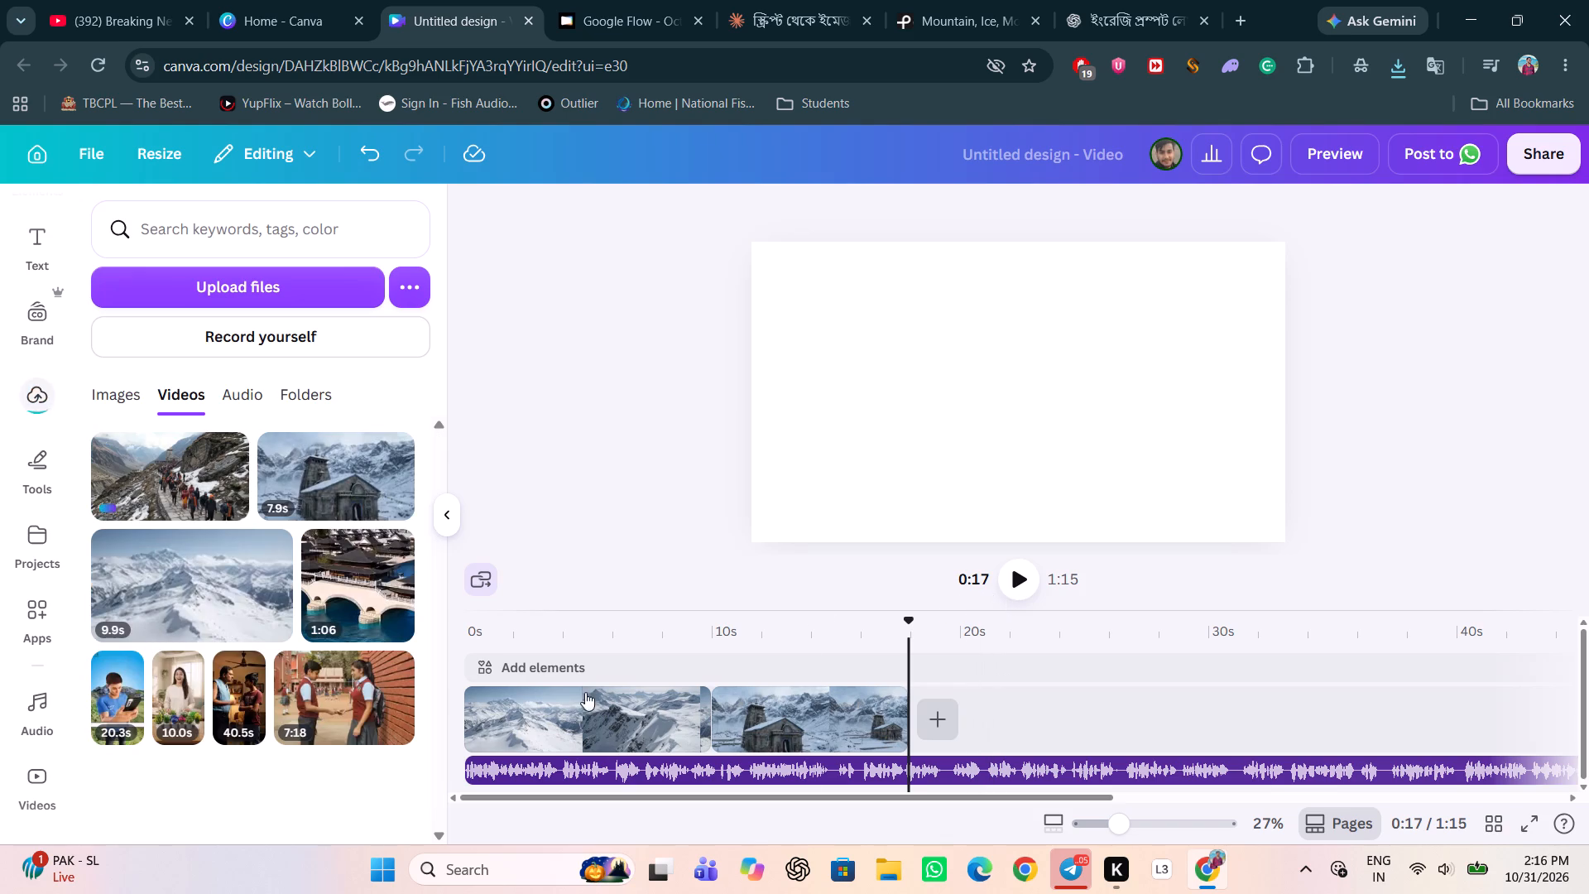
{"action": "left_click", "coordinate": [154, 458]}
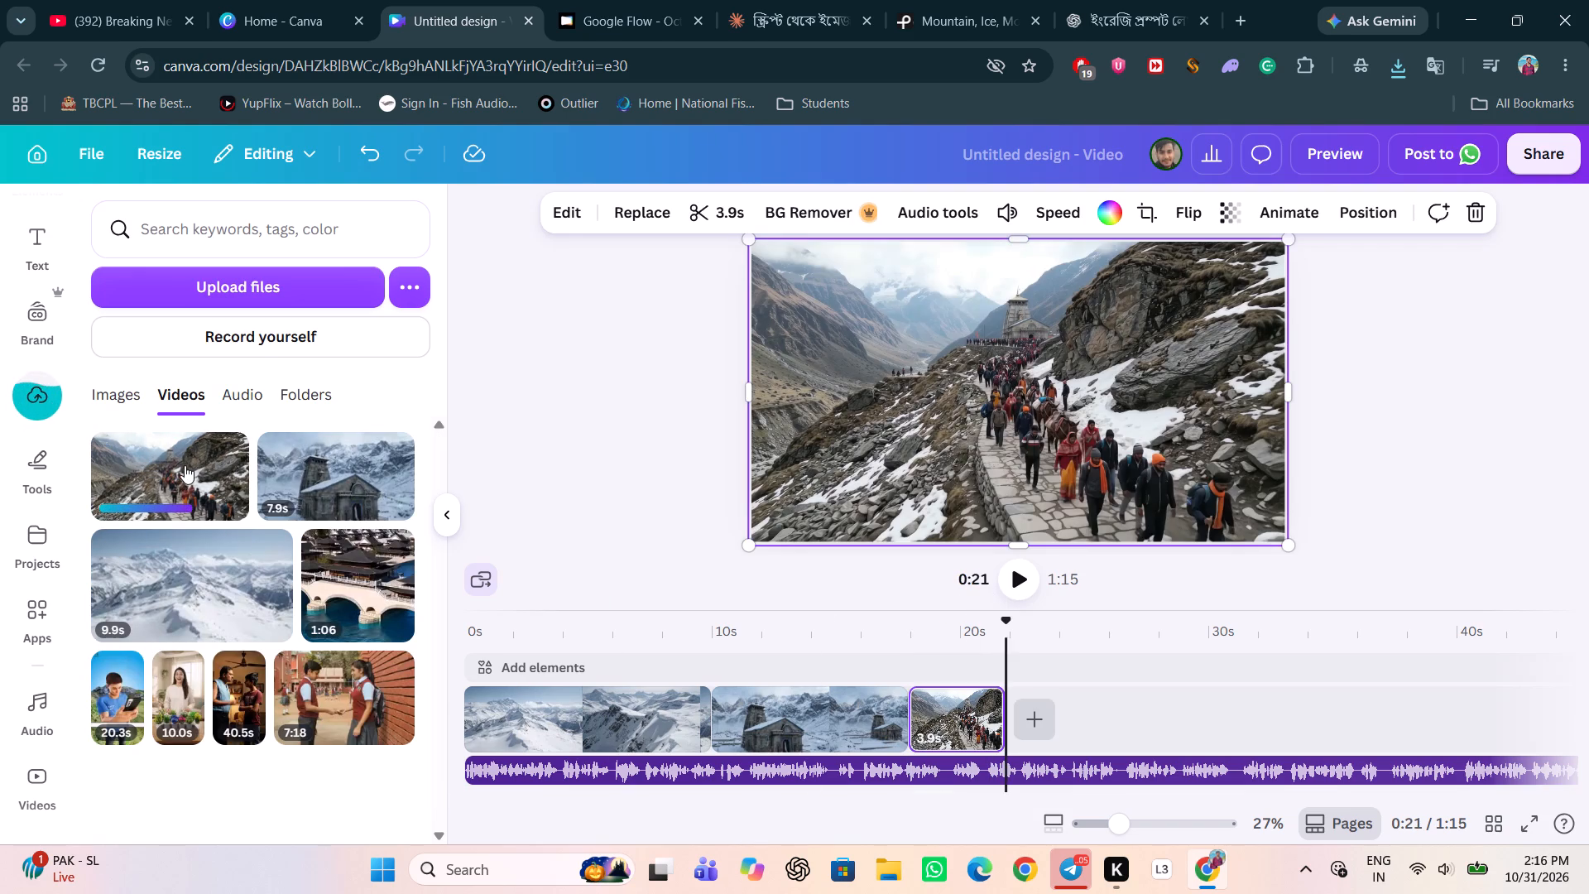
Play the narration from within the snowy temple clip to just past the end of the pilgrim trail clip.
{"action": "left_click_drag", "start_coordinate": [1004, 625], "coordinate": [933, 636]}
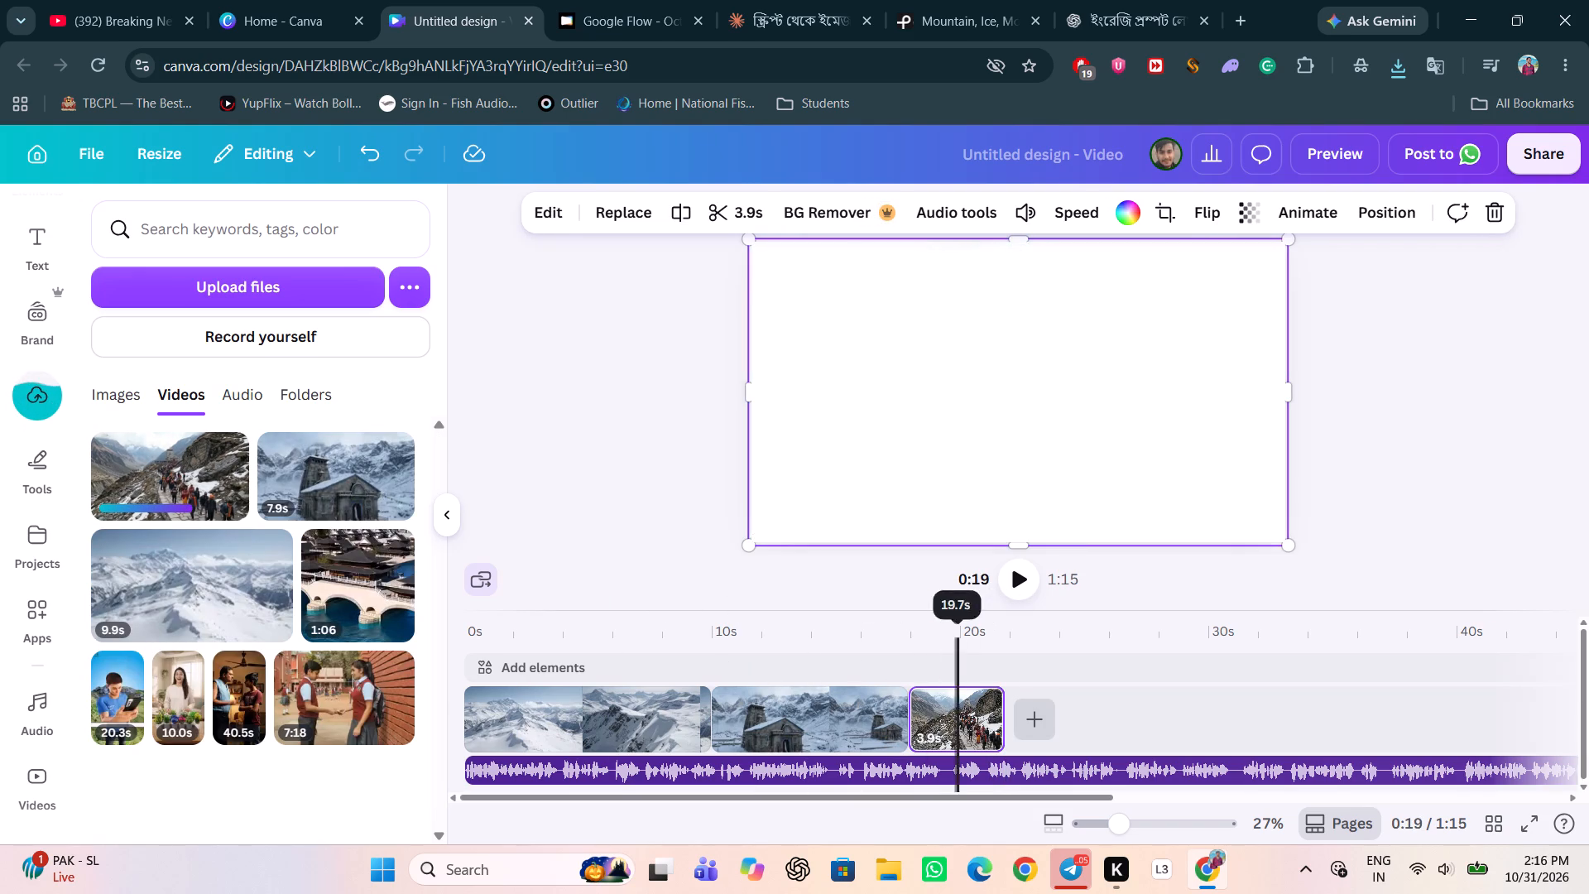
{"action": "left_click_drag", "start_coordinate": [933, 636], "coordinate": [828, 653]}
{"action": "left_click", "coordinate": [1016, 578]}
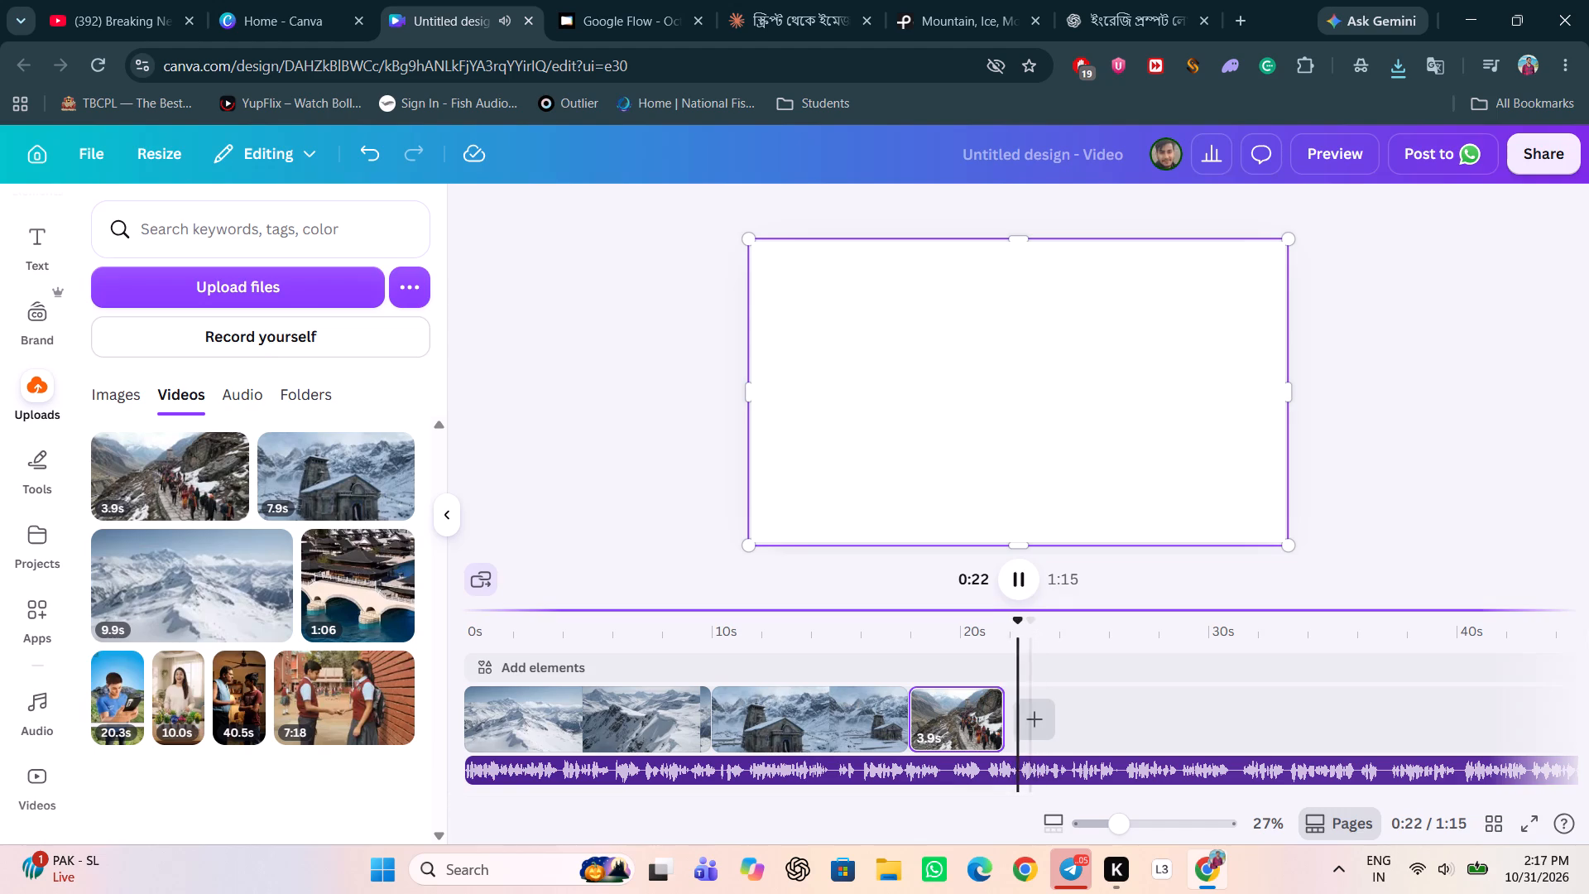
{"action": "left_click_drag", "start_coordinate": [1042, 617], "coordinate": [1008, 629]}
{"action": "left_click", "coordinate": [1019, 584]}
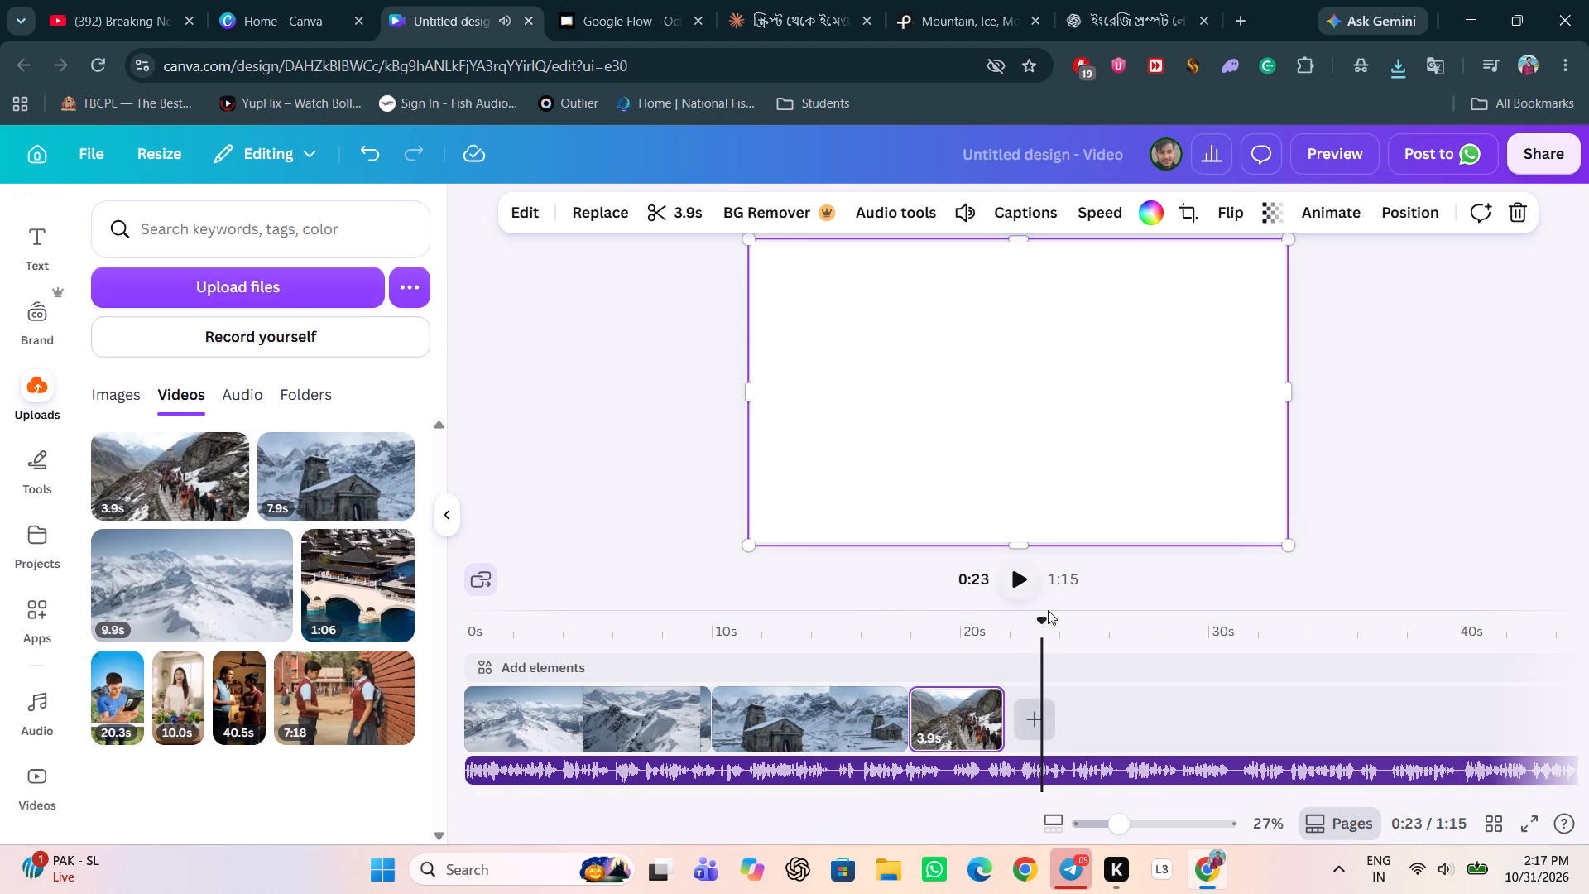
Search stock videos for kedarnath temple and add the 9.0s temple clip with the green mountainside after the pilgrim trail clip.
{"action": "left_click", "coordinate": [1033, 726]}
{"action": "left_click", "coordinate": [1024, 577]}
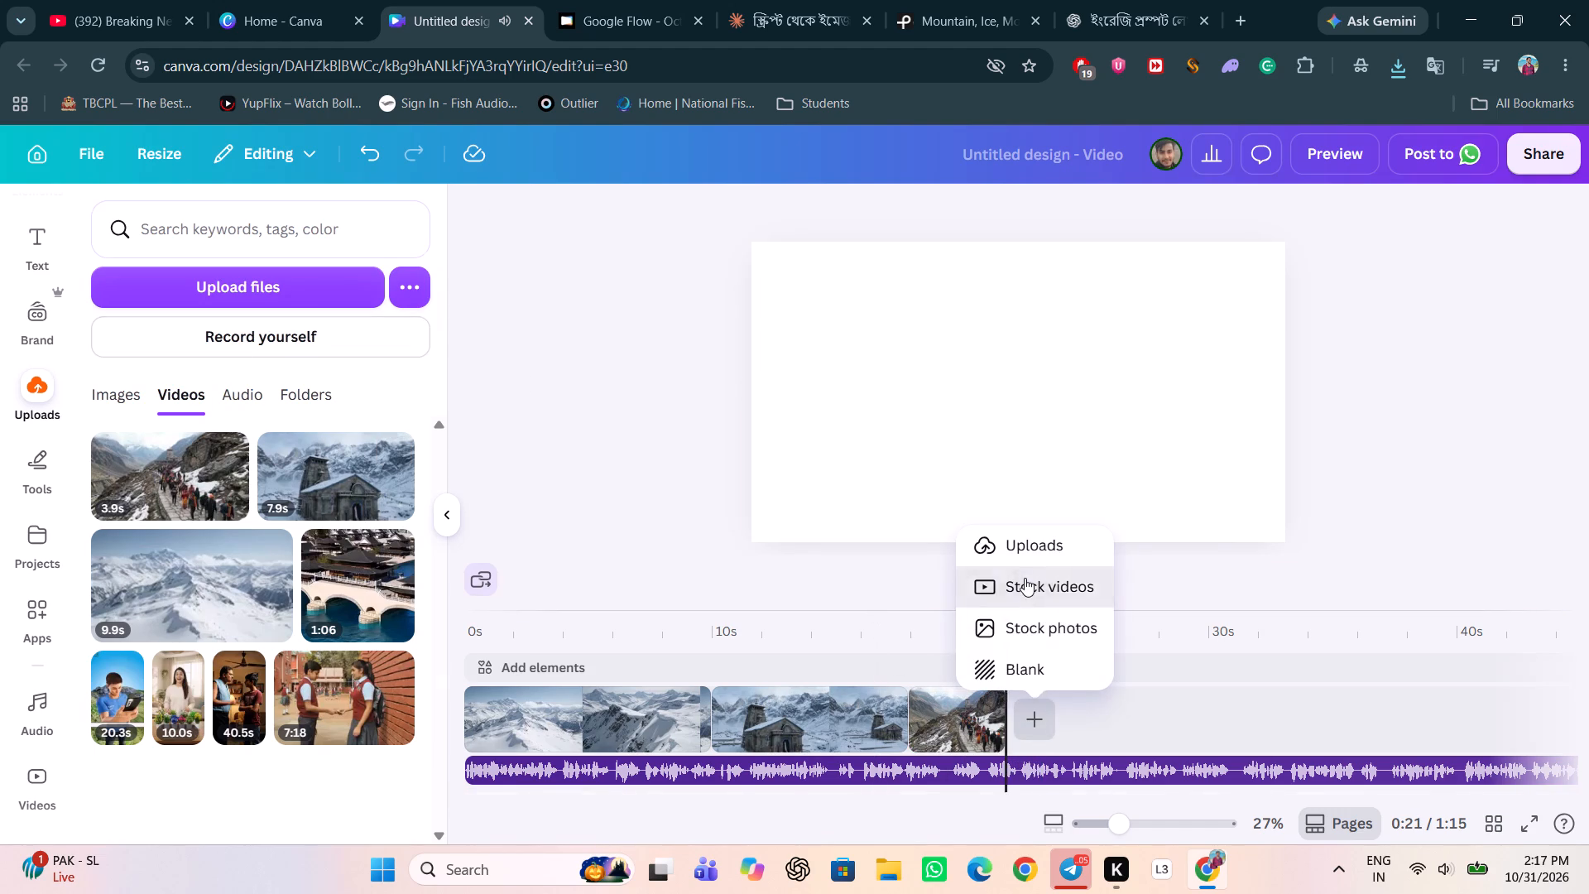
{"action": "left_click", "coordinate": [284, 227]}
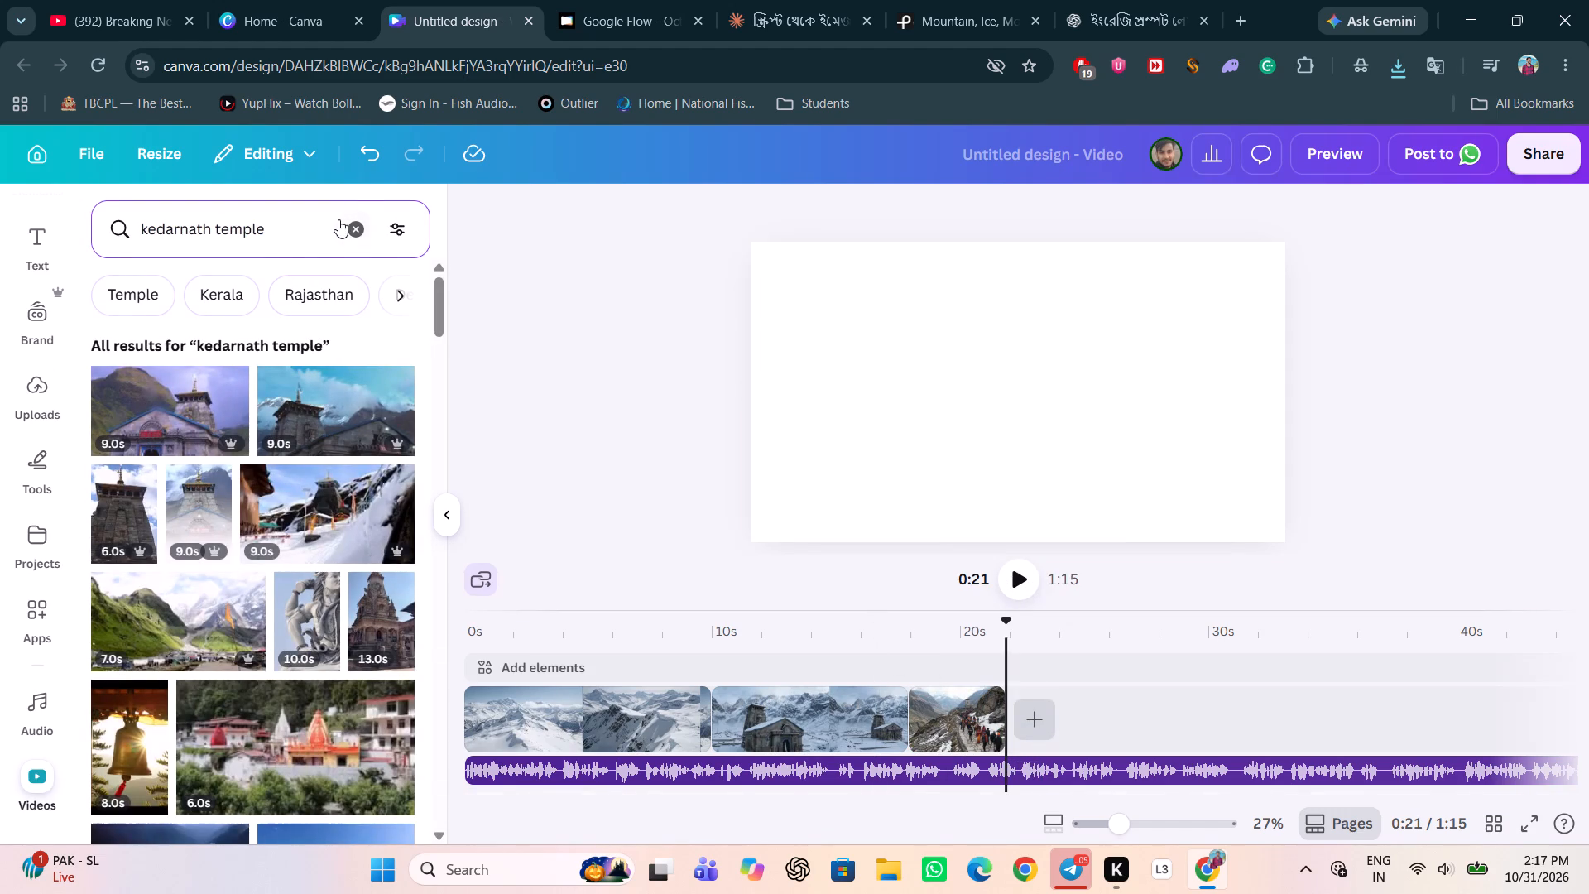
{"action": "left_click", "coordinate": [170, 418]}
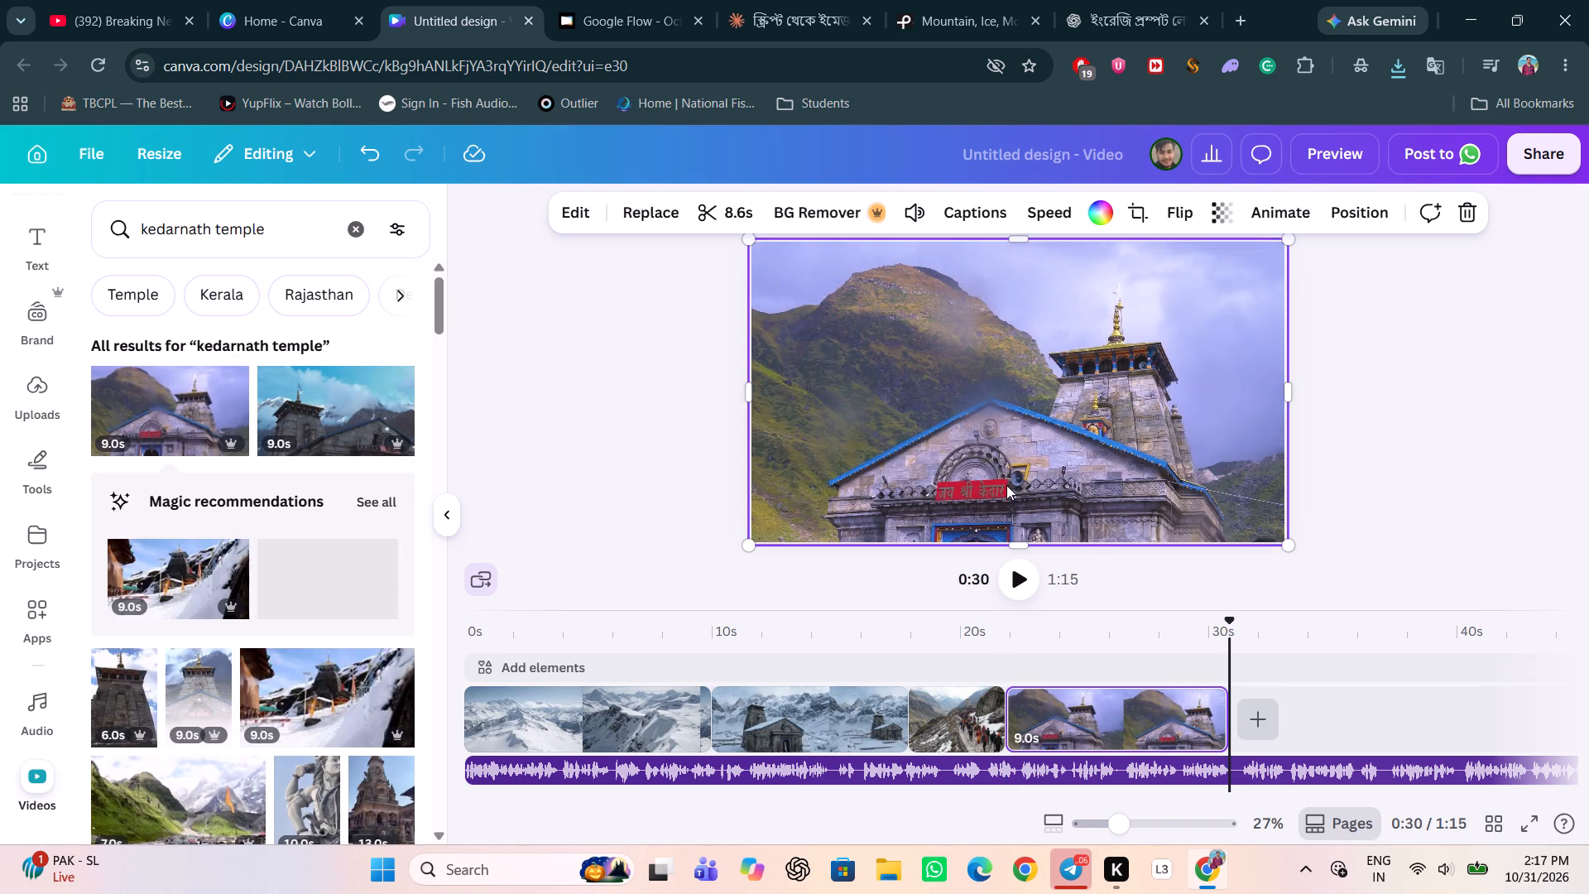
Play the narration from about 19.8 seconds and trim the end of the green mountainside temple clip to 2.0 seconds.
{"action": "left_click_drag", "start_coordinate": [1231, 627], "coordinate": [956, 650]}
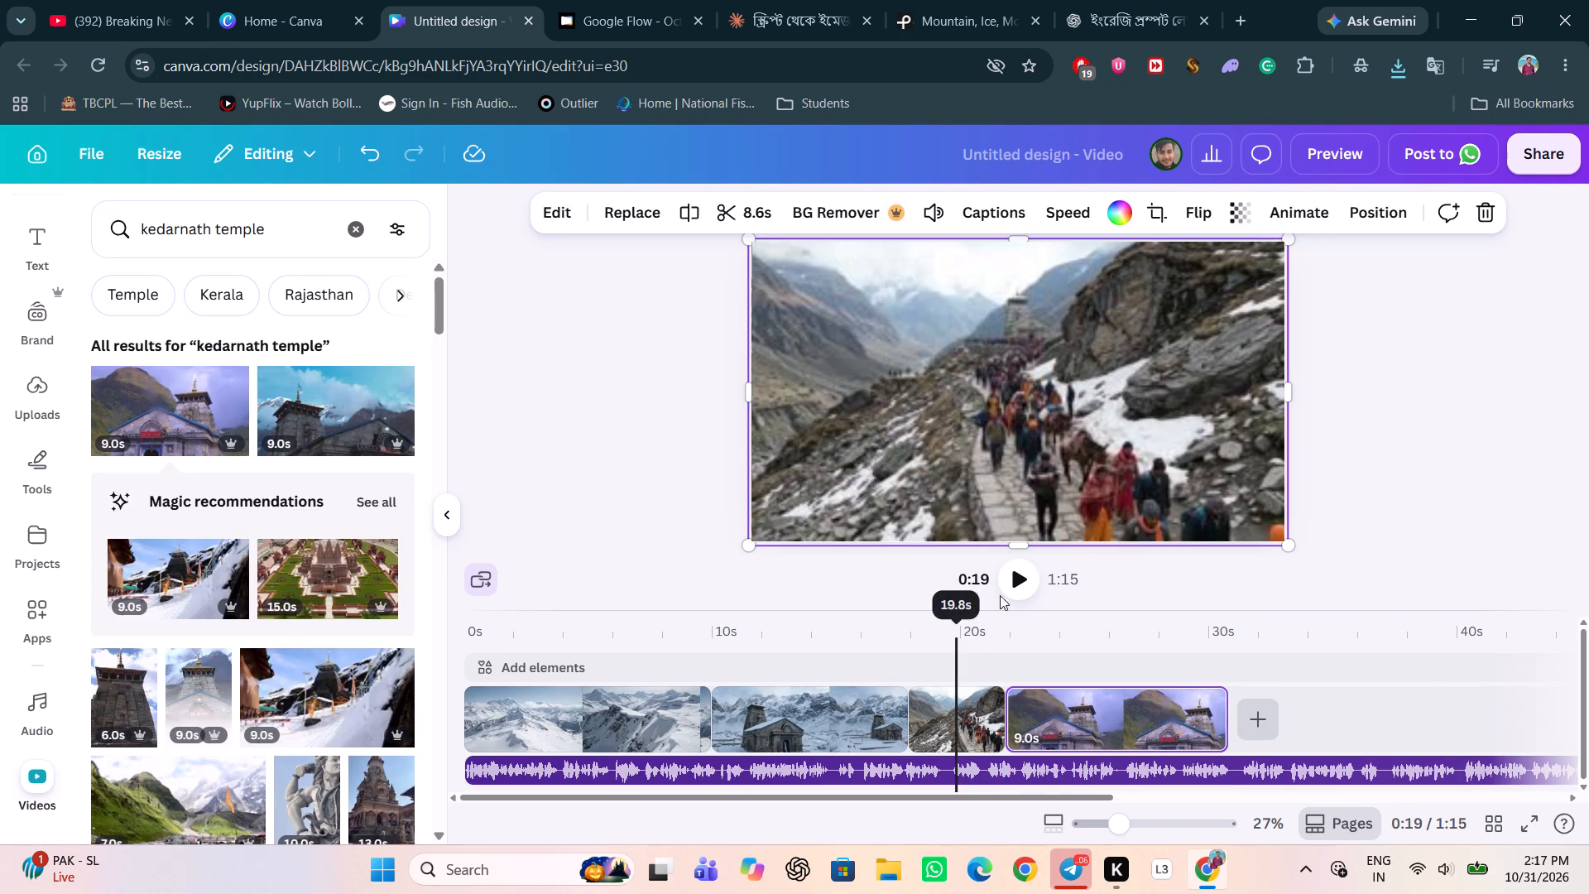
{"action": "left_click", "coordinate": [1017, 586]}
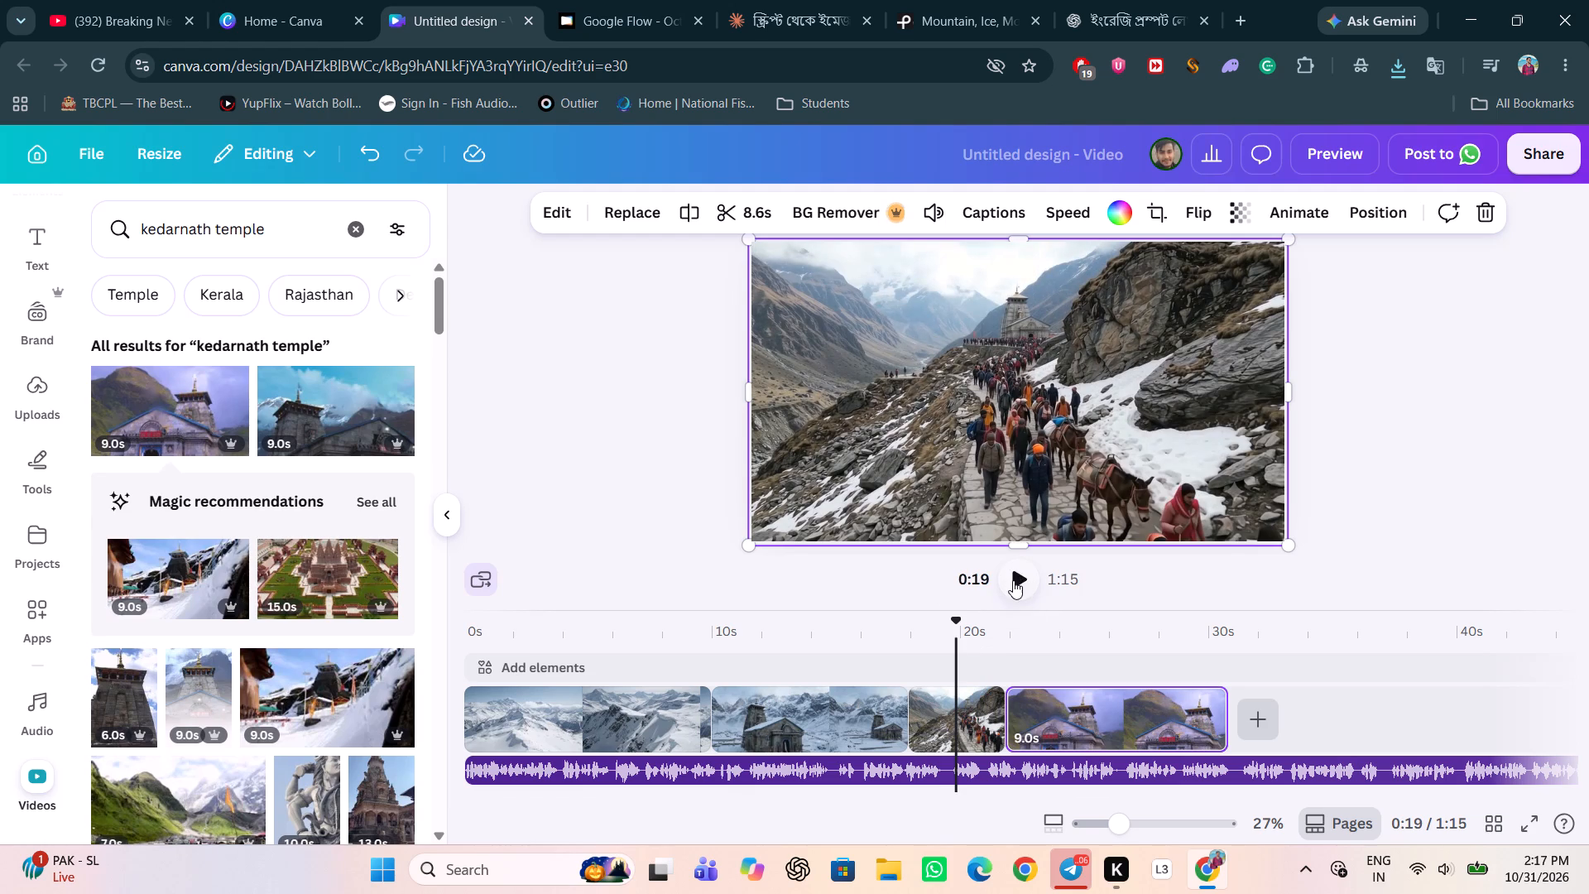
{"action": "left_click", "coordinate": [1013, 580]}
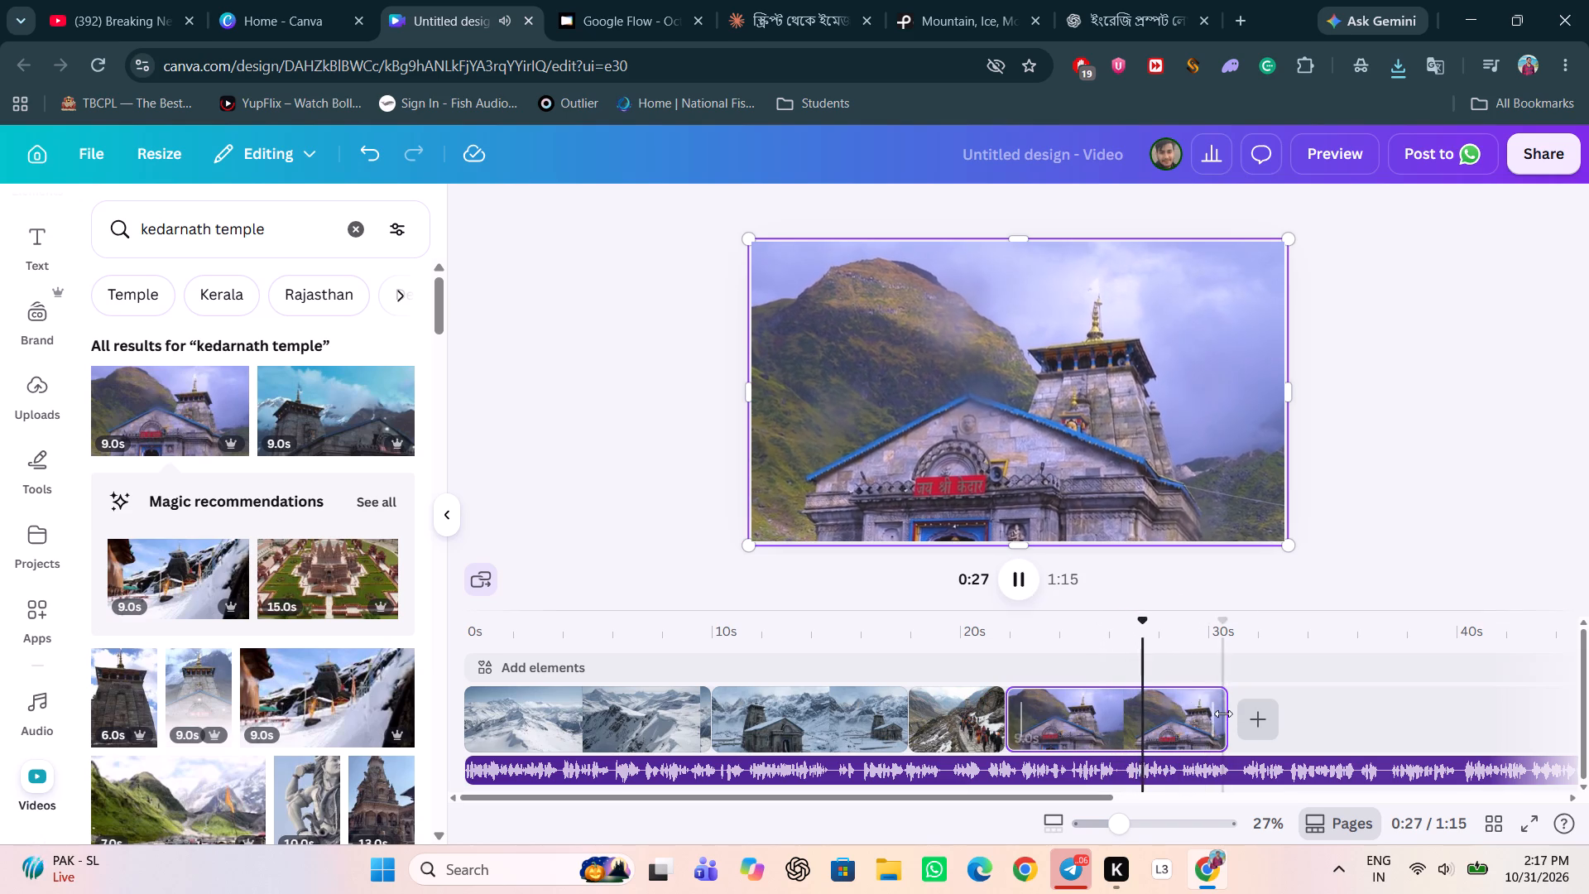
{"action": "left_click", "coordinate": [1019, 583]}
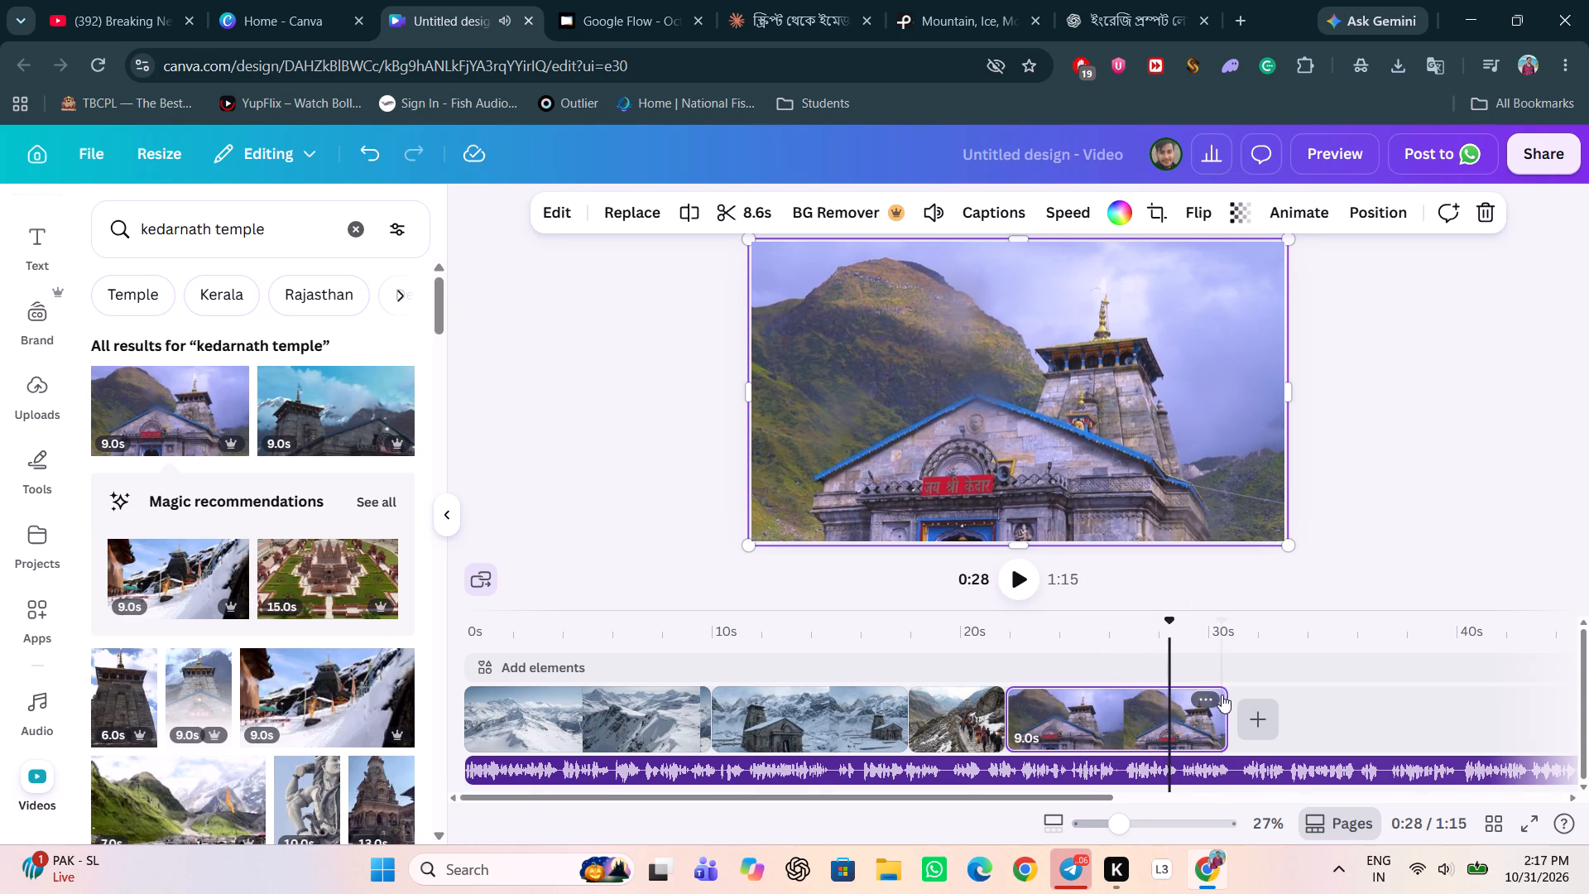
{"action": "left_click_drag", "start_coordinate": [1222, 711], "coordinate": [1147, 717]}
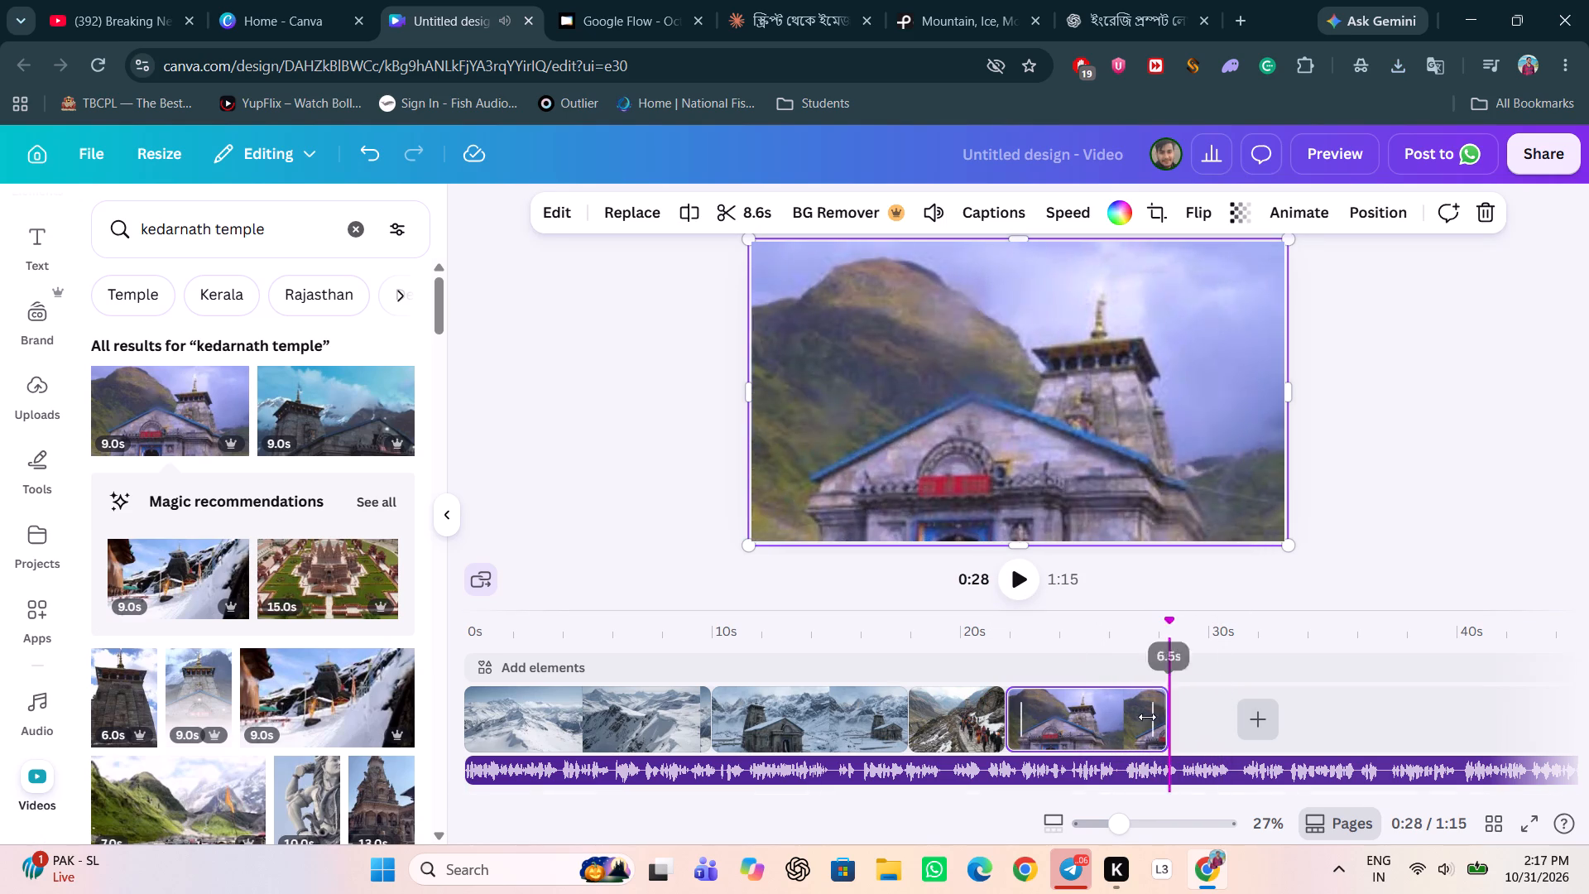
{"action": "left_click_drag", "start_coordinate": [1147, 717], "coordinate": [1048, 728]}
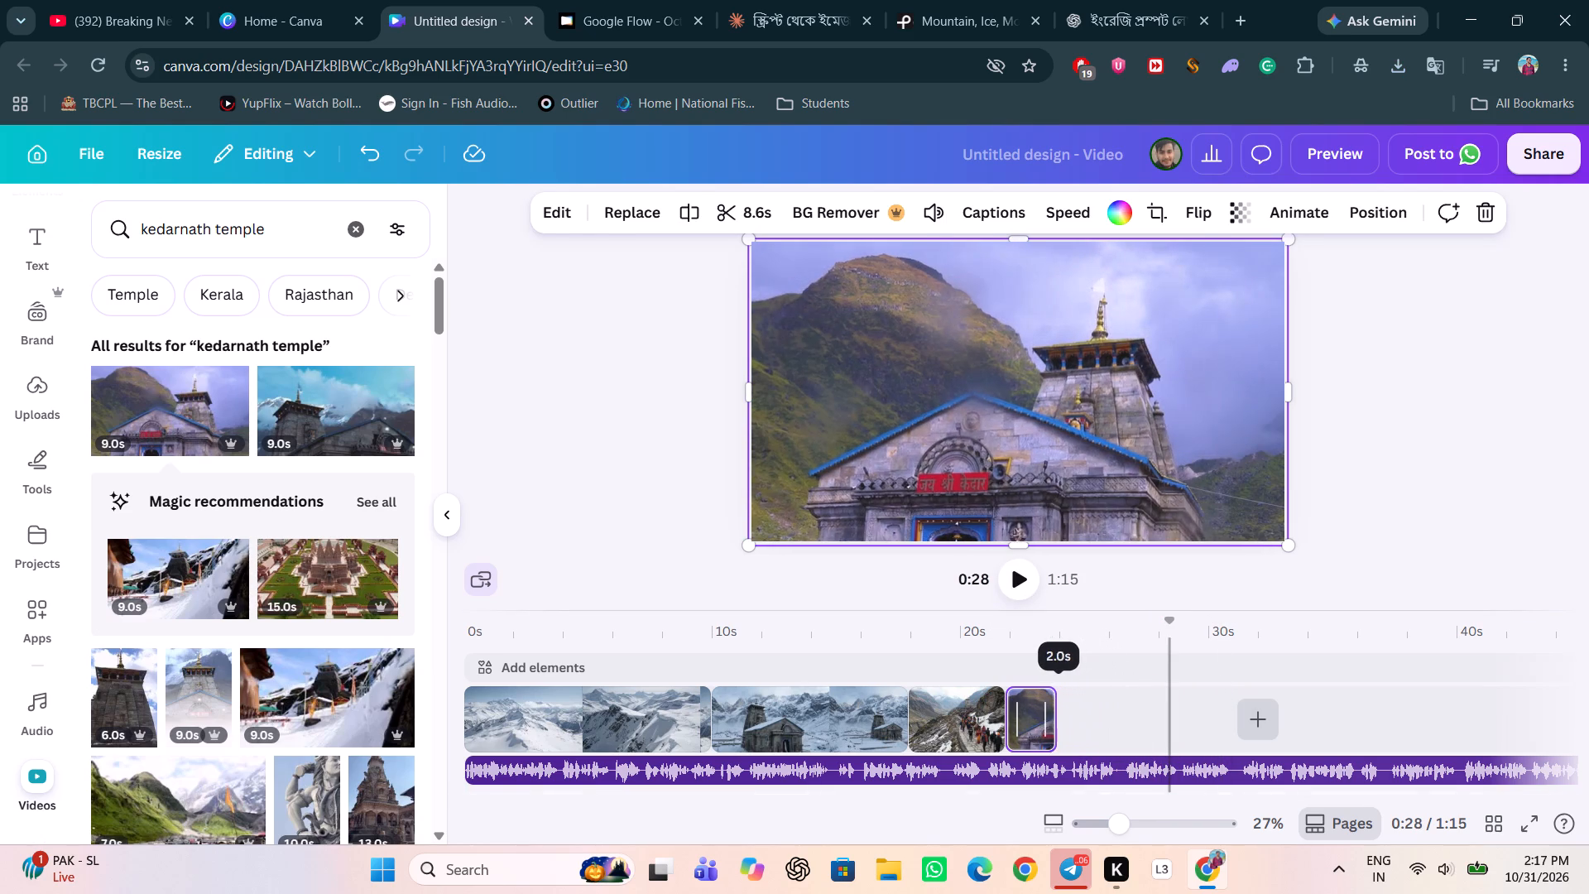
Add the 9.0s stock clip of the temple under a blue sky to the timeline and trim it to 2.2 seconds.
{"action": "left_click", "coordinate": [322, 418]}
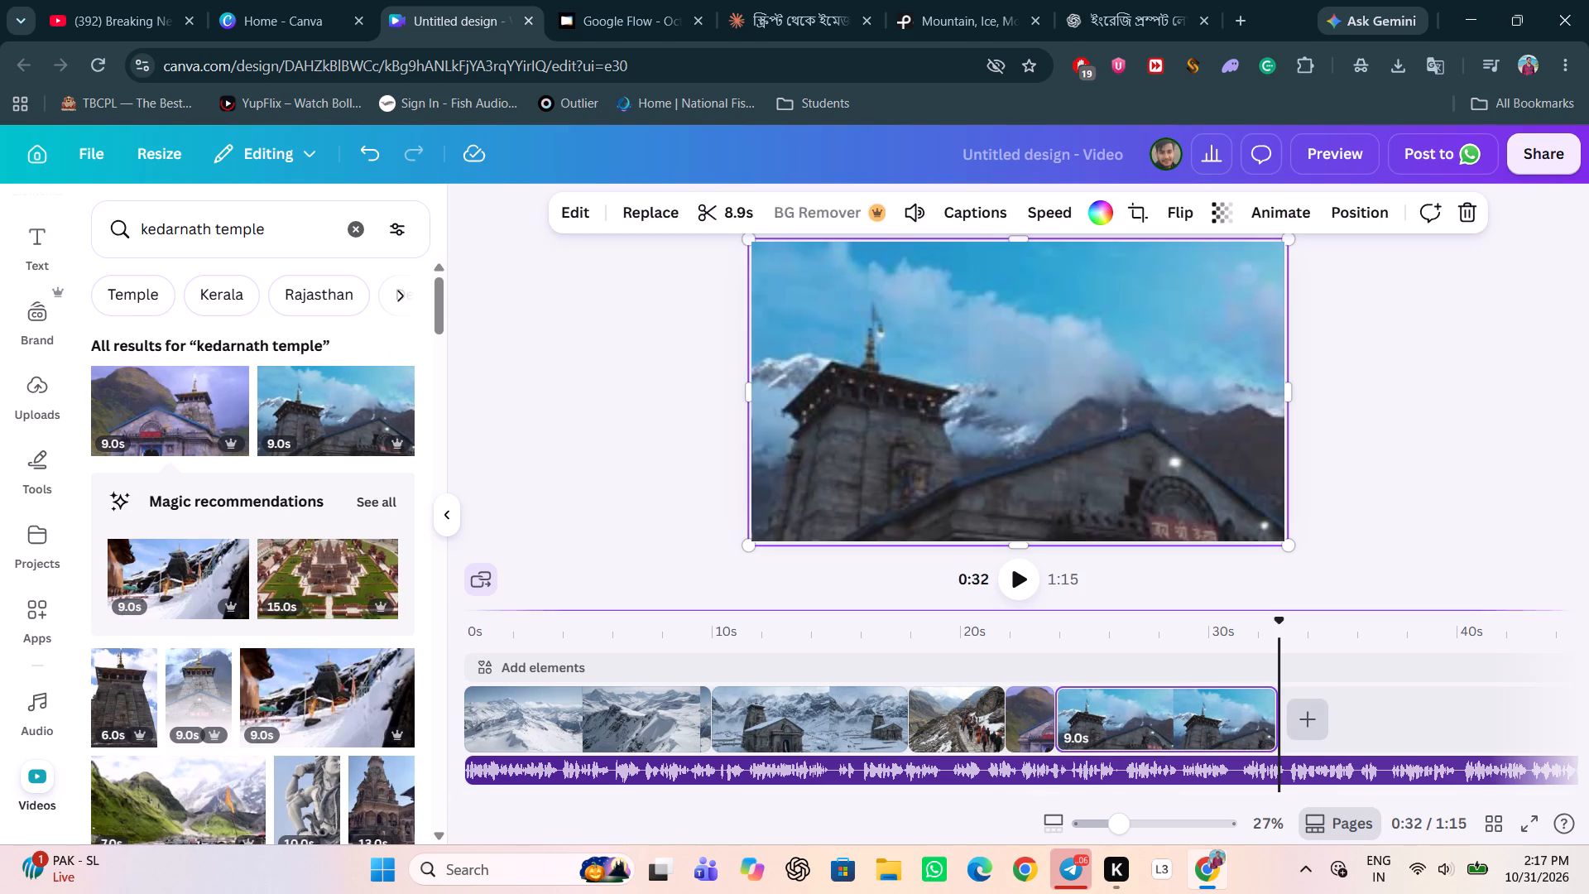
{"action": "left_click_drag", "start_coordinate": [1270, 717], "coordinate": [1222, 718]}
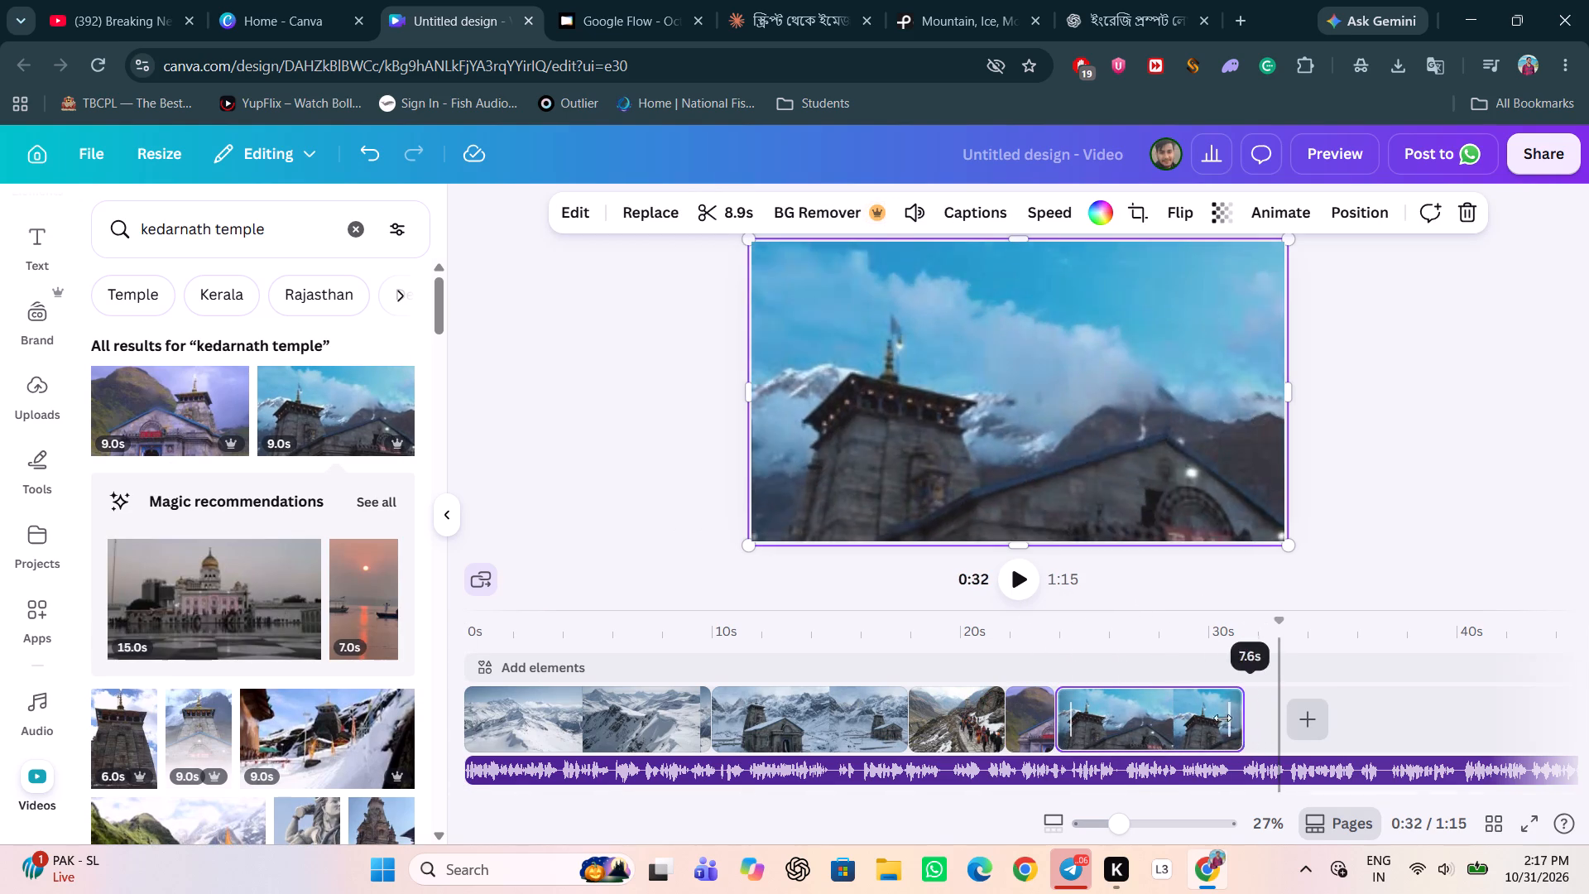
{"action": "left_click_drag", "start_coordinate": [1222, 718], "coordinate": [1104, 723]}
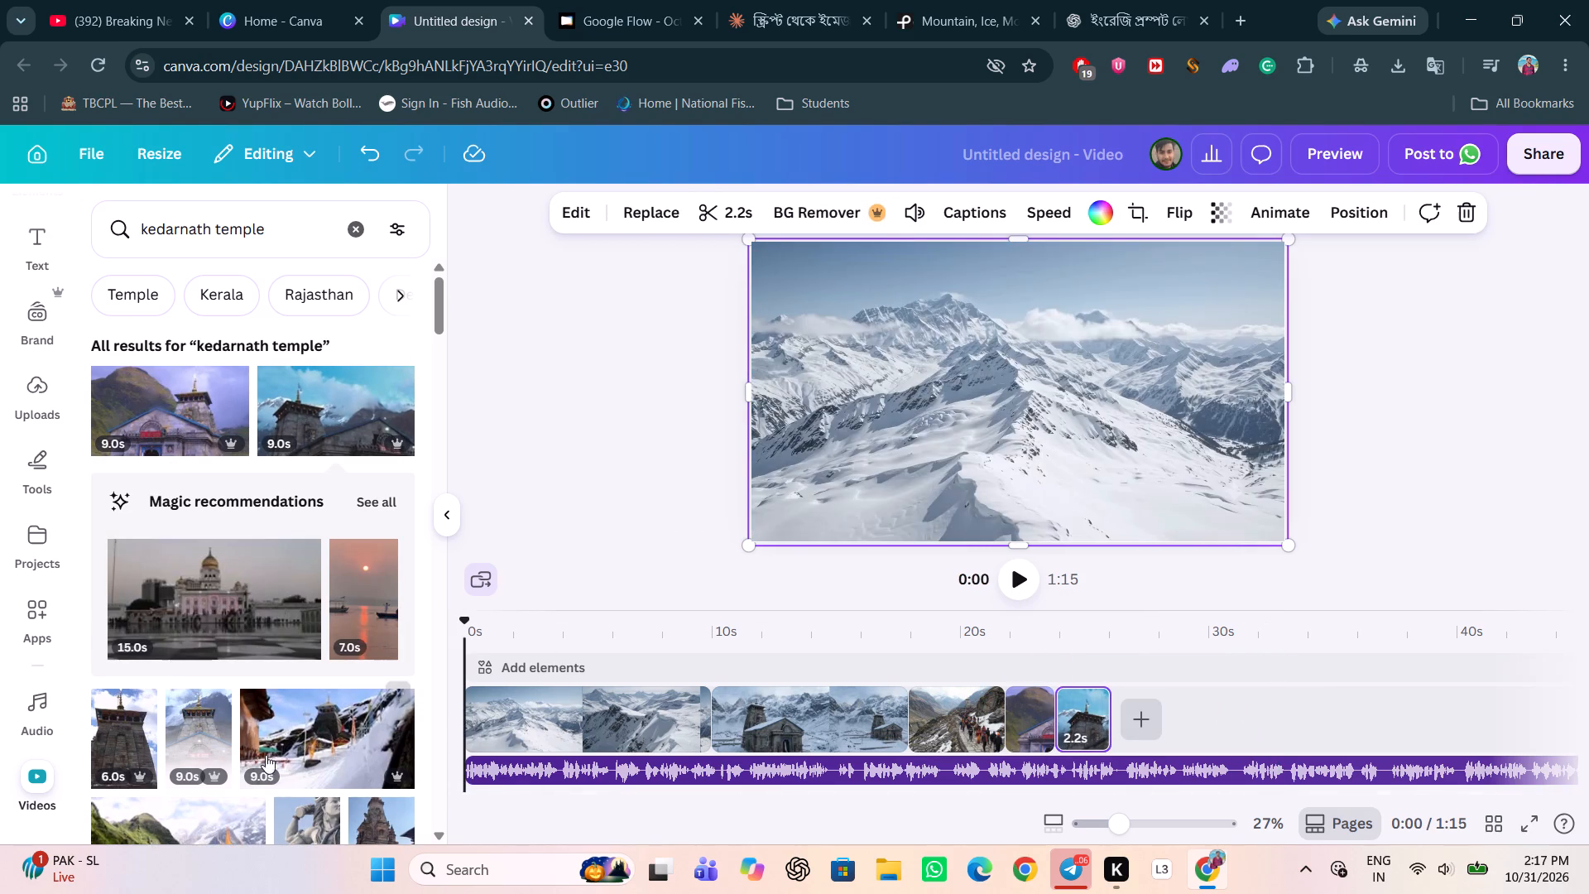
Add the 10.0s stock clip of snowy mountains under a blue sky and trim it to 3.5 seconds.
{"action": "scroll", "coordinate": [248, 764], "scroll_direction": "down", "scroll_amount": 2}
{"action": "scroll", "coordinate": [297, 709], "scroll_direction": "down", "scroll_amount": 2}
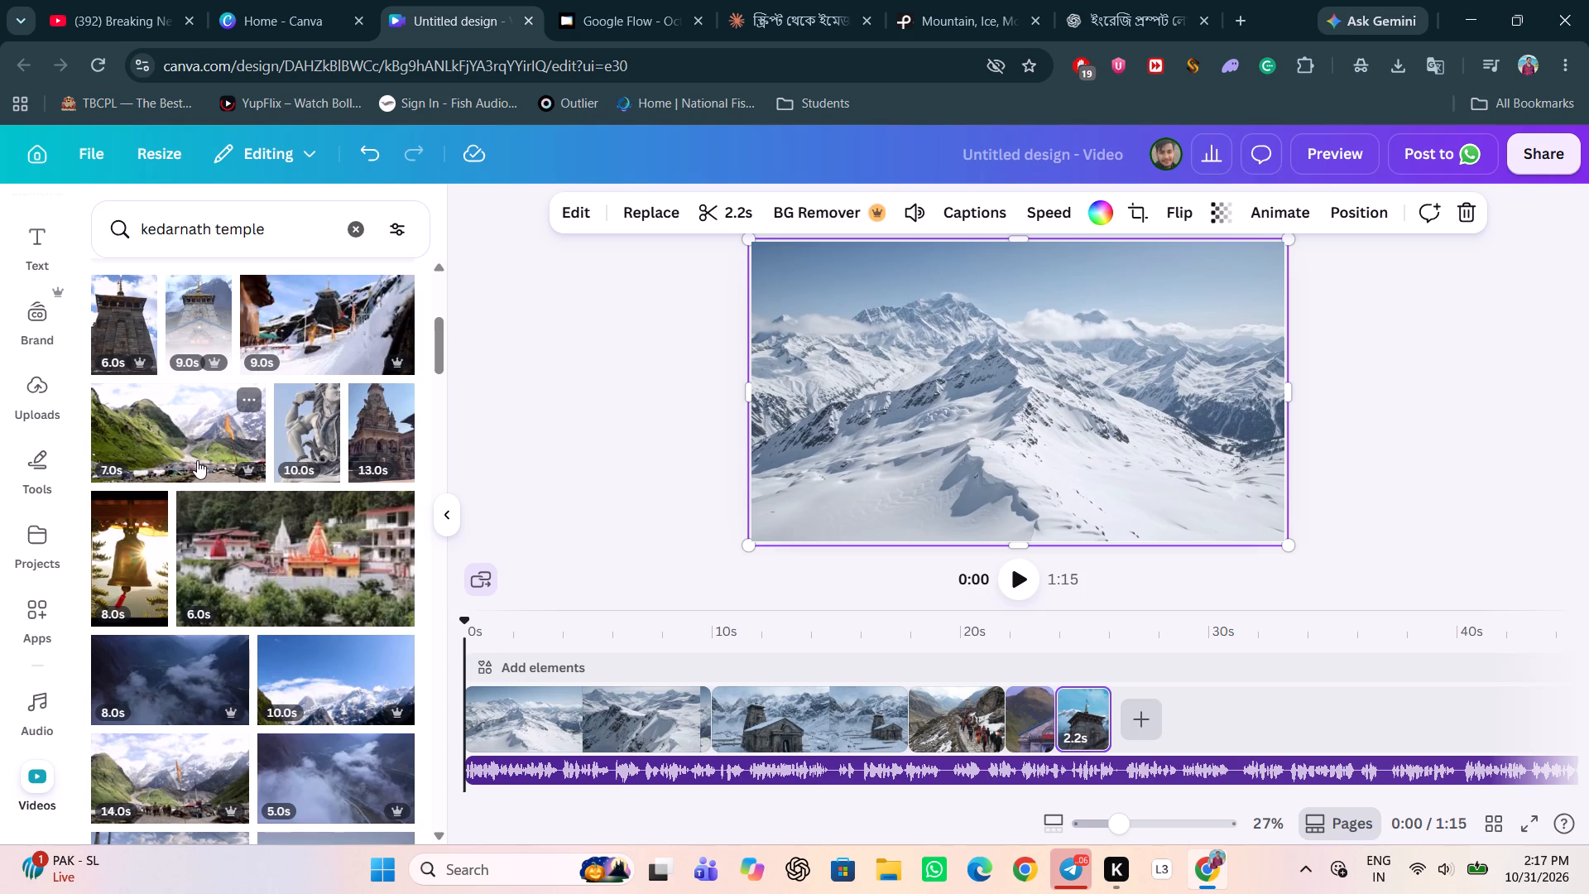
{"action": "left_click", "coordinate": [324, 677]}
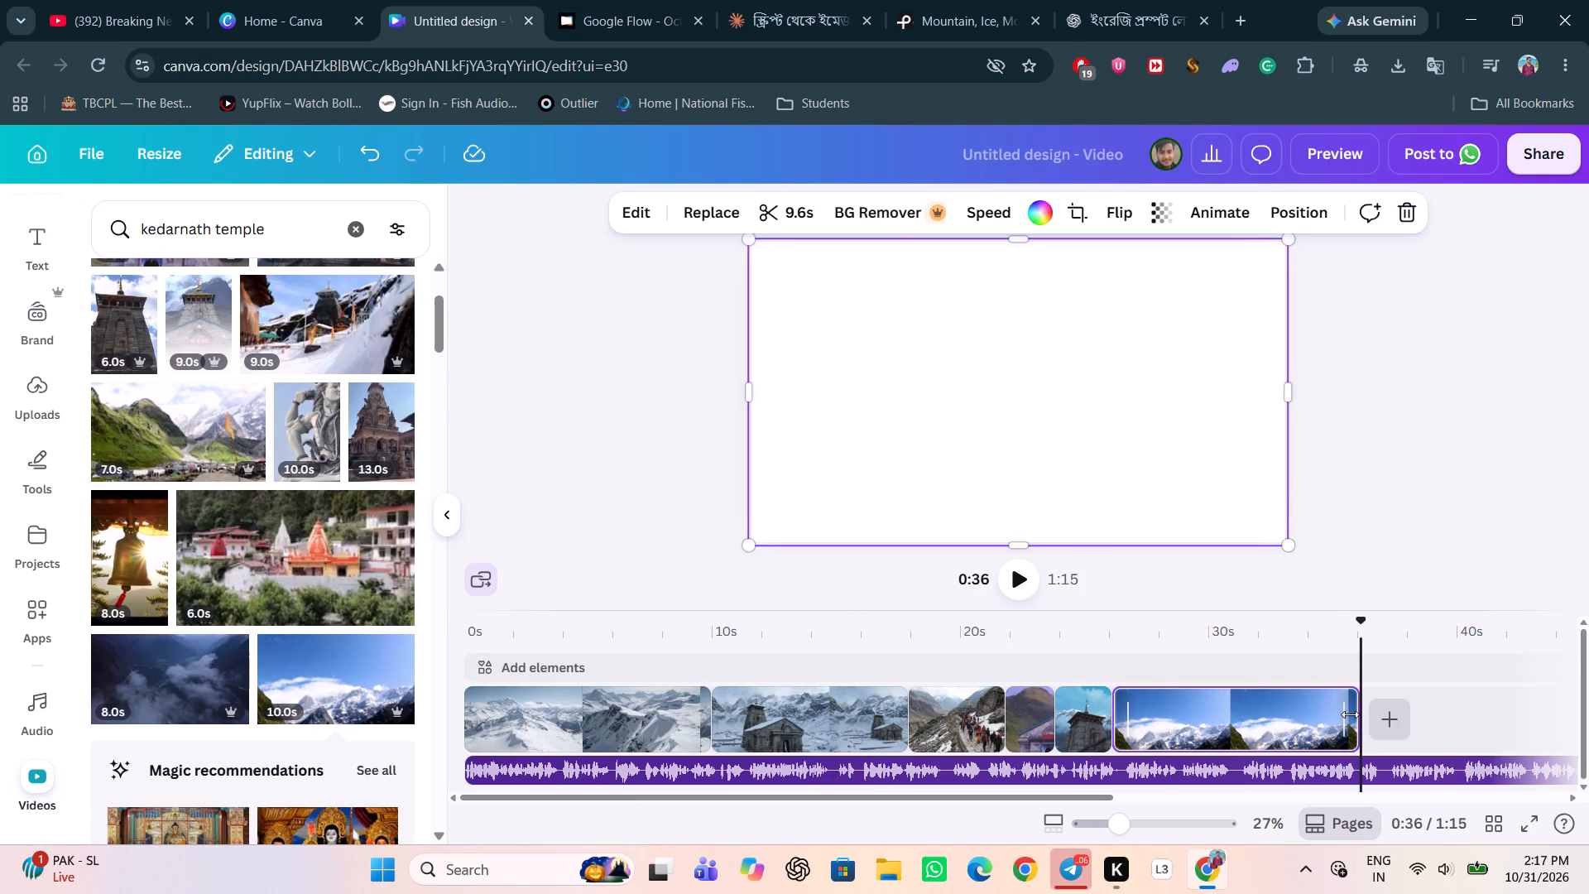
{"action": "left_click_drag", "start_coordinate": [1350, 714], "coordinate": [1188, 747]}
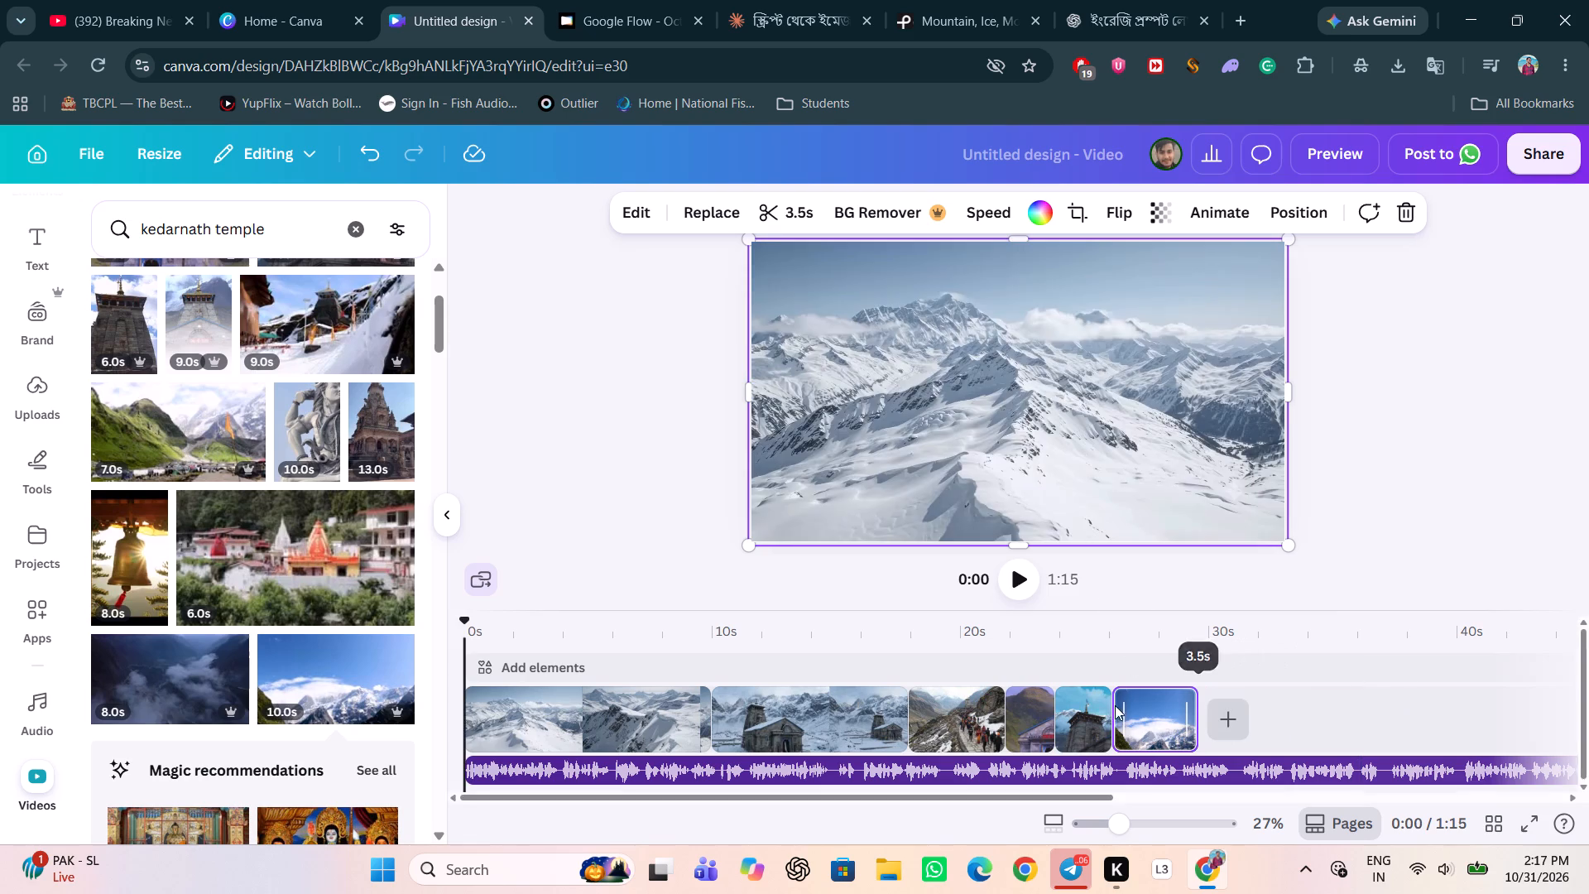
Play the assembled video from the start to about 31 seconds to review the clips against the narration.
{"action": "left_click", "coordinate": [1022, 579]}
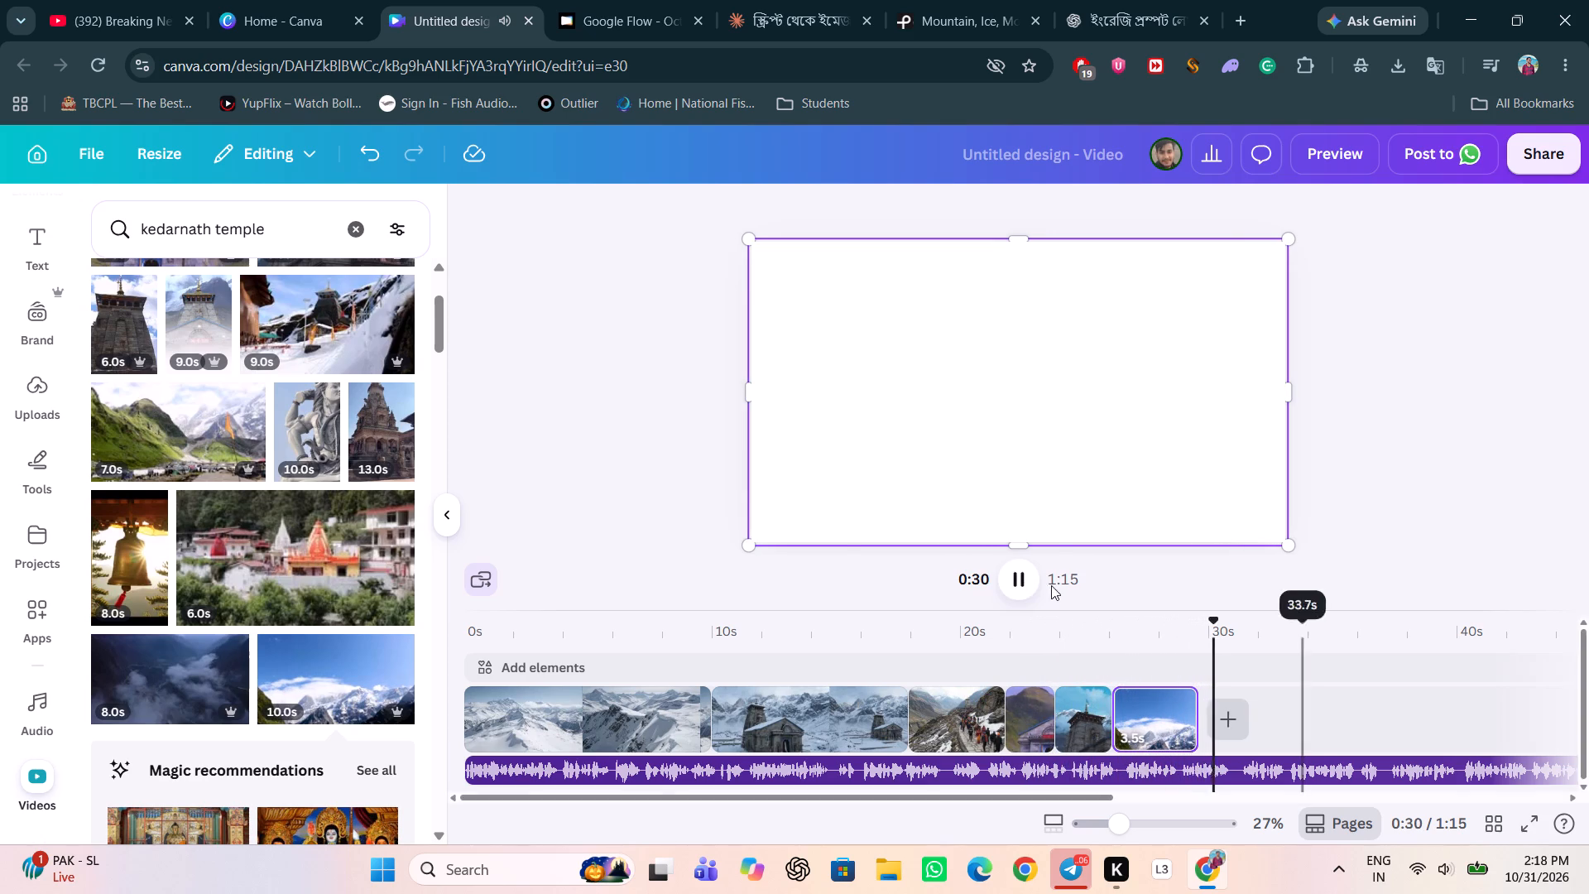
{"action": "left_click", "coordinate": [1023, 584]}
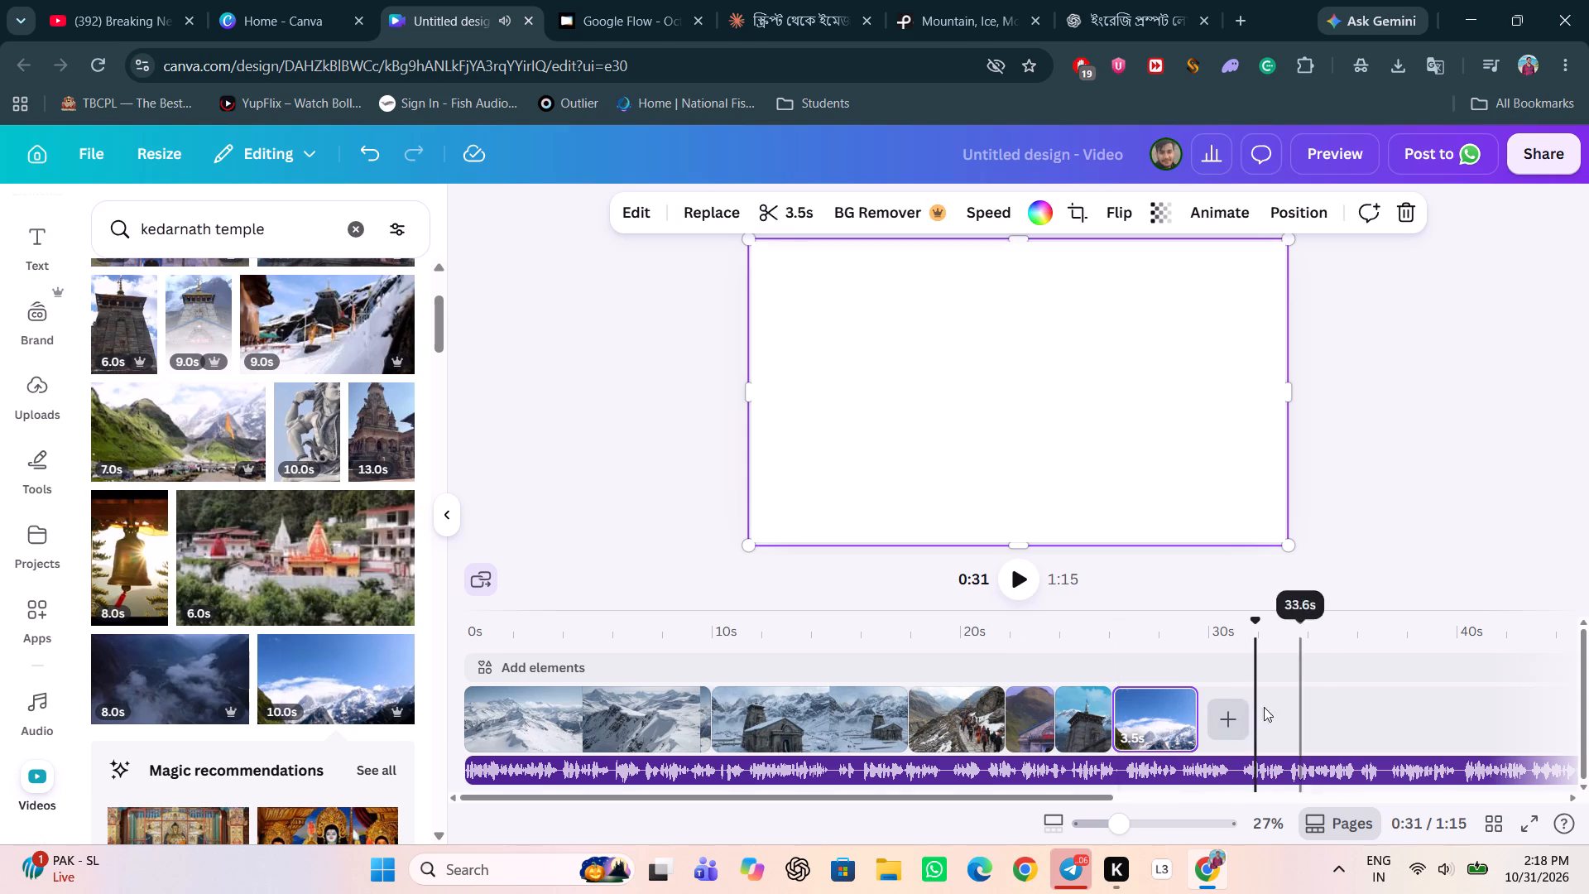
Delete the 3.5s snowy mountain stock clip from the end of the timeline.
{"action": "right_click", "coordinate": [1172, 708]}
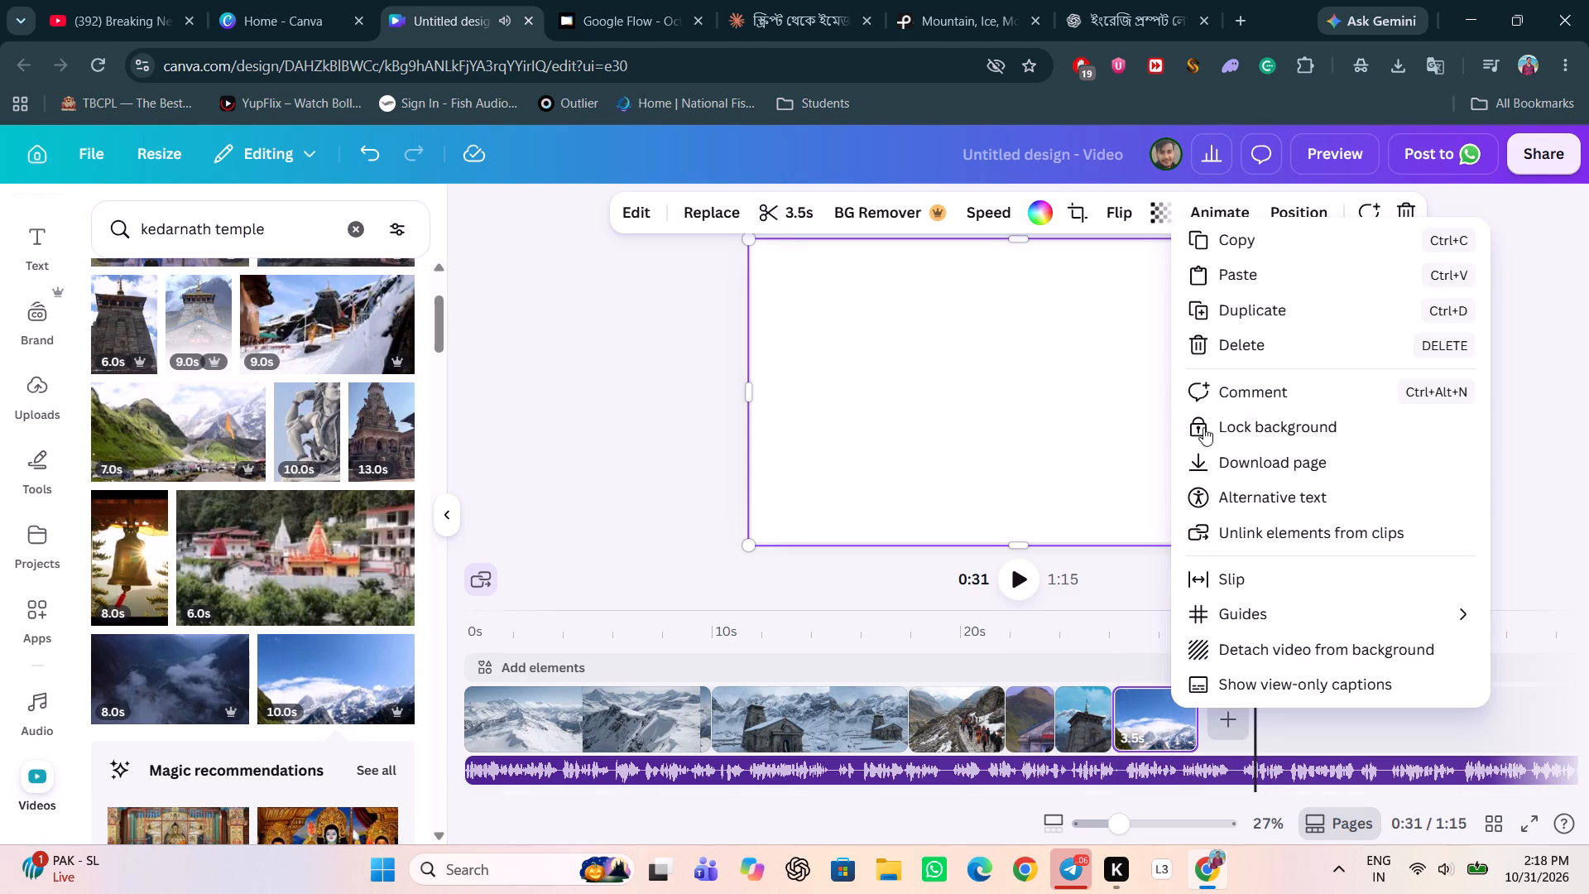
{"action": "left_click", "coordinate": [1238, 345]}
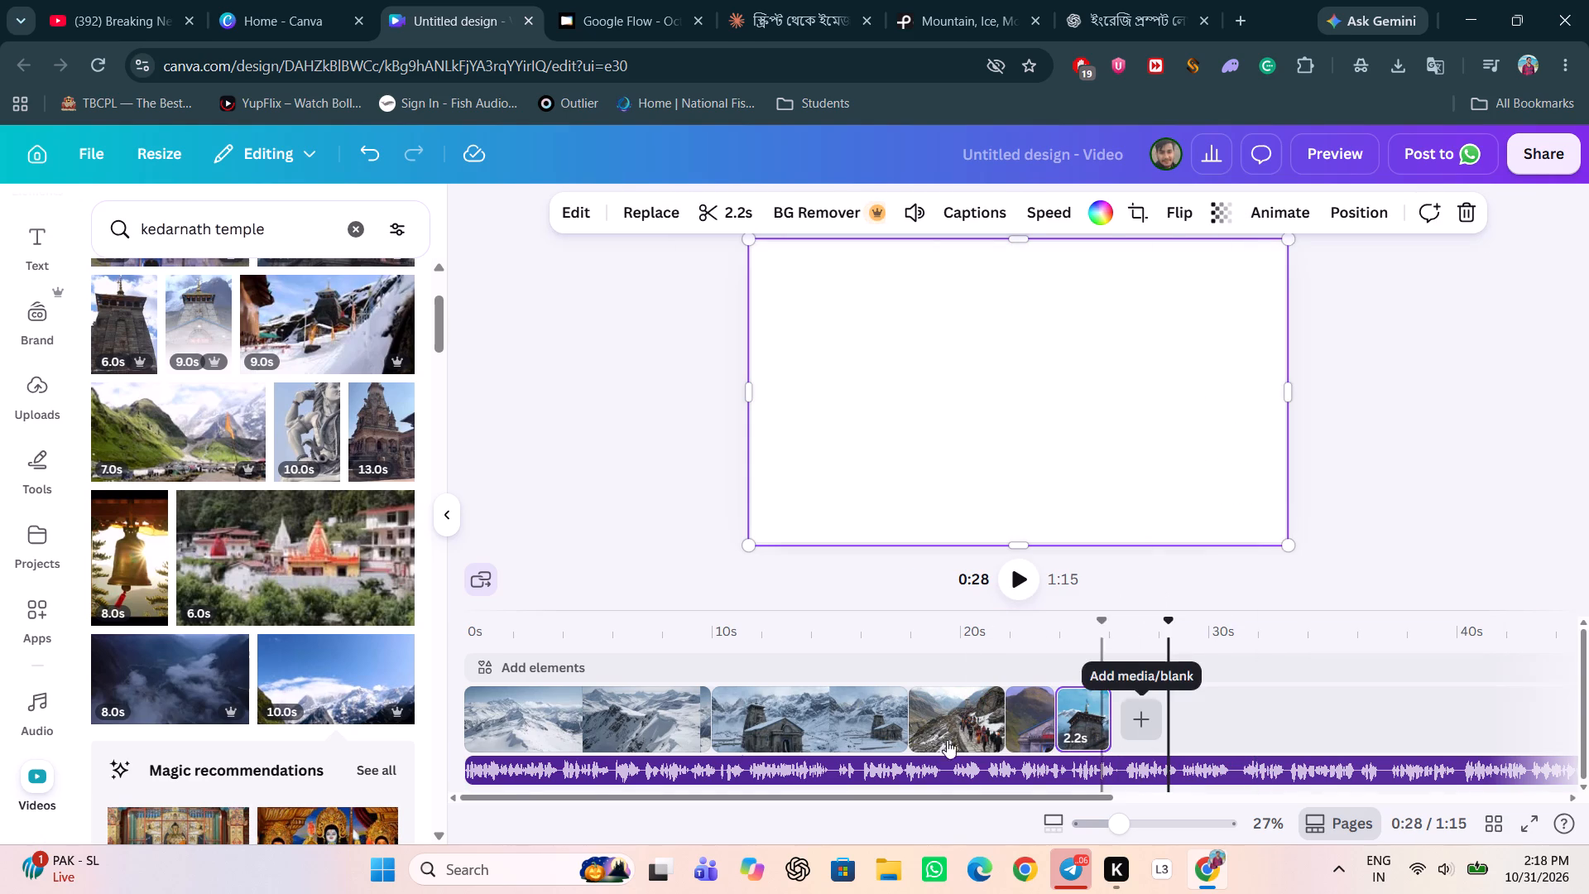
Browse the current stock video results, then search the library for "kedarnath temple videos".
{"action": "scroll", "coordinate": [338, 638], "scroll_direction": "down", "scroll_amount": 7}
{"action": "scroll", "coordinate": [366, 609], "scroll_direction": "up", "scroll_amount": 8}
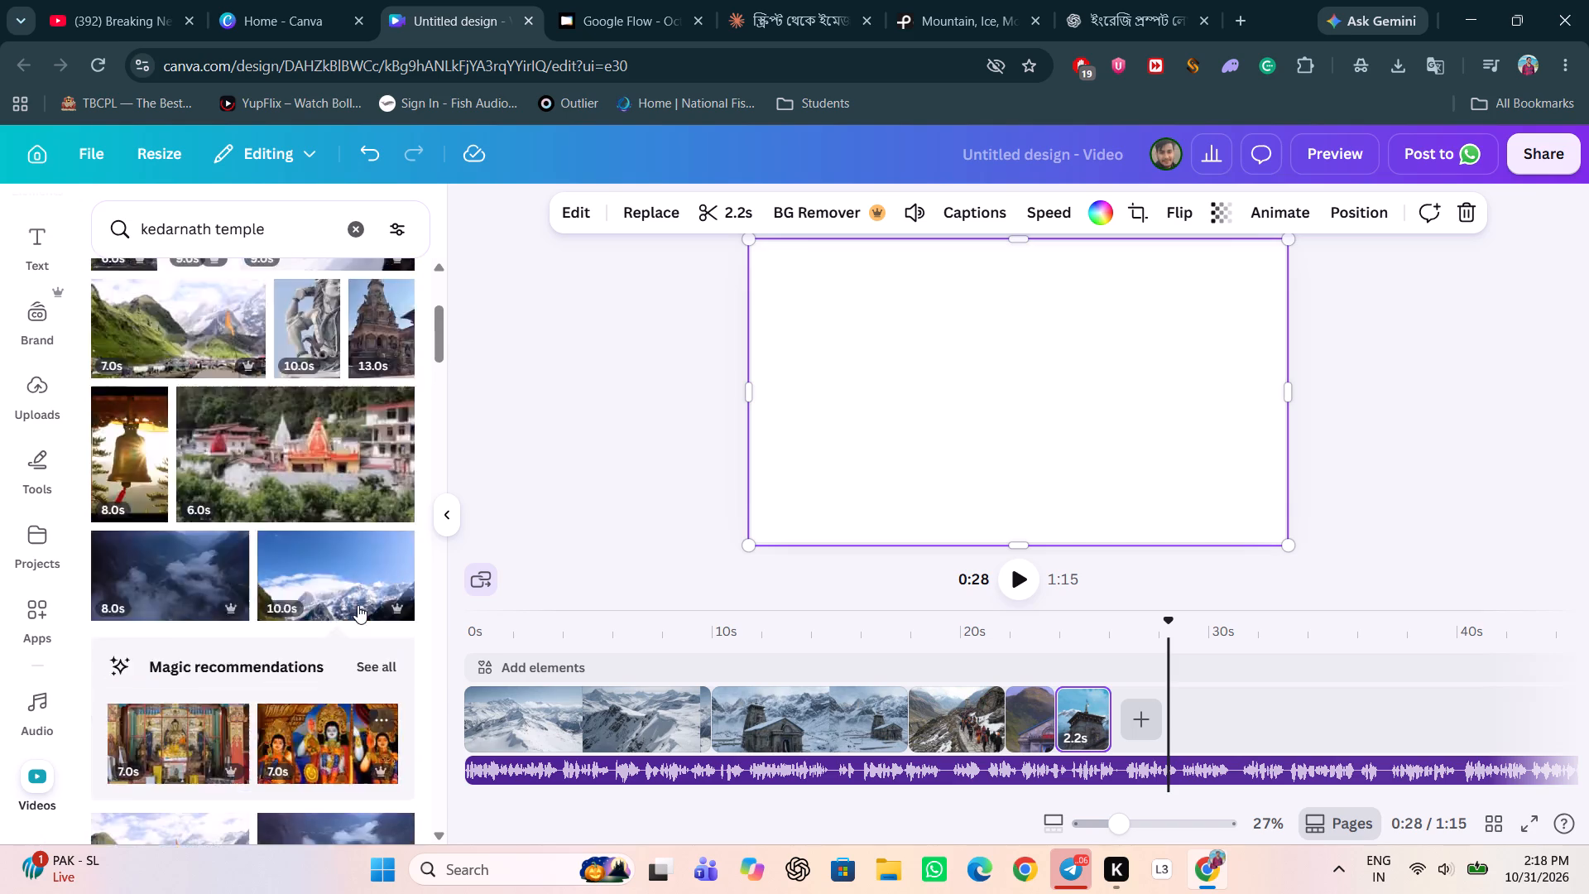
{"action": "scroll", "coordinate": [358, 605], "scroll_direction": "up", "scroll_amount": 7}
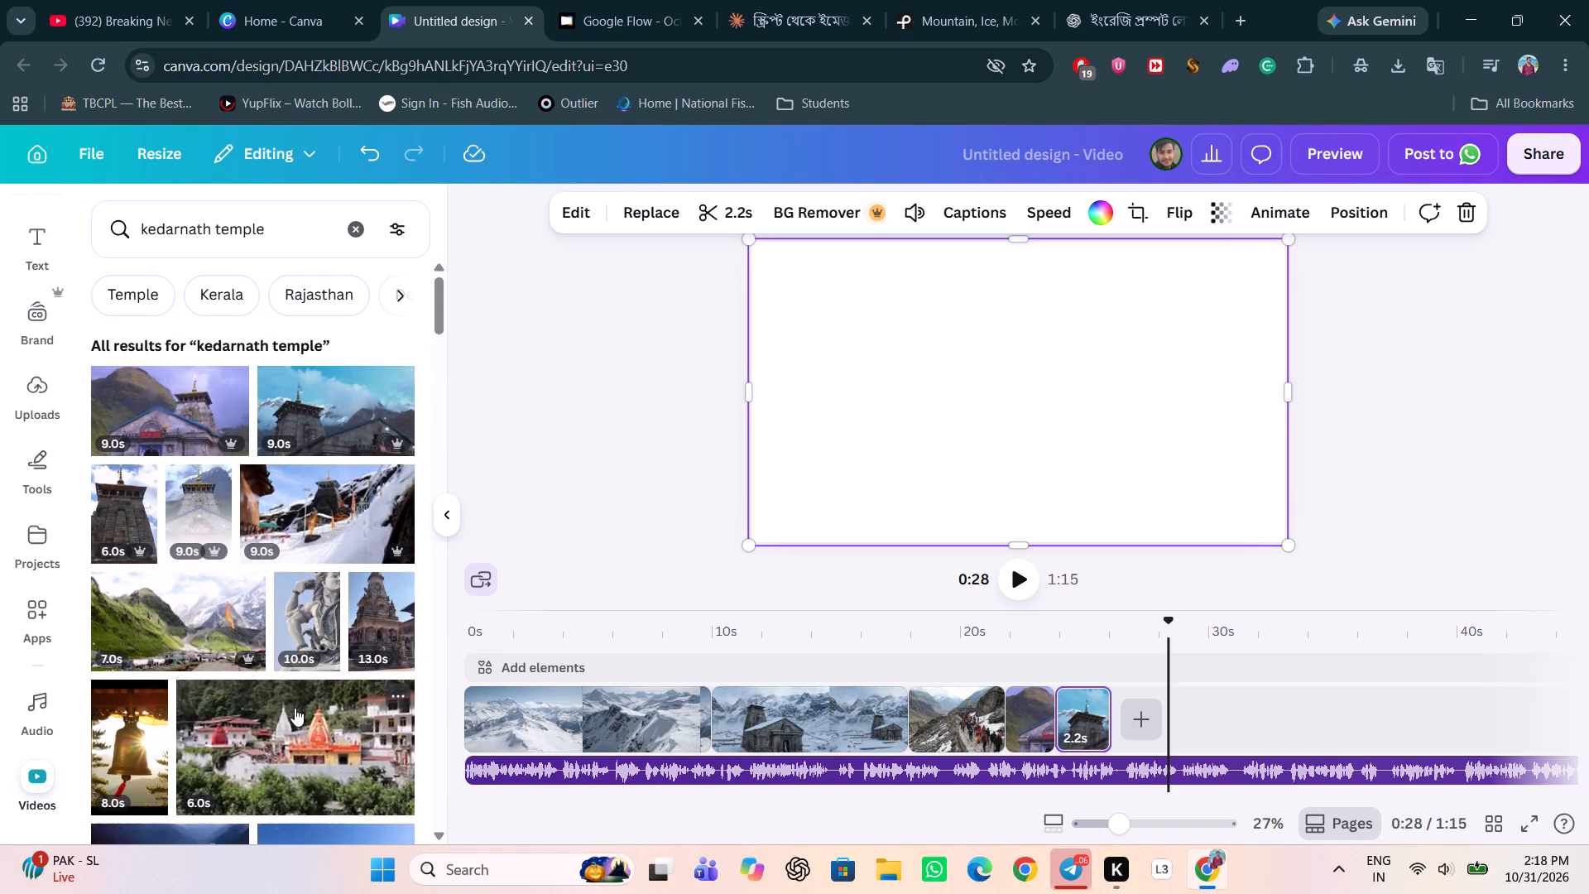
{"action": "scroll", "coordinate": [250, 719], "scroll_direction": "down", "scroll_amount": 2}
{"action": "scroll", "coordinate": [275, 594], "scroll_direction": "up", "scroll_amount": 4}
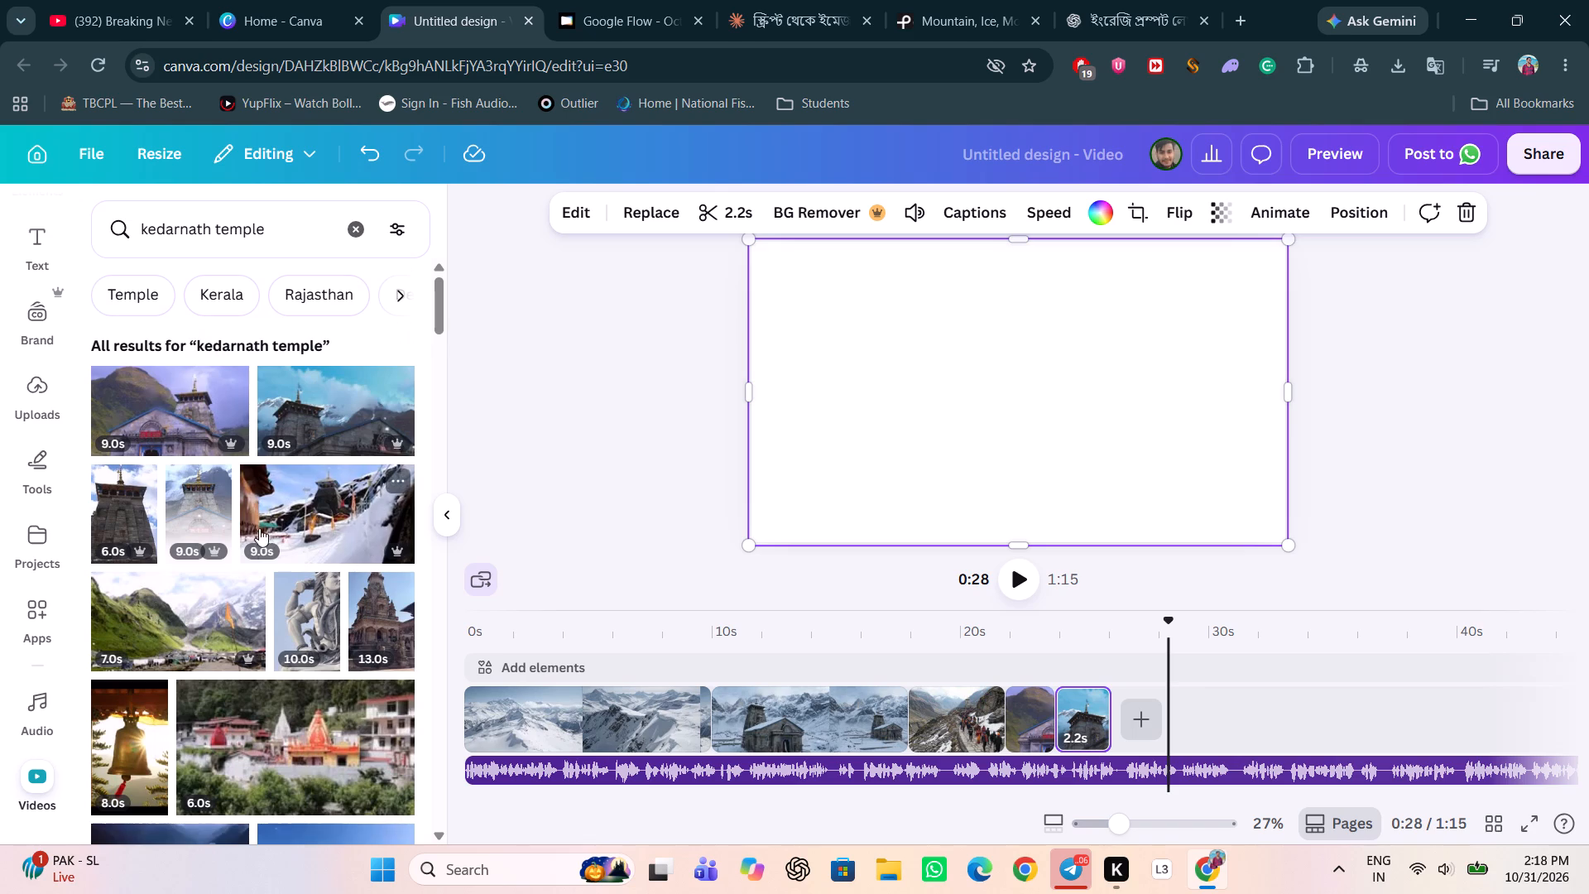
{"action": "left_click", "coordinate": [280, 234]}
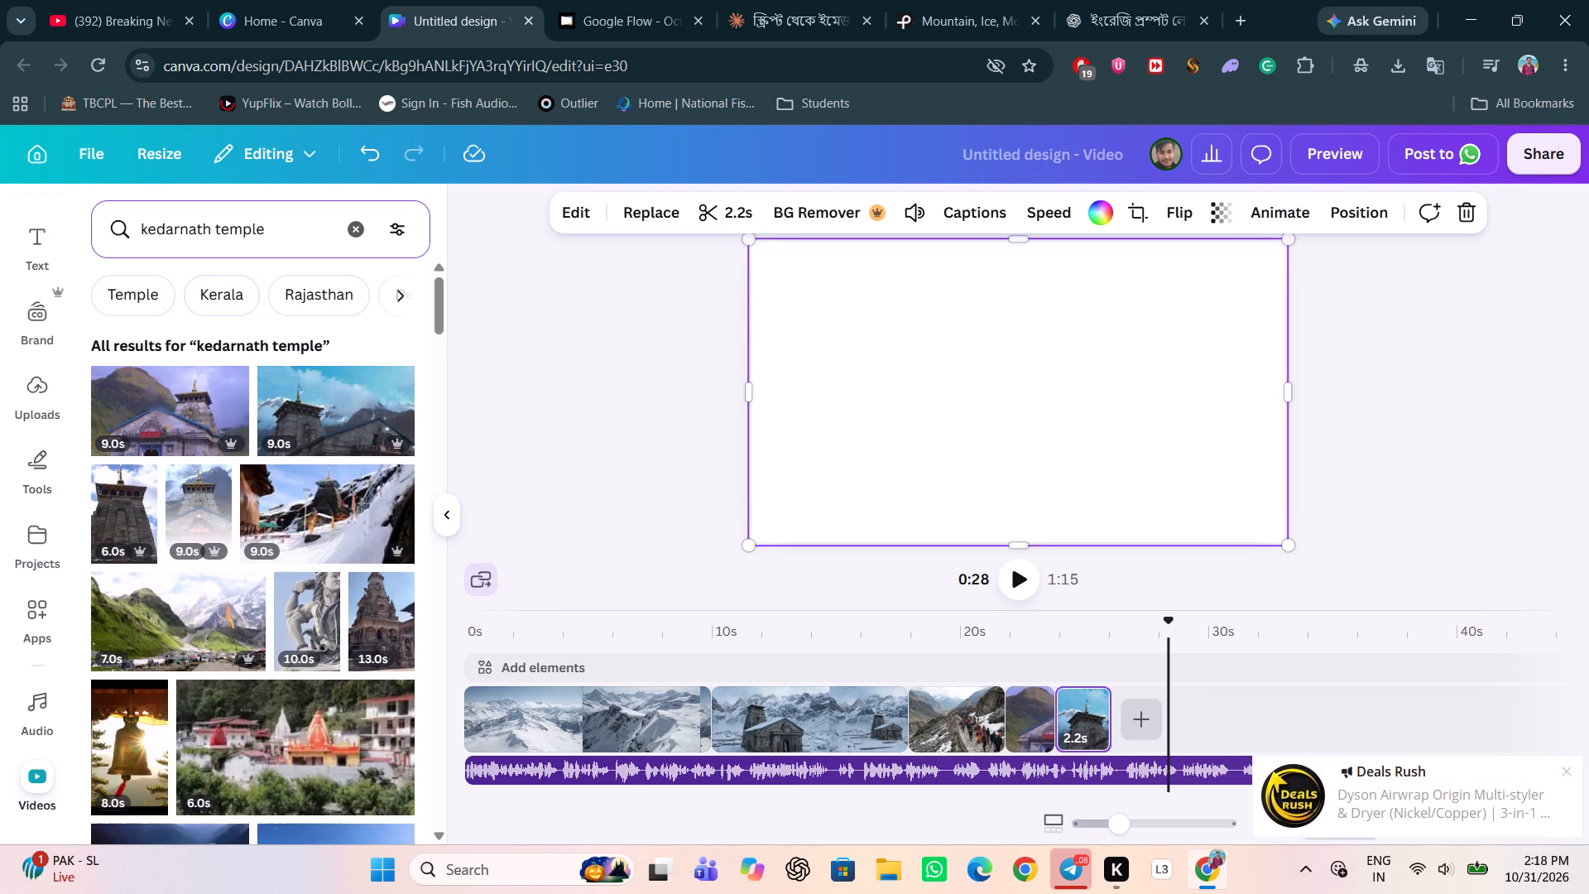
{"action": "key", "text": "space"}
{"action": "type", "text": "v"}
{"action": "type", "text": "ideos"}
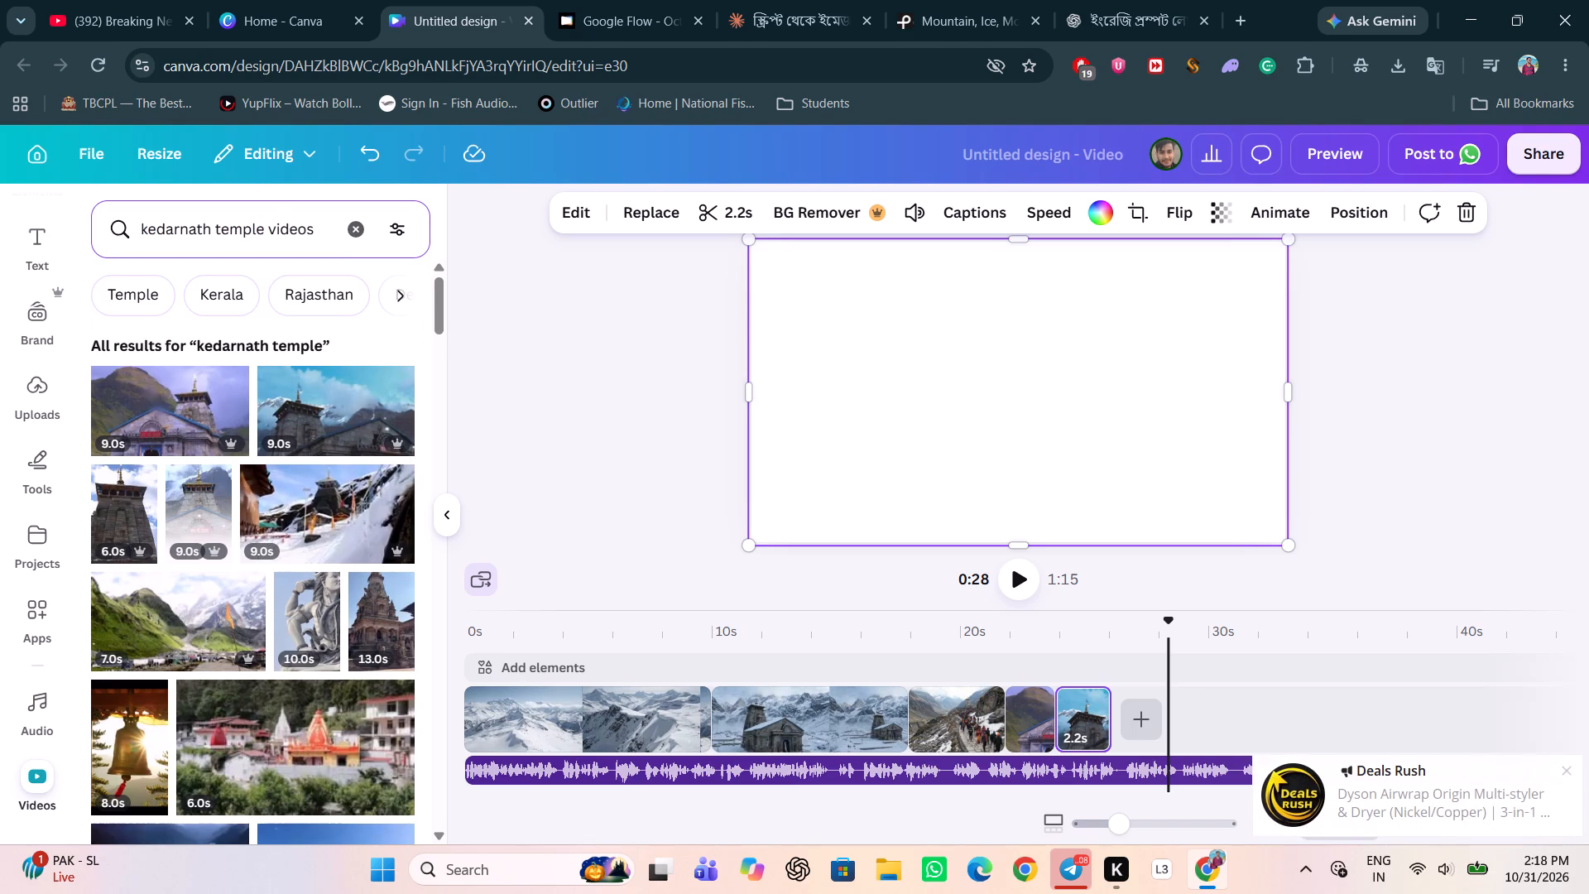
{"action": "key", "text": "Return"}
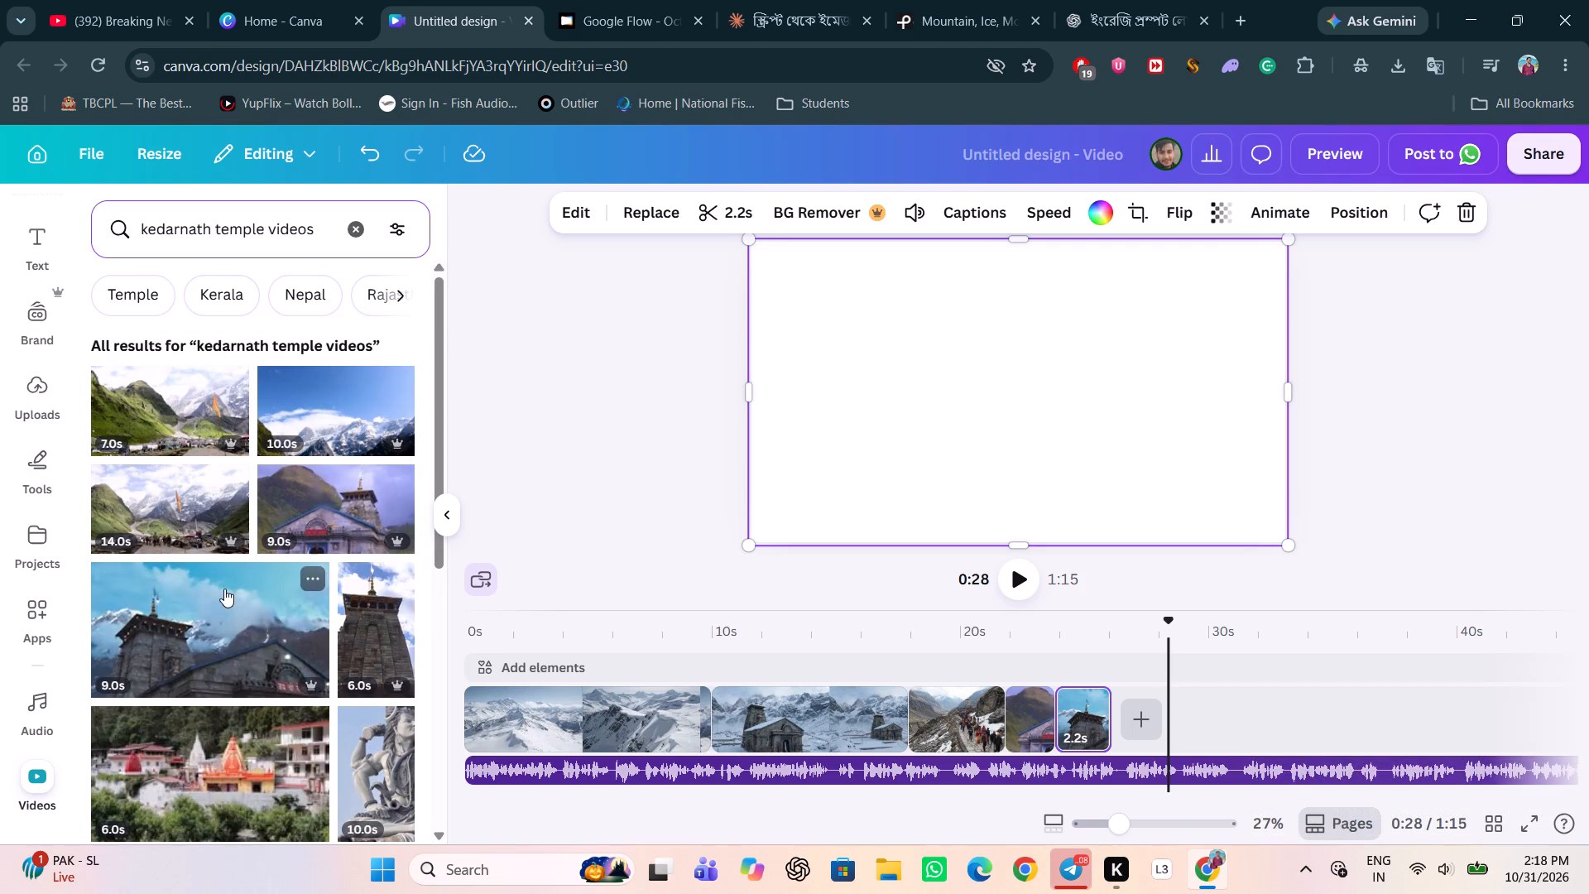
Add the 9.0s stock clip of the temple under a blue sky to the timeline's end and trim it to 4.5 seconds.
{"action": "left_click", "coordinate": [192, 617]}
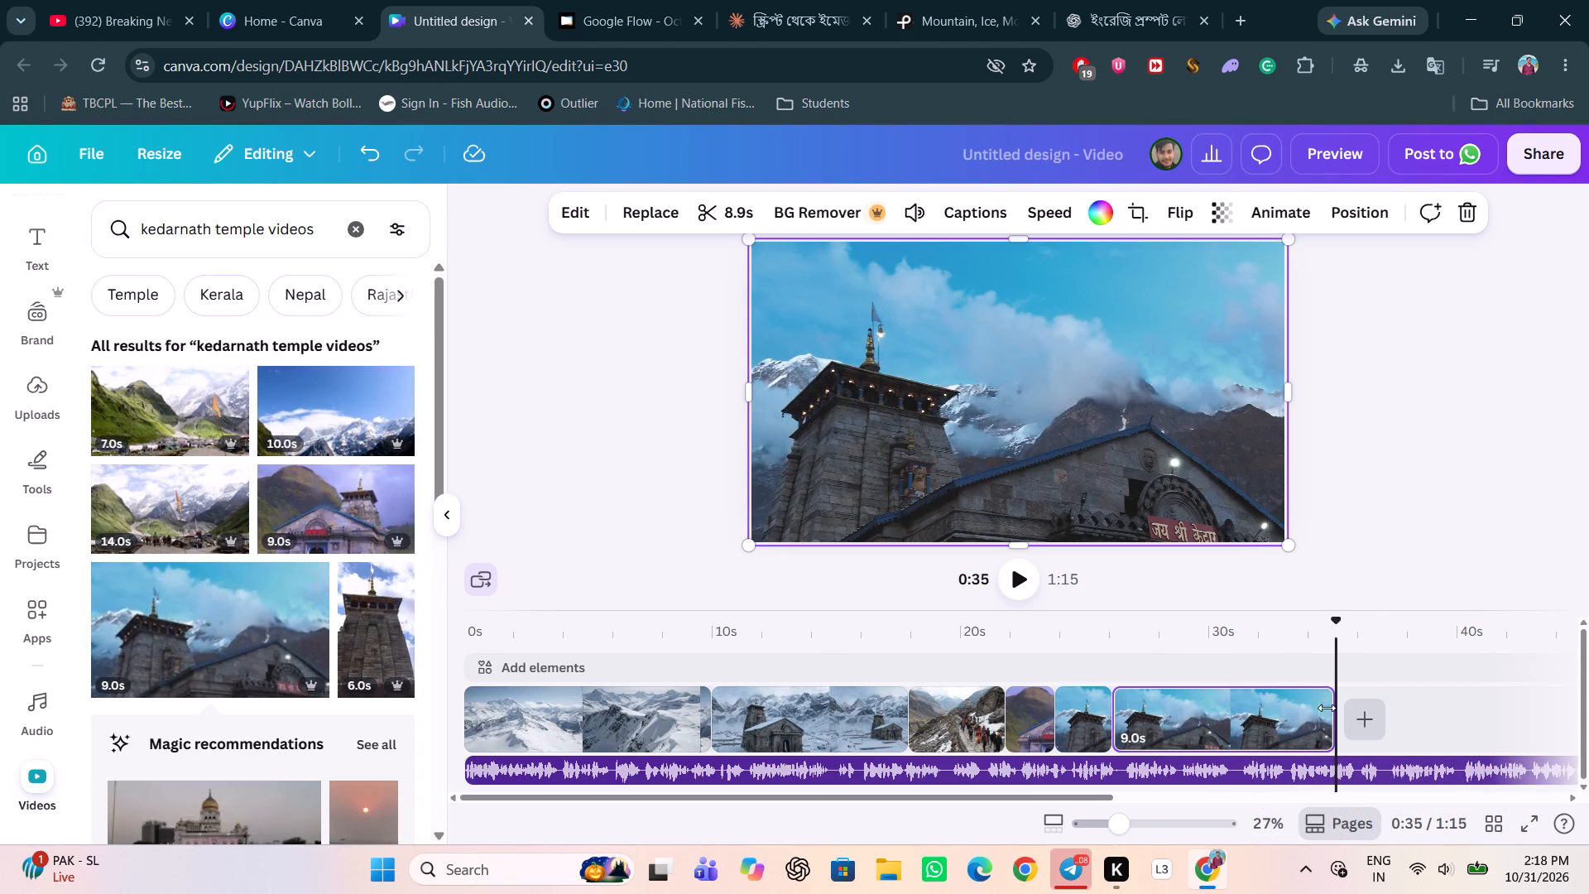
{"action": "left_click_drag", "start_coordinate": [1328, 709], "coordinate": [1218, 721]}
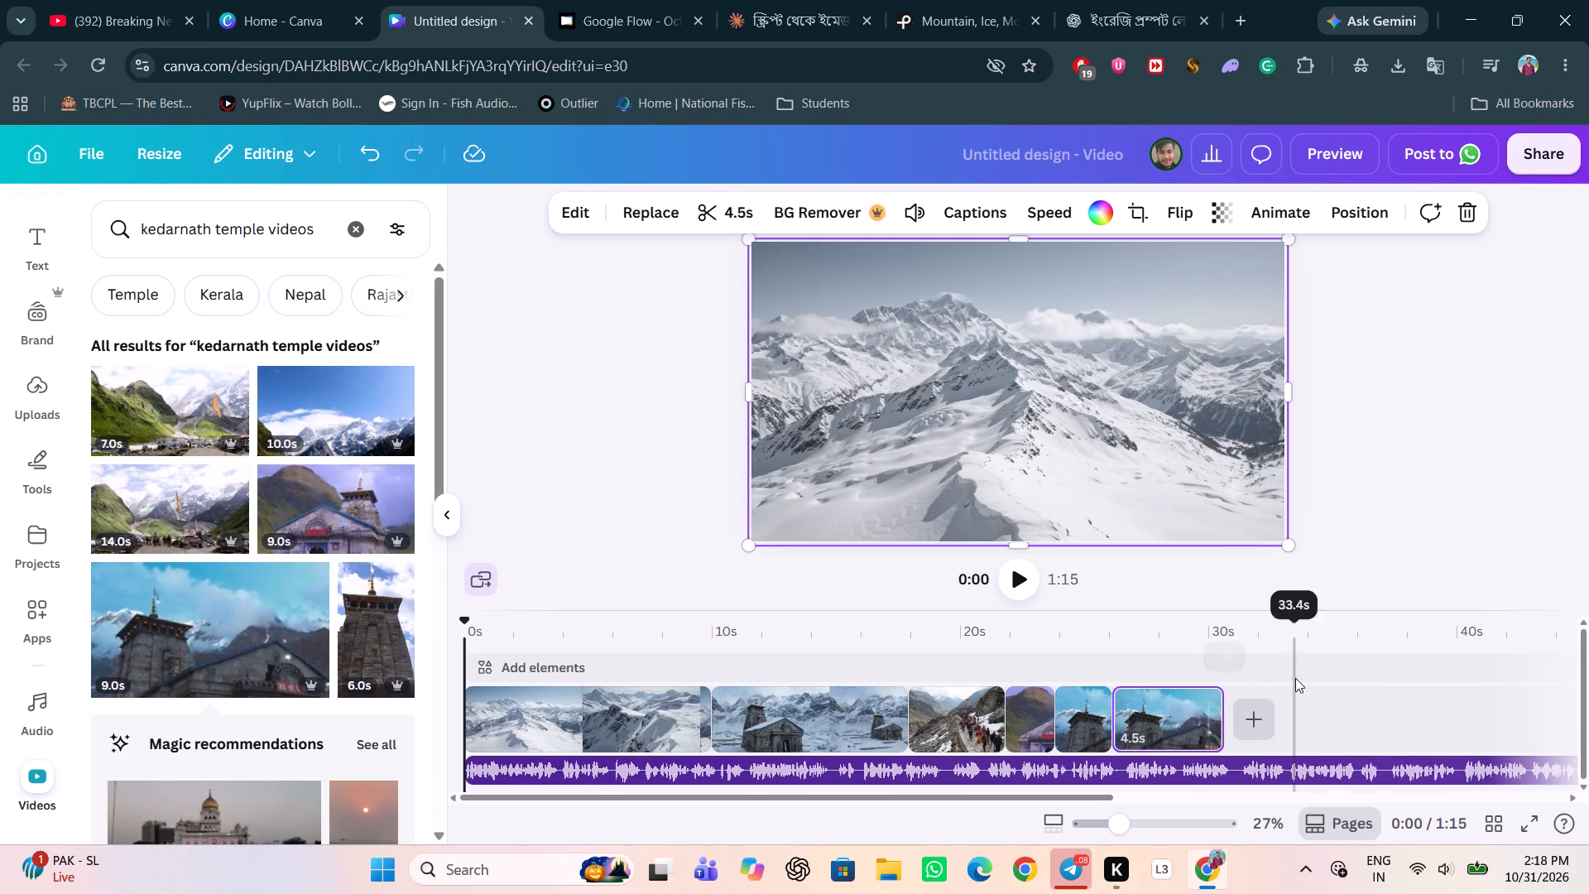
Play the video from the start to about 20 seconds, then mute the snowy mountain clip and the snowy temple clip.
{"action": "left_click", "coordinate": [1012, 574]}
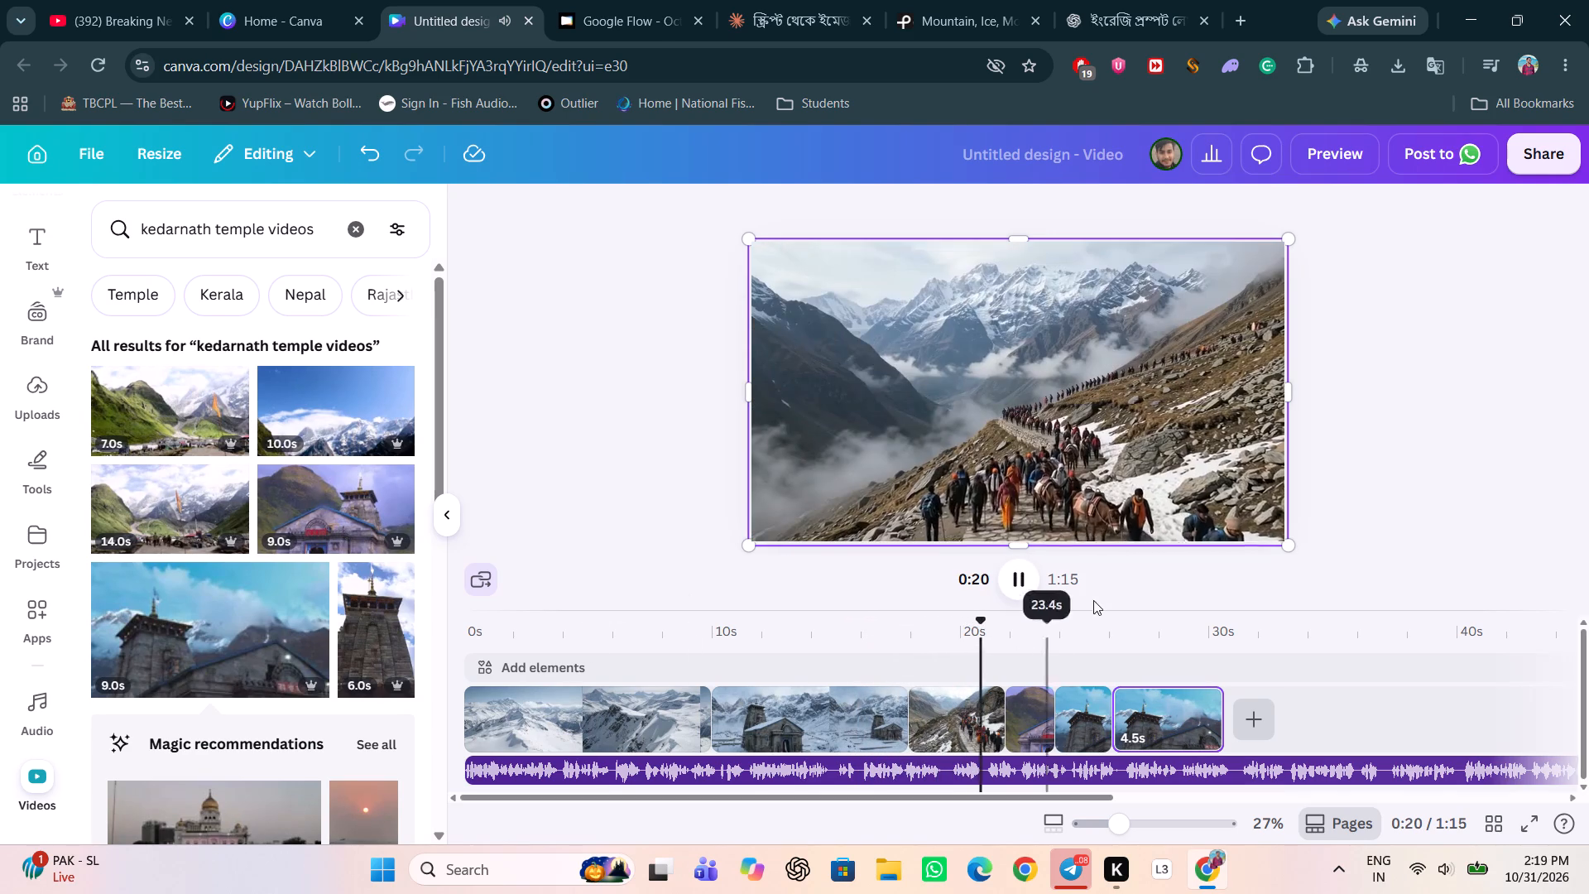
{"action": "left_click", "coordinate": [1023, 584]}
{"action": "left_click", "coordinate": [621, 719]}
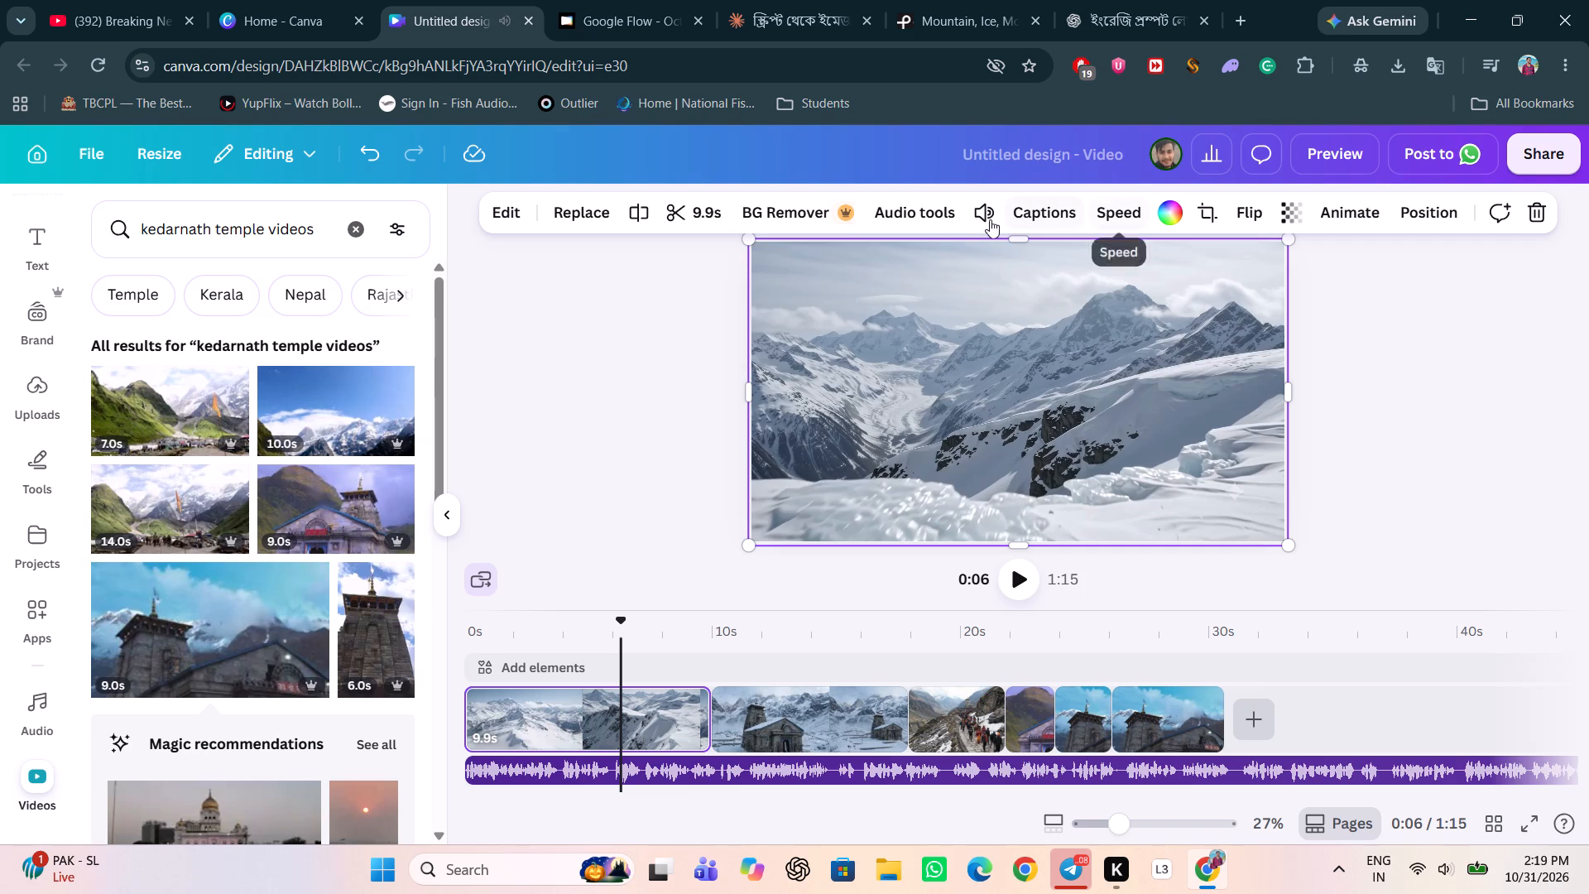
{"action": "left_click", "coordinate": [991, 209]}
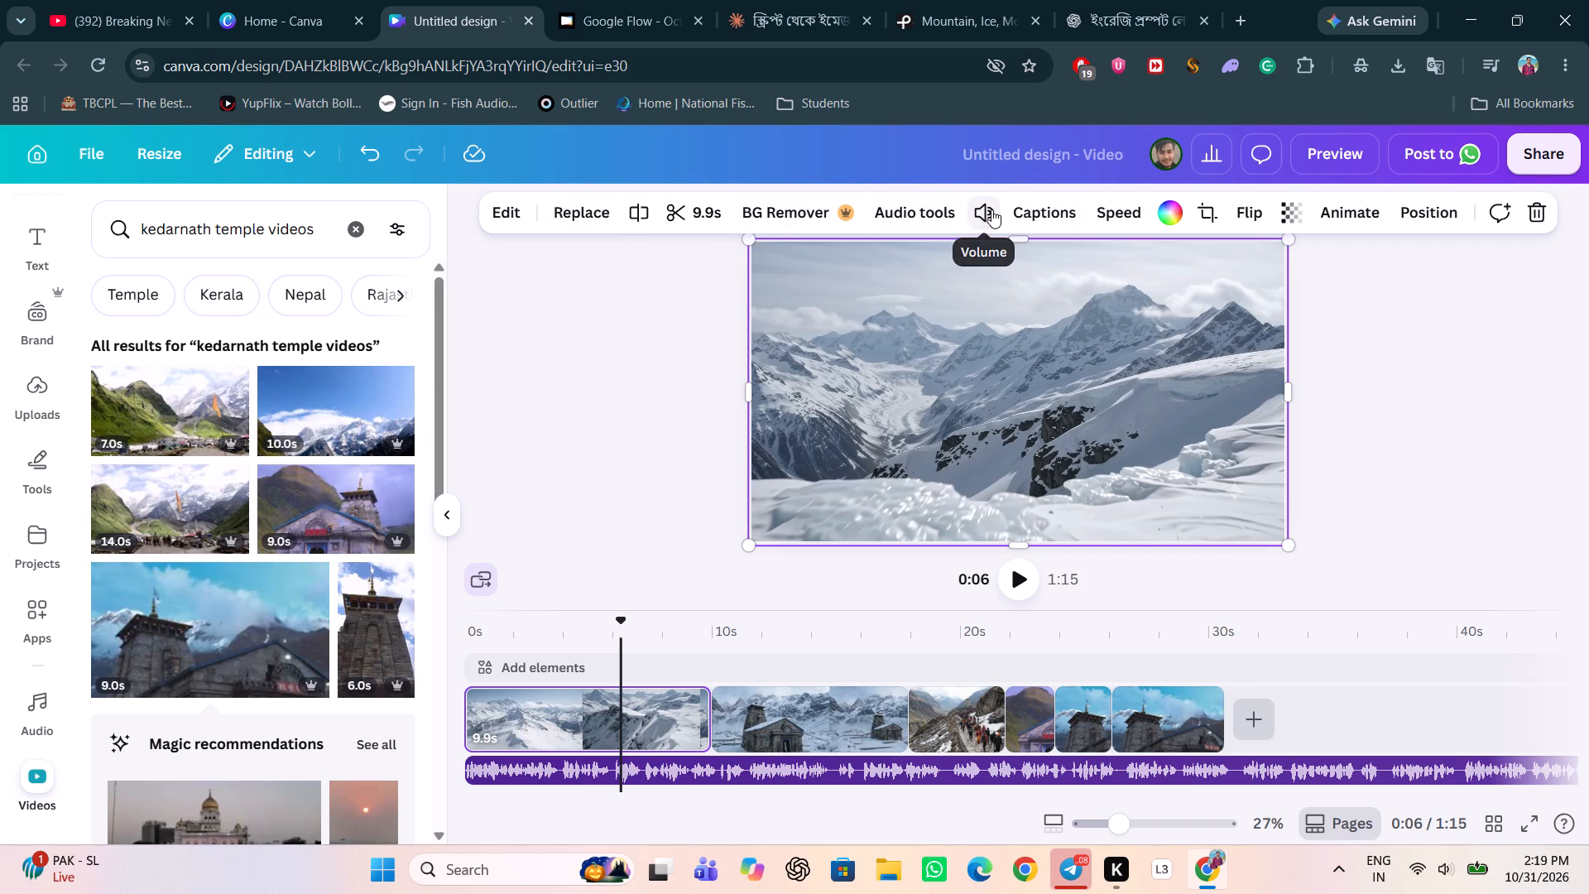
{"action": "left_click", "coordinate": [857, 278]}
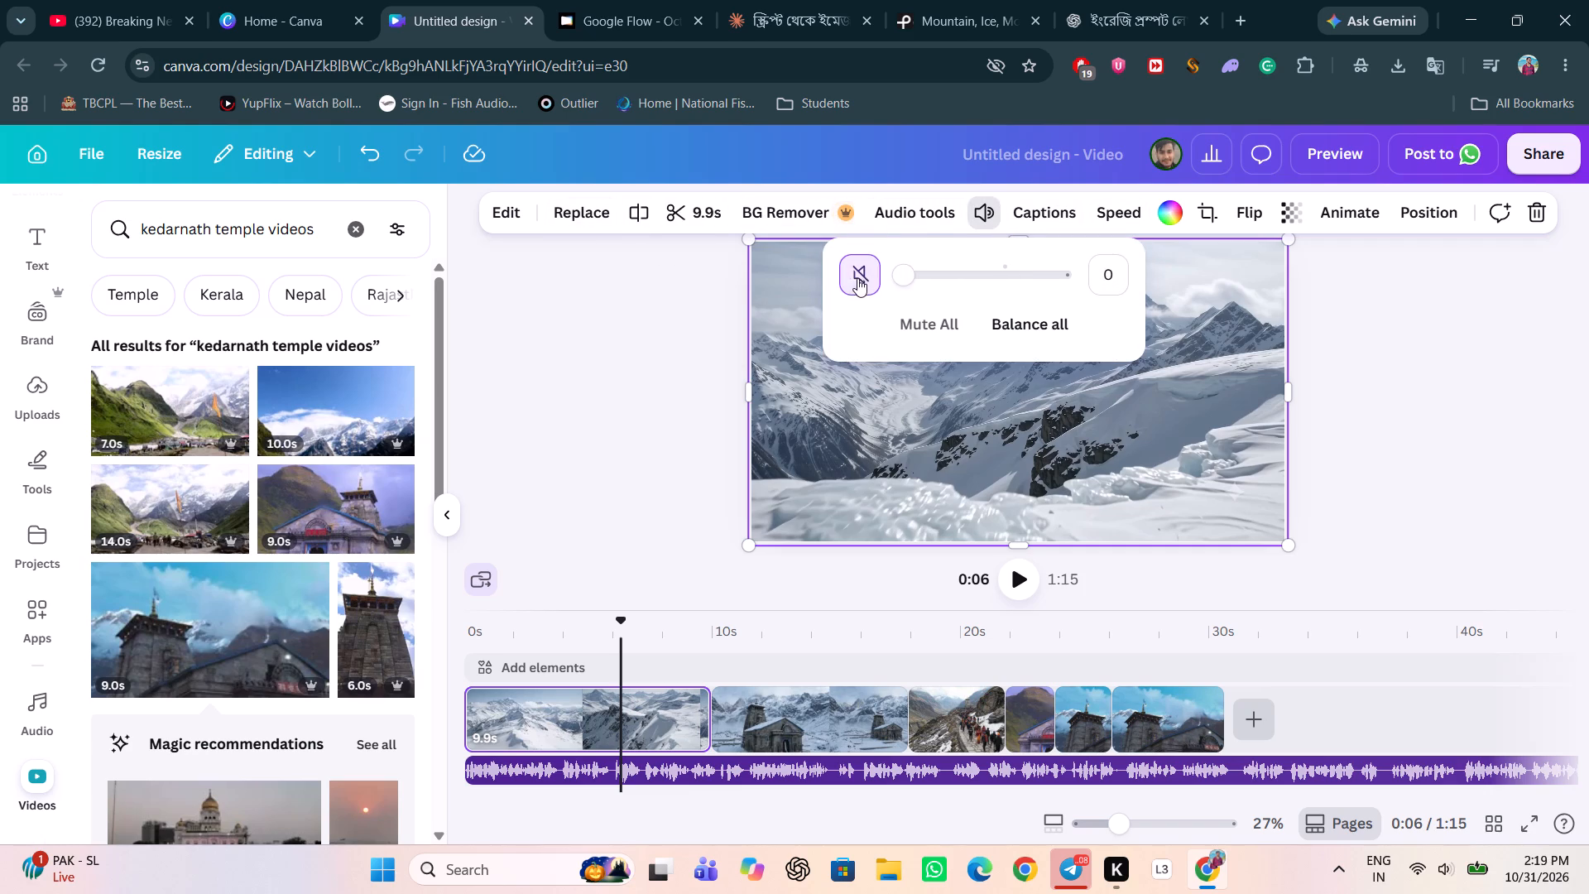
{"action": "left_click", "coordinate": [754, 720]}
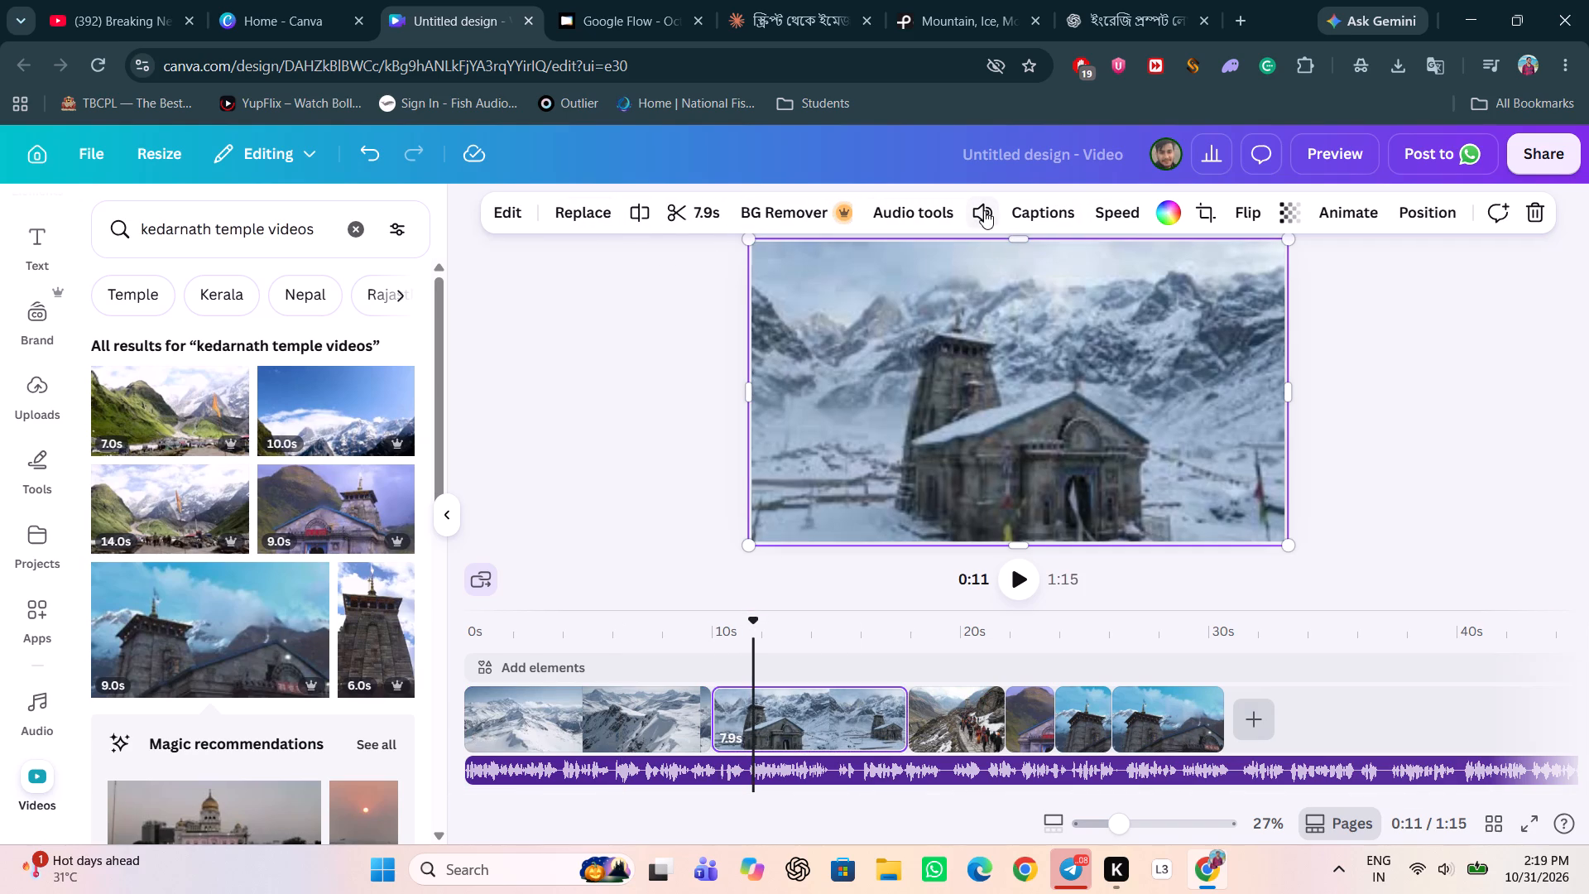
{"action": "left_click", "coordinate": [984, 210]}
{"action": "left_click", "coordinate": [868, 271]}
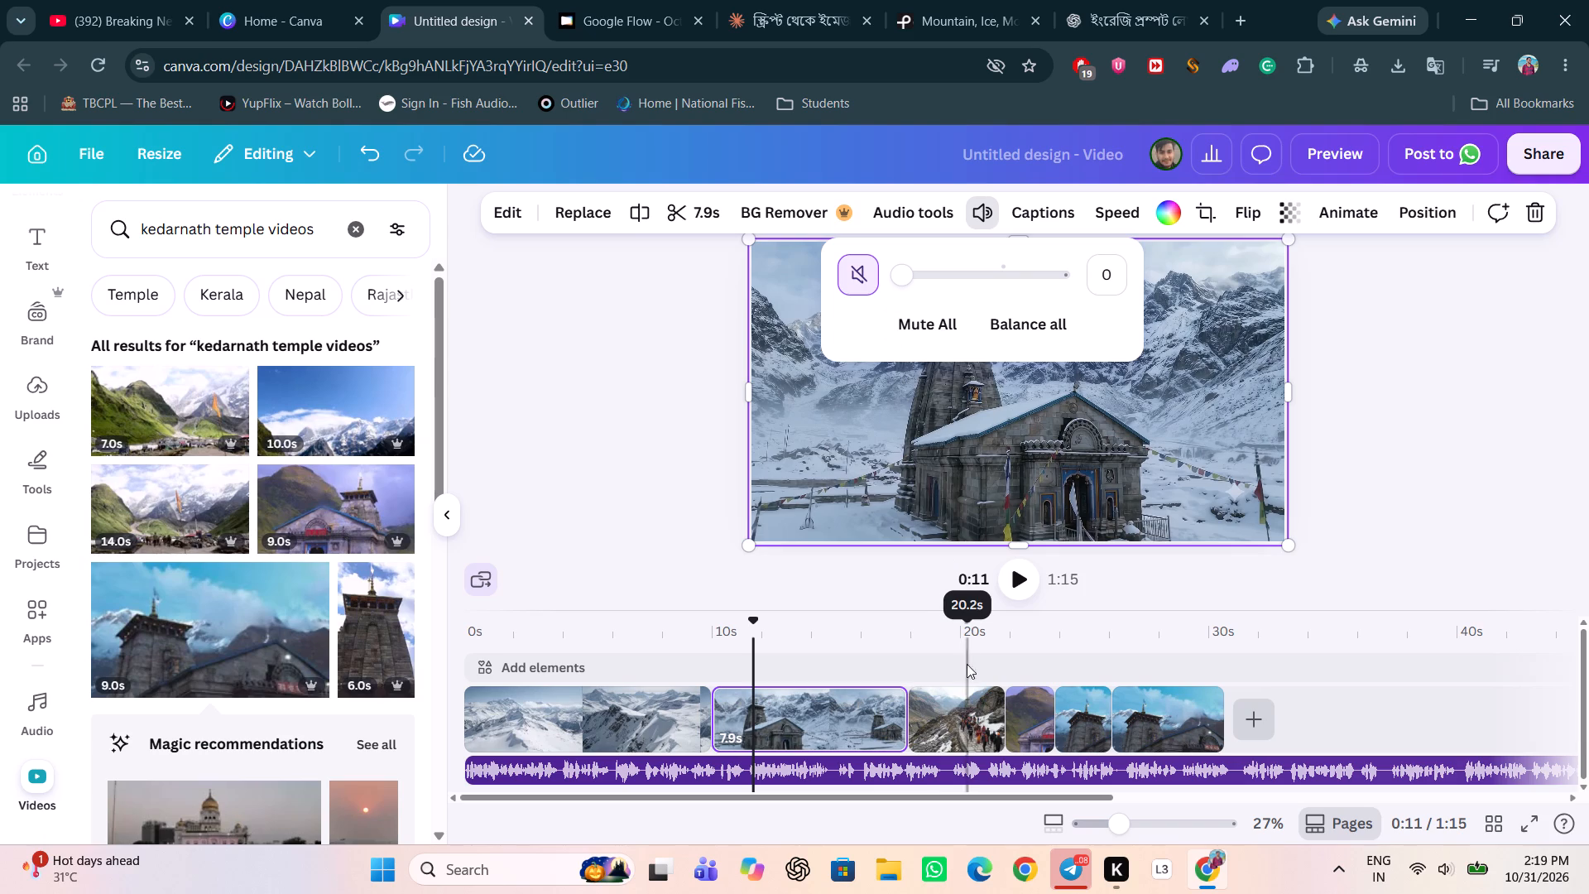
Lower the volume of the 3.9s clip of pilgrims on the mountain path to 6.
{"action": "left_click", "coordinate": [951, 699]}
{"action": "left_click", "coordinate": [982, 206]}
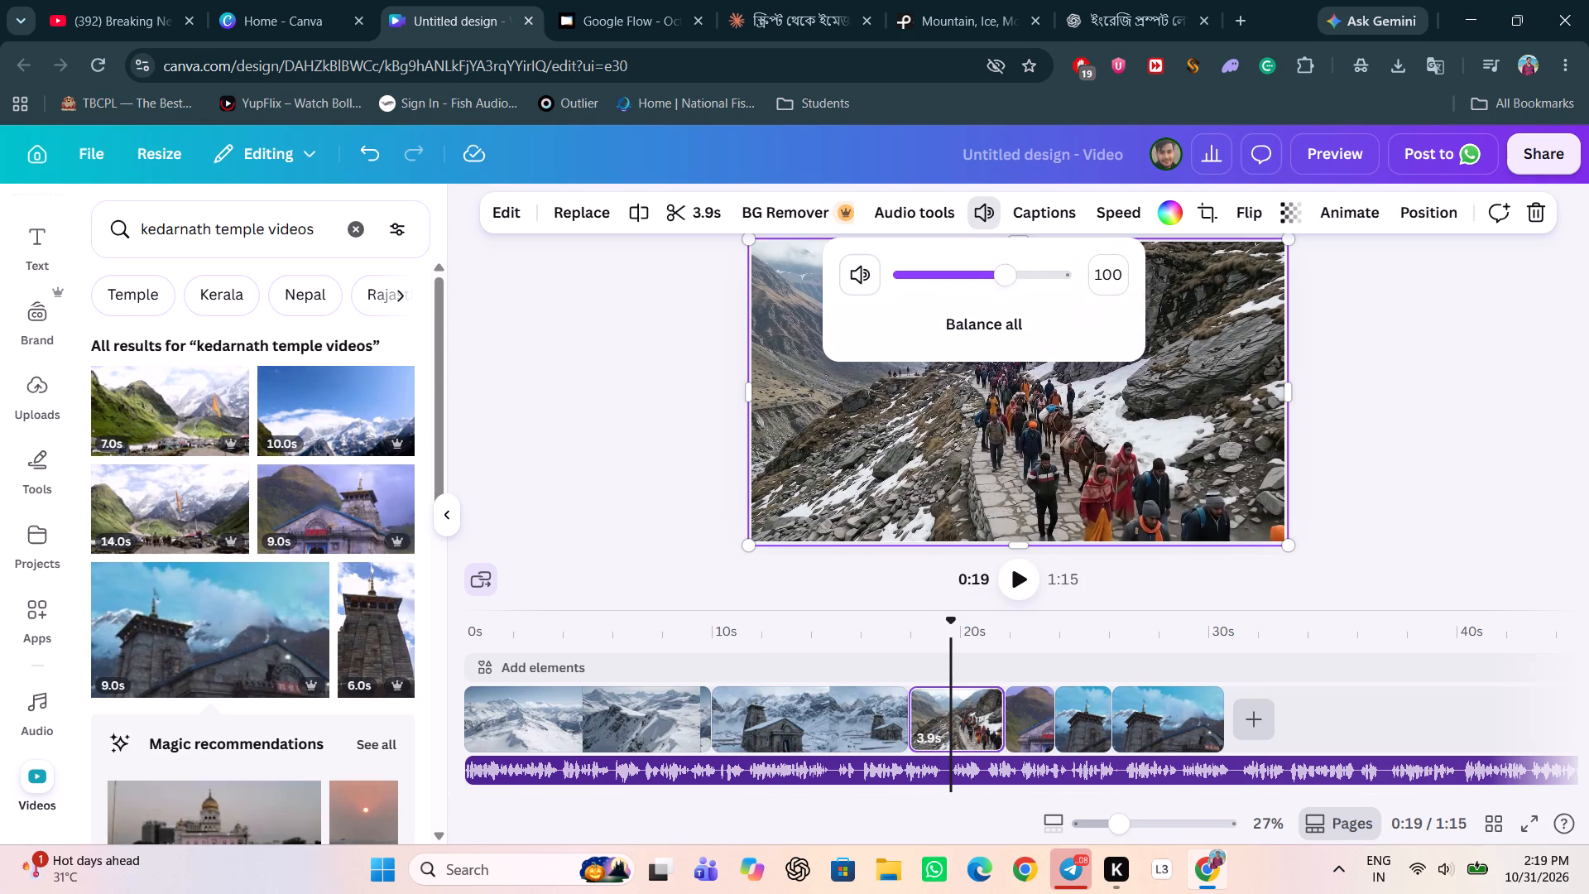
{"action": "left_click_drag", "start_coordinate": [1007, 281], "coordinate": [923, 287]}
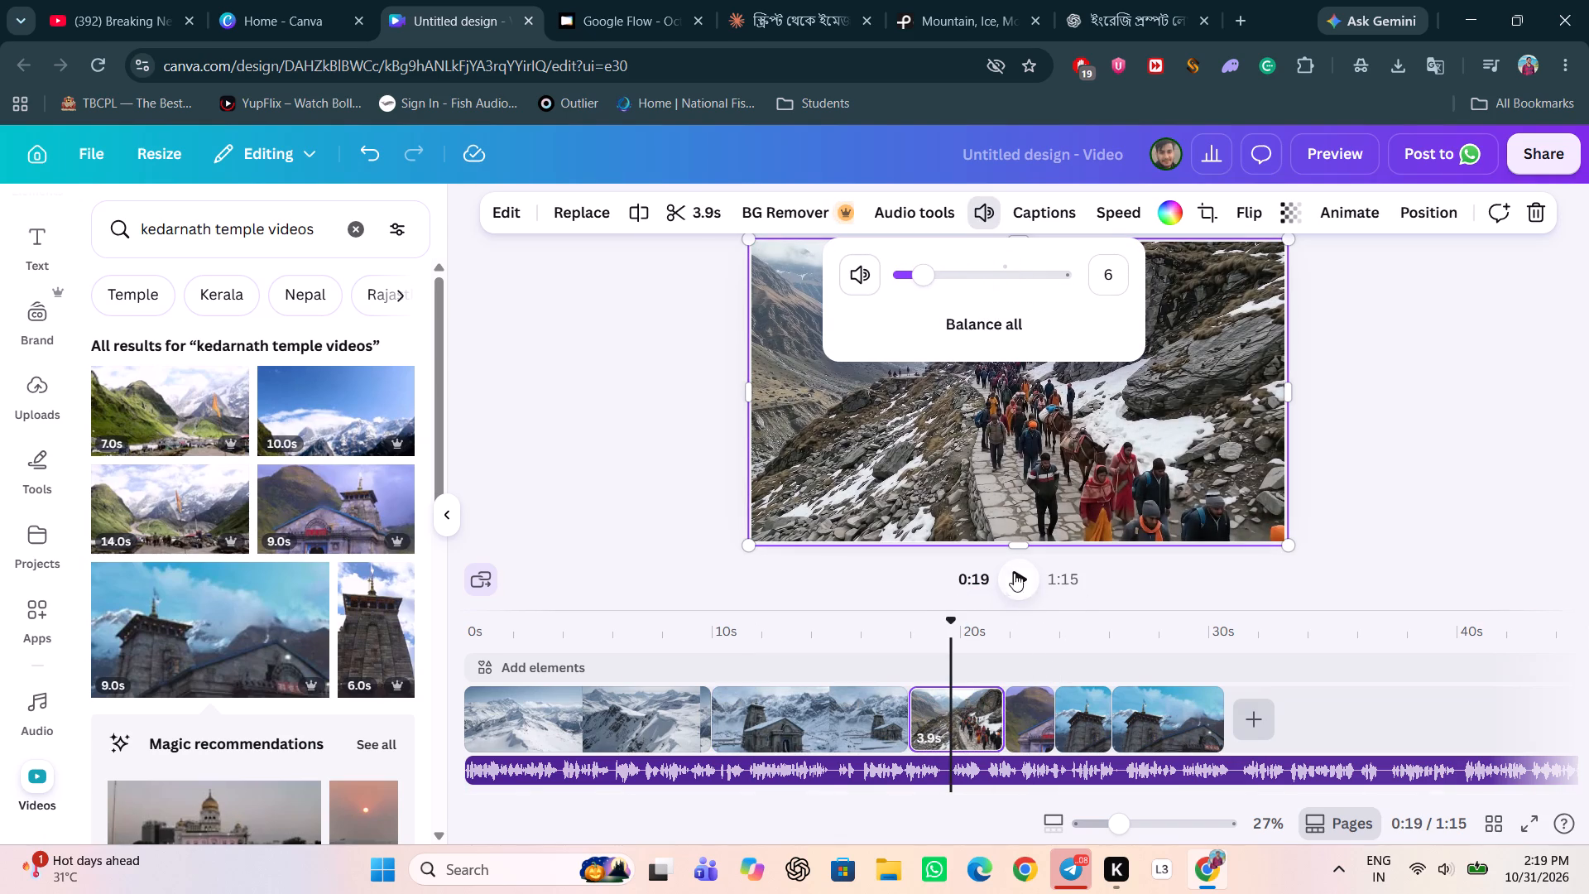
Extend the last temple clip on the timeline to 8.9 seconds, playing it back against the narration.
{"action": "left_click", "coordinate": [1021, 579]}
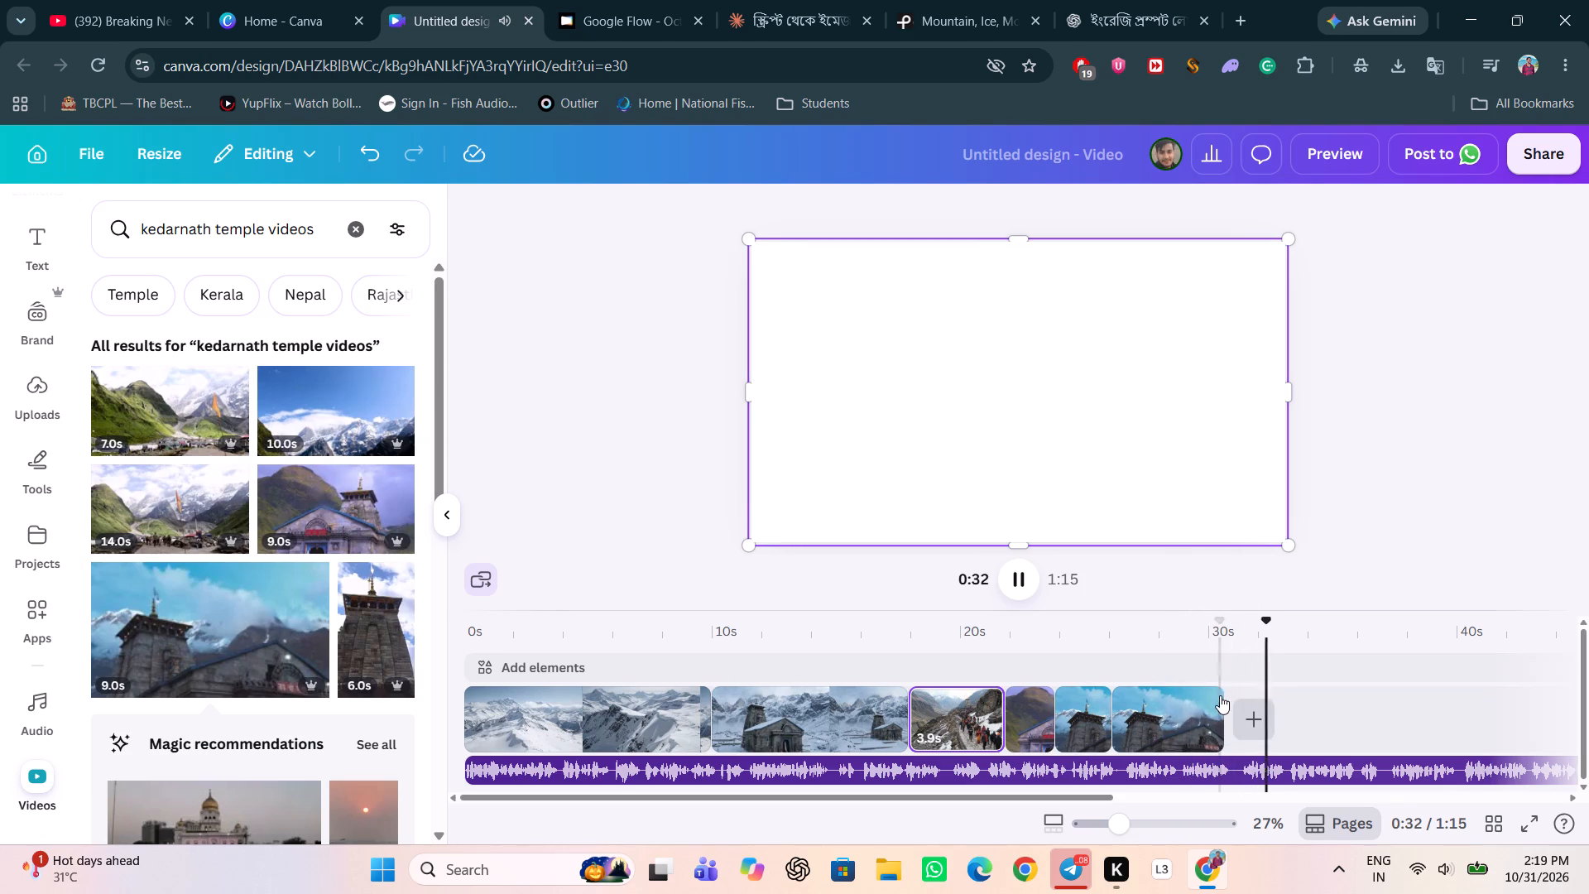
{"action": "left_click", "coordinate": [1296, 625]}
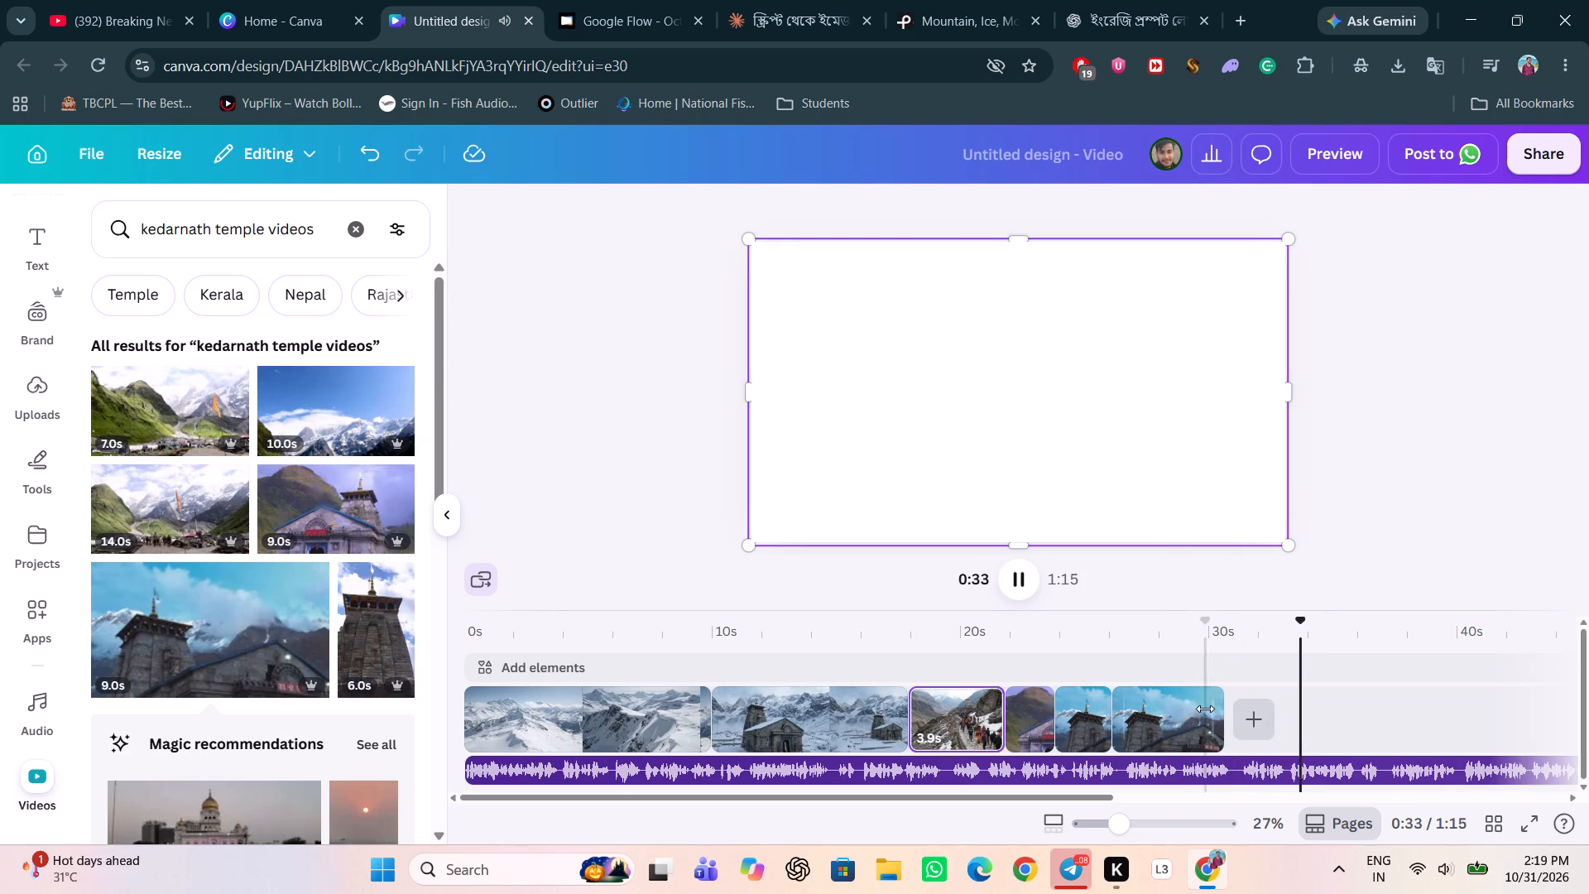
{"action": "left_click", "coordinate": [1205, 709]}
{"action": "left_click_drag", "start_coordinate": [1209, 717], "coordinate": [1215, 717]}
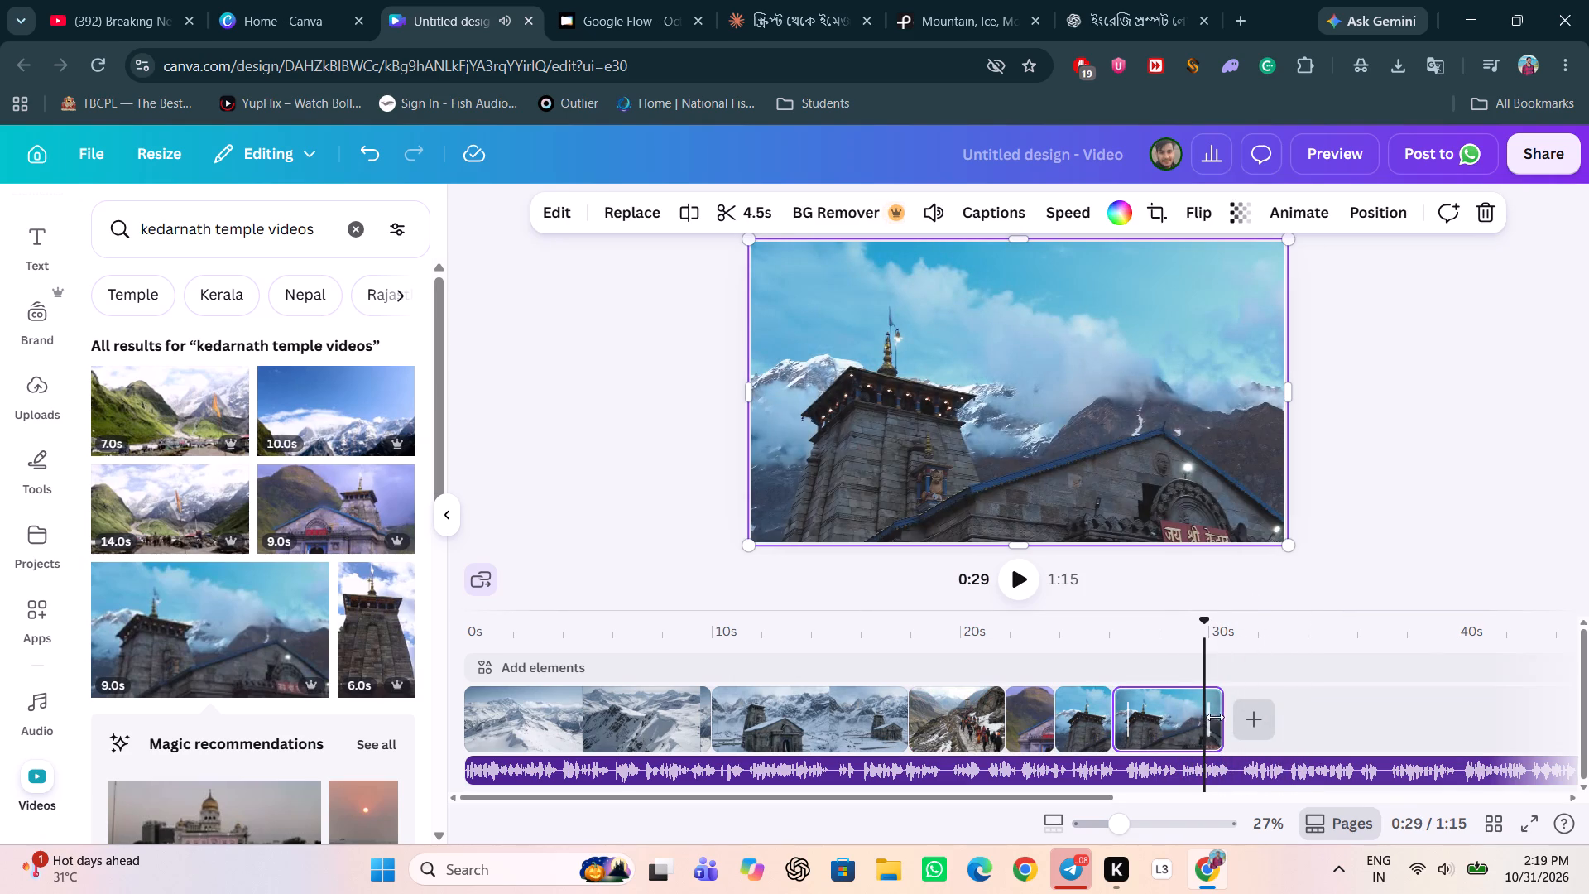
{"action": "left_click_drag", "start_coordinate": [1215, 717], "coordinate": [1308, 722]}
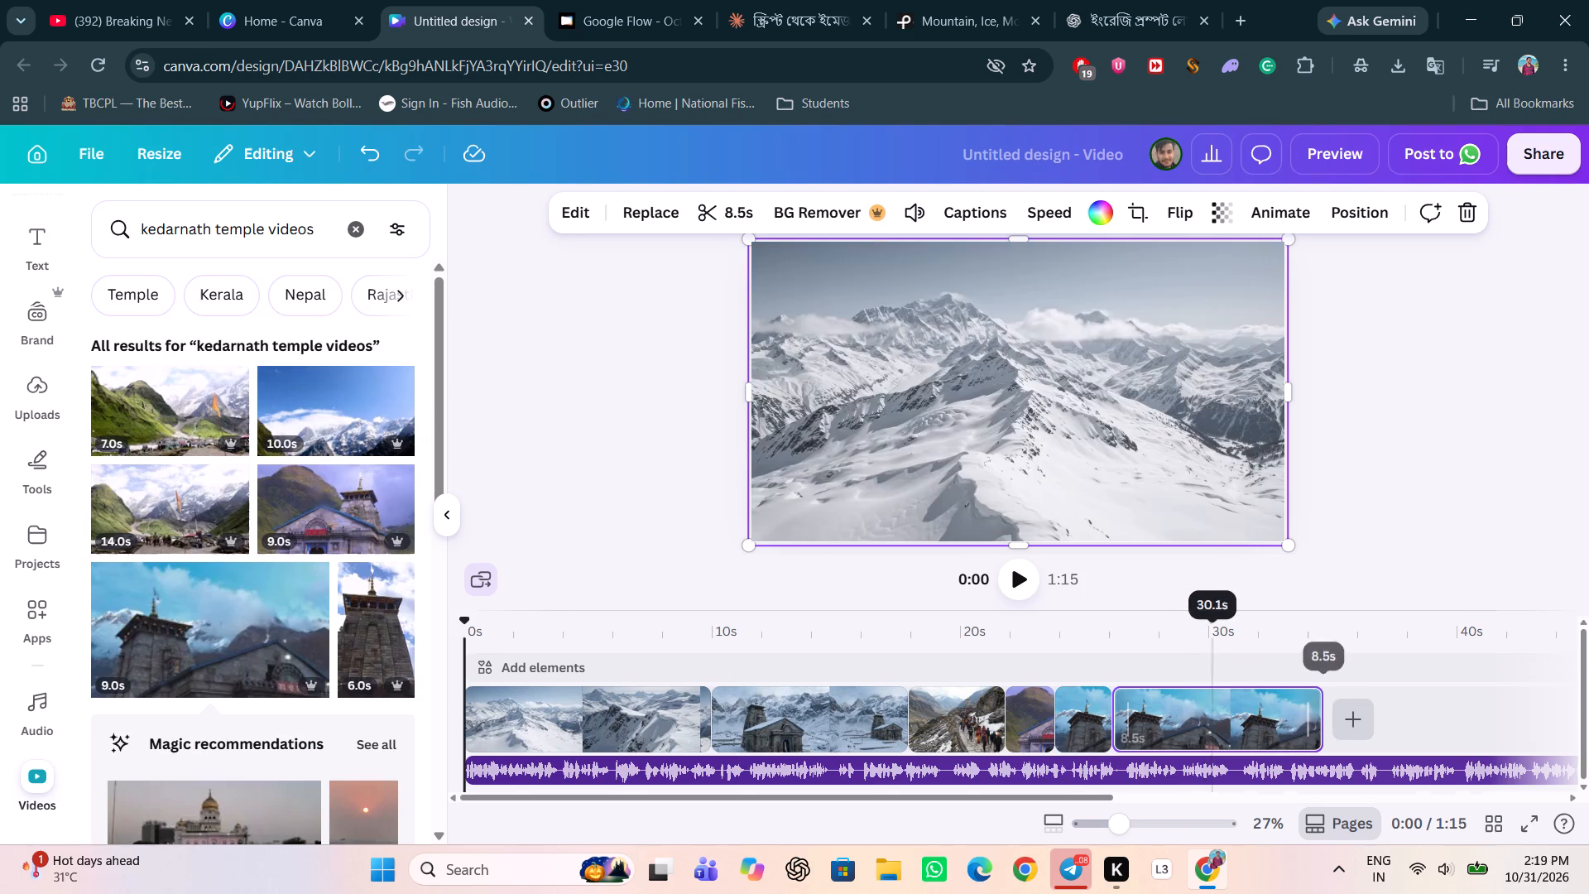
{"action": "left_click", "coordinate": [1142, 661]}
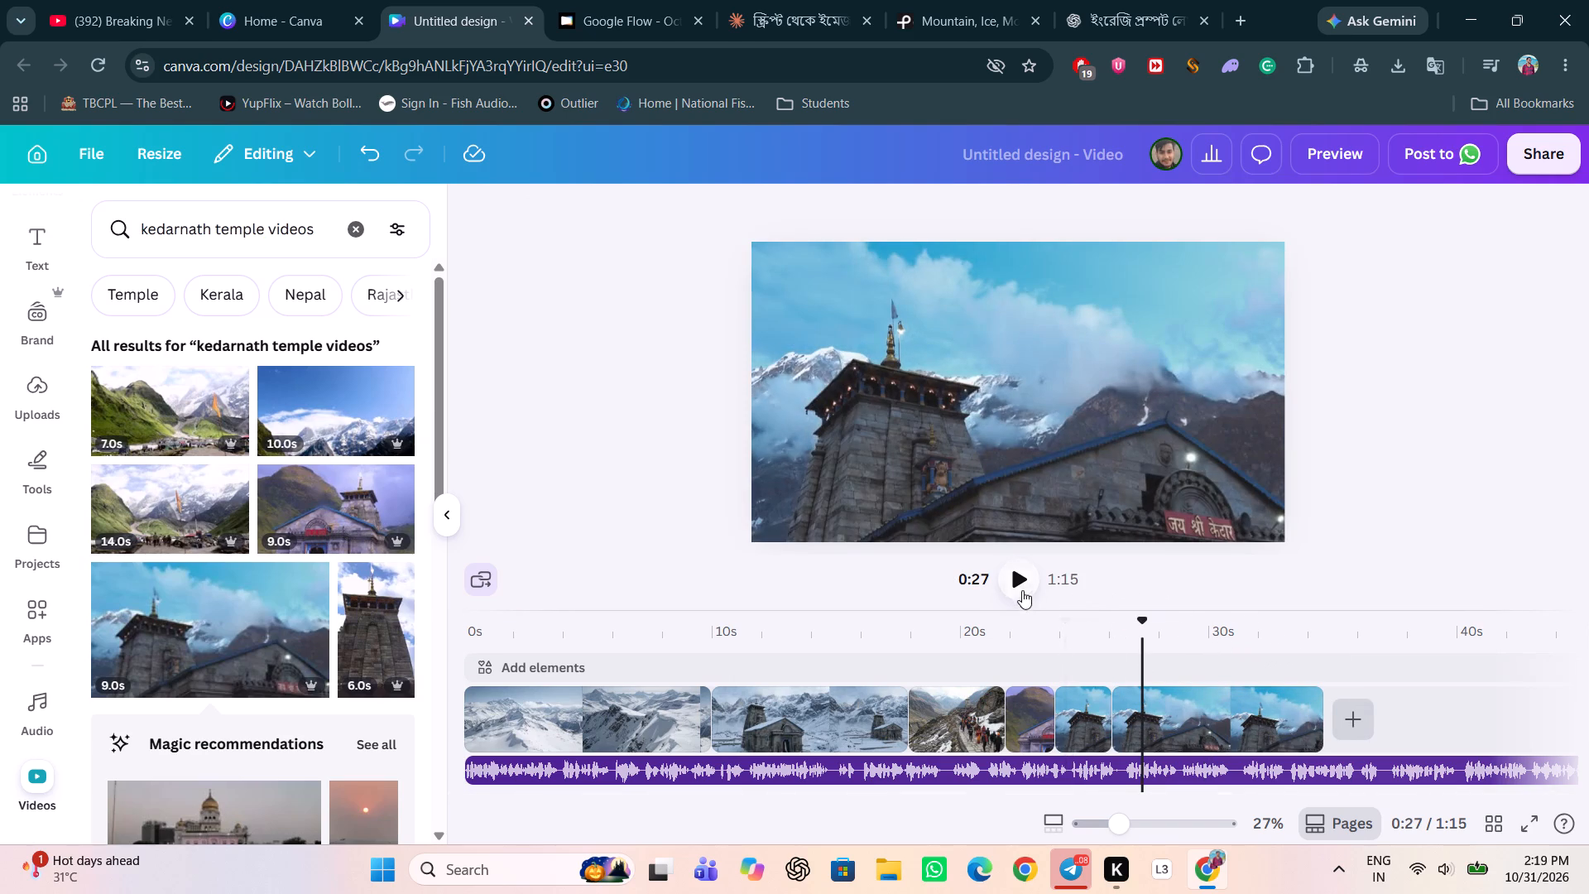
{"action": "left_click", "coordinate": [1021, 584]}
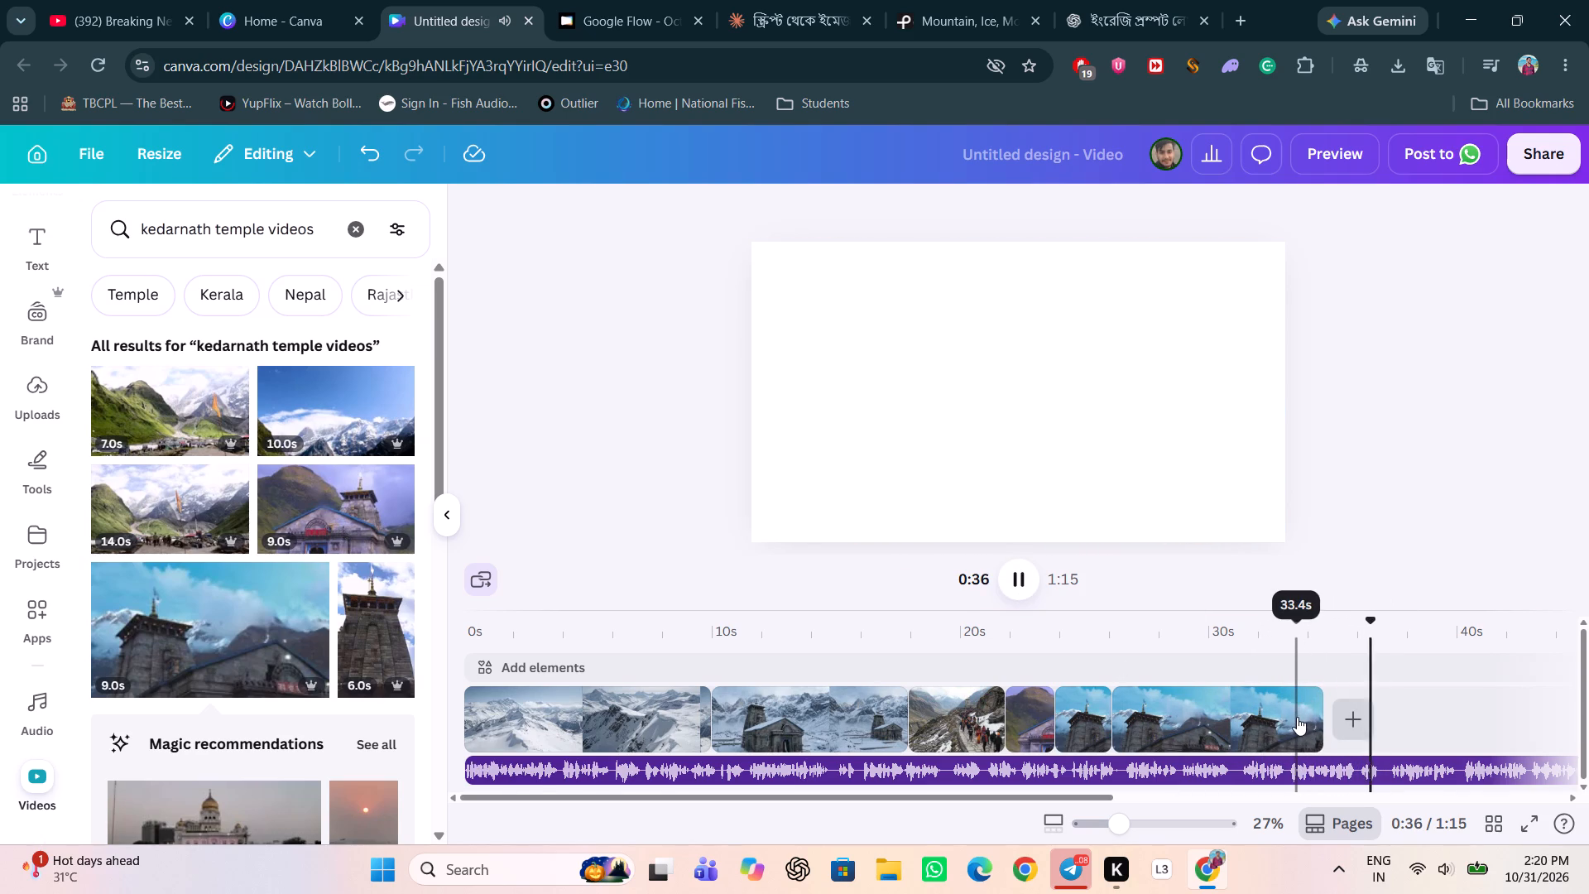
{"action": "left_click", "coordinate": [1297, 717]}
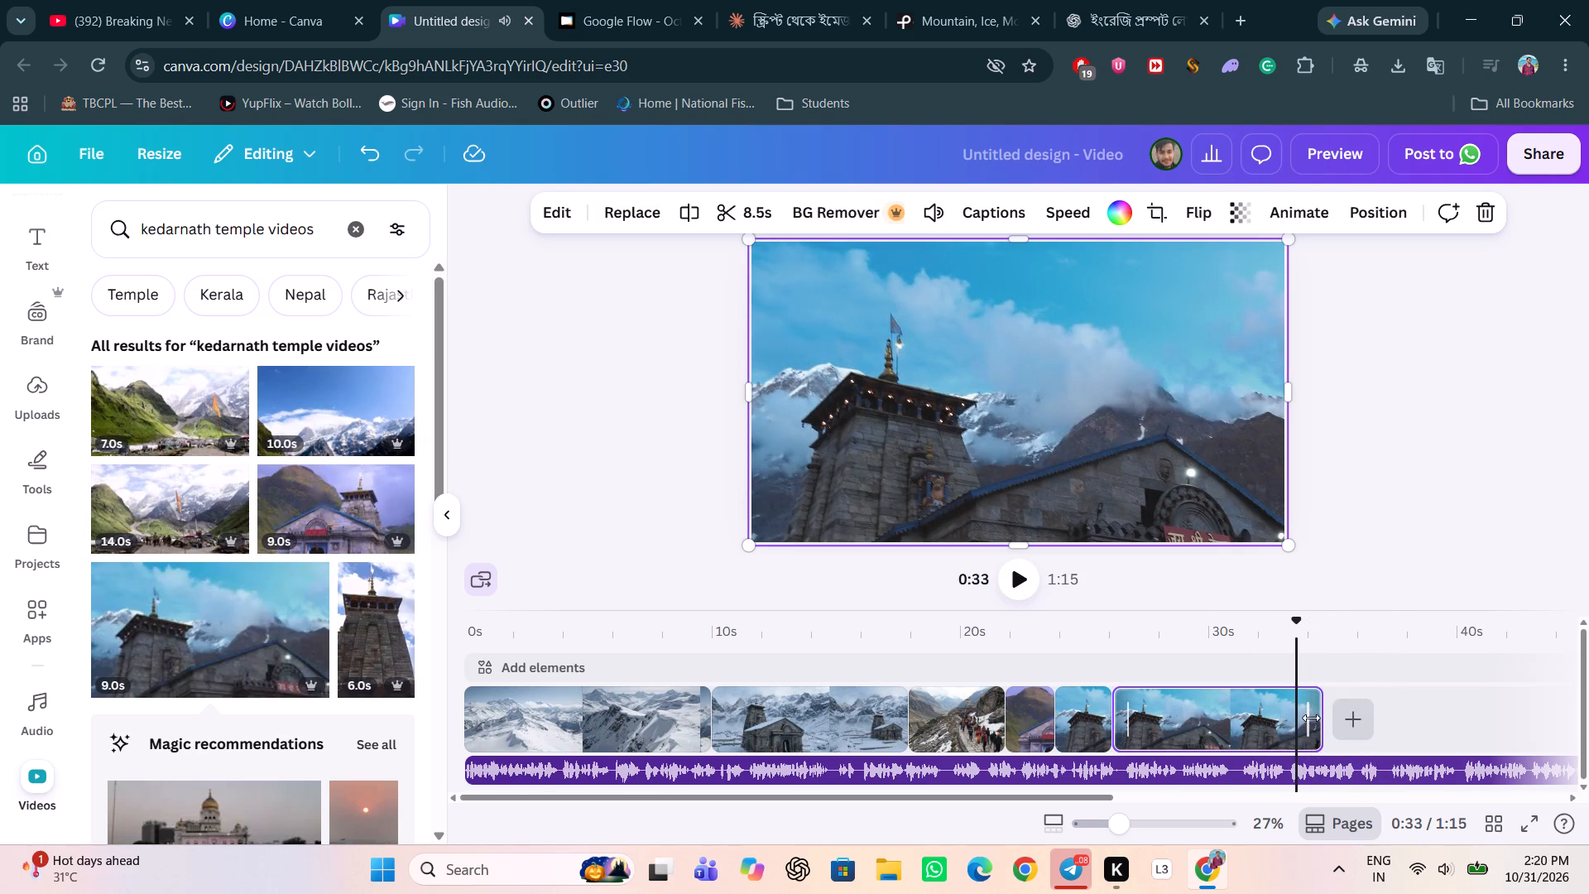
{"action": "left_click_drag", "start_coordinate": [1311, 718], "coordinate": [1345, 723]}
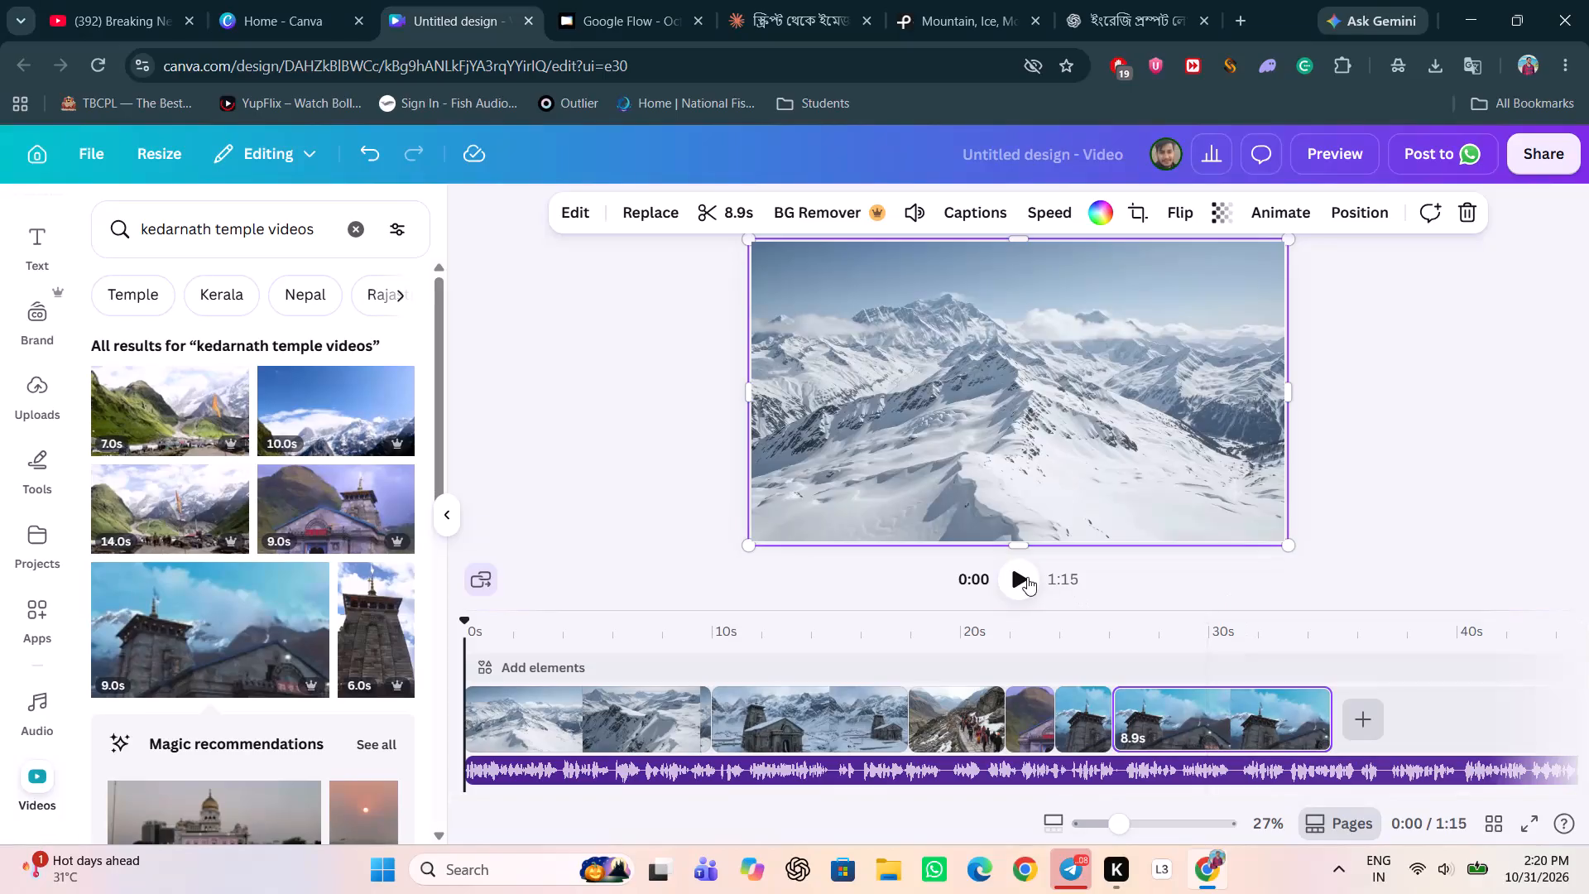
Play the timeline from about 28.6 seconds to the end of the last temple clip to review it against the narration.
{"action": "left_click", "coordinate": [1024, 577]}
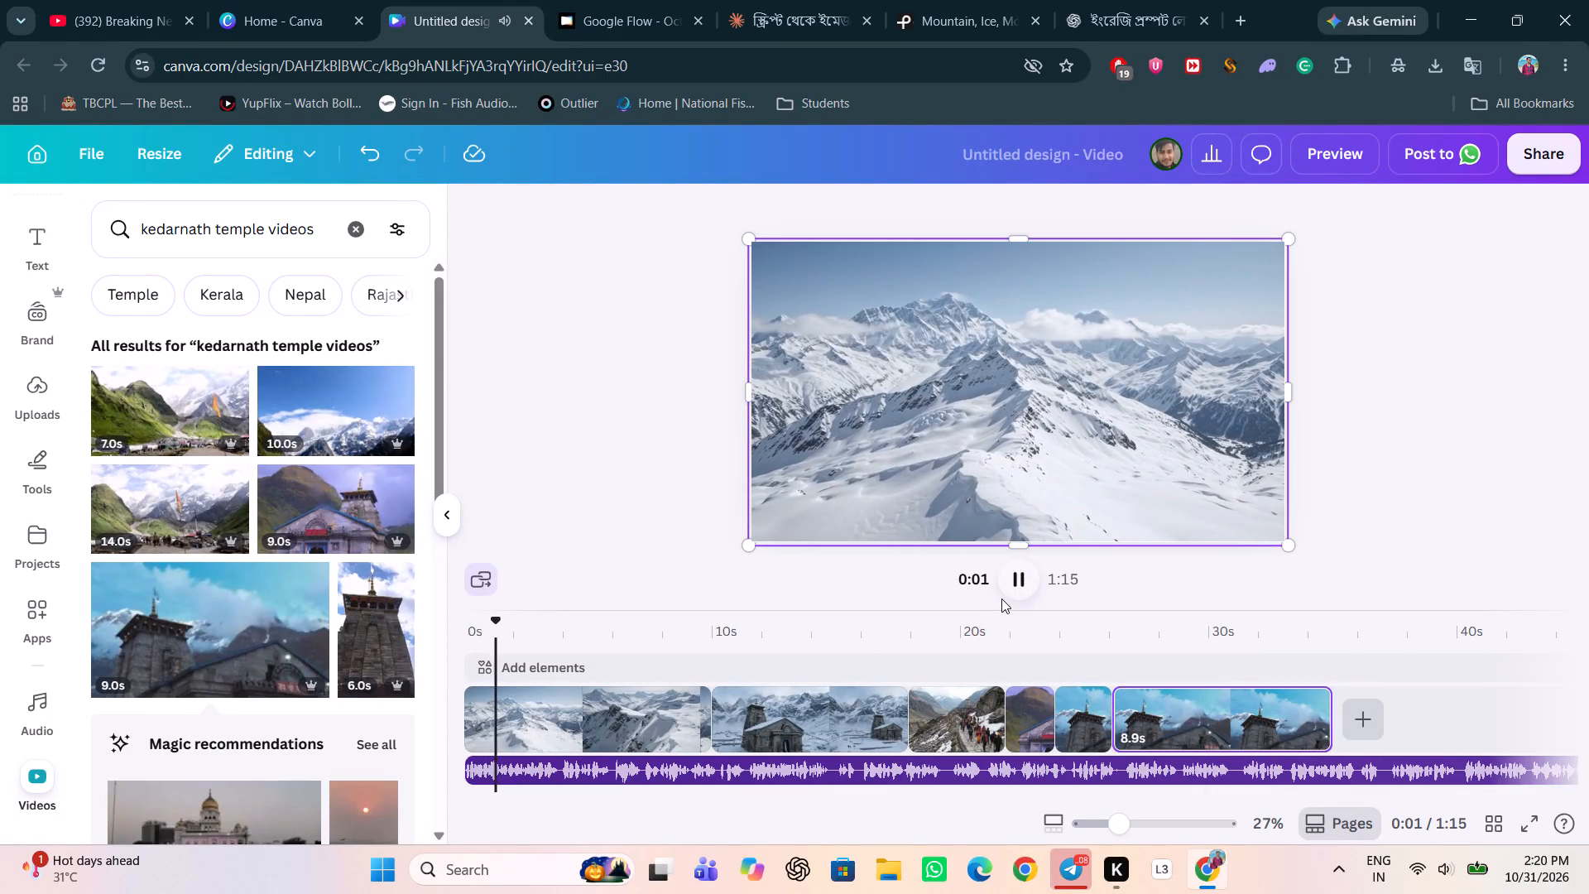
{"action": "left_click", "coordinate": [1175, 661]}
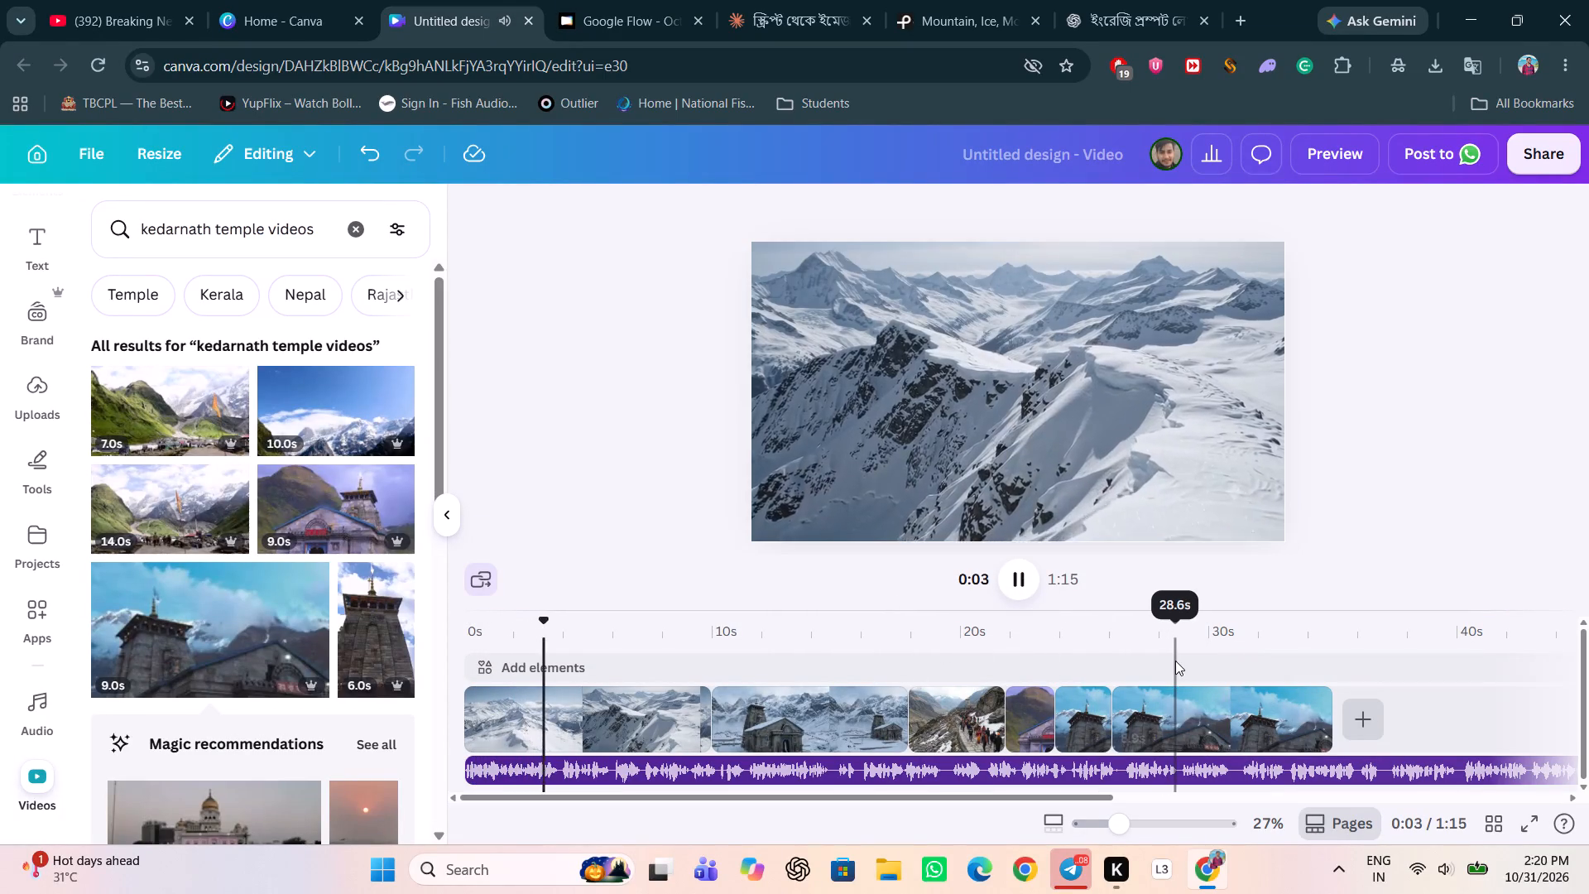
{"action": "left_click", "coordinate": [1016, 574]}
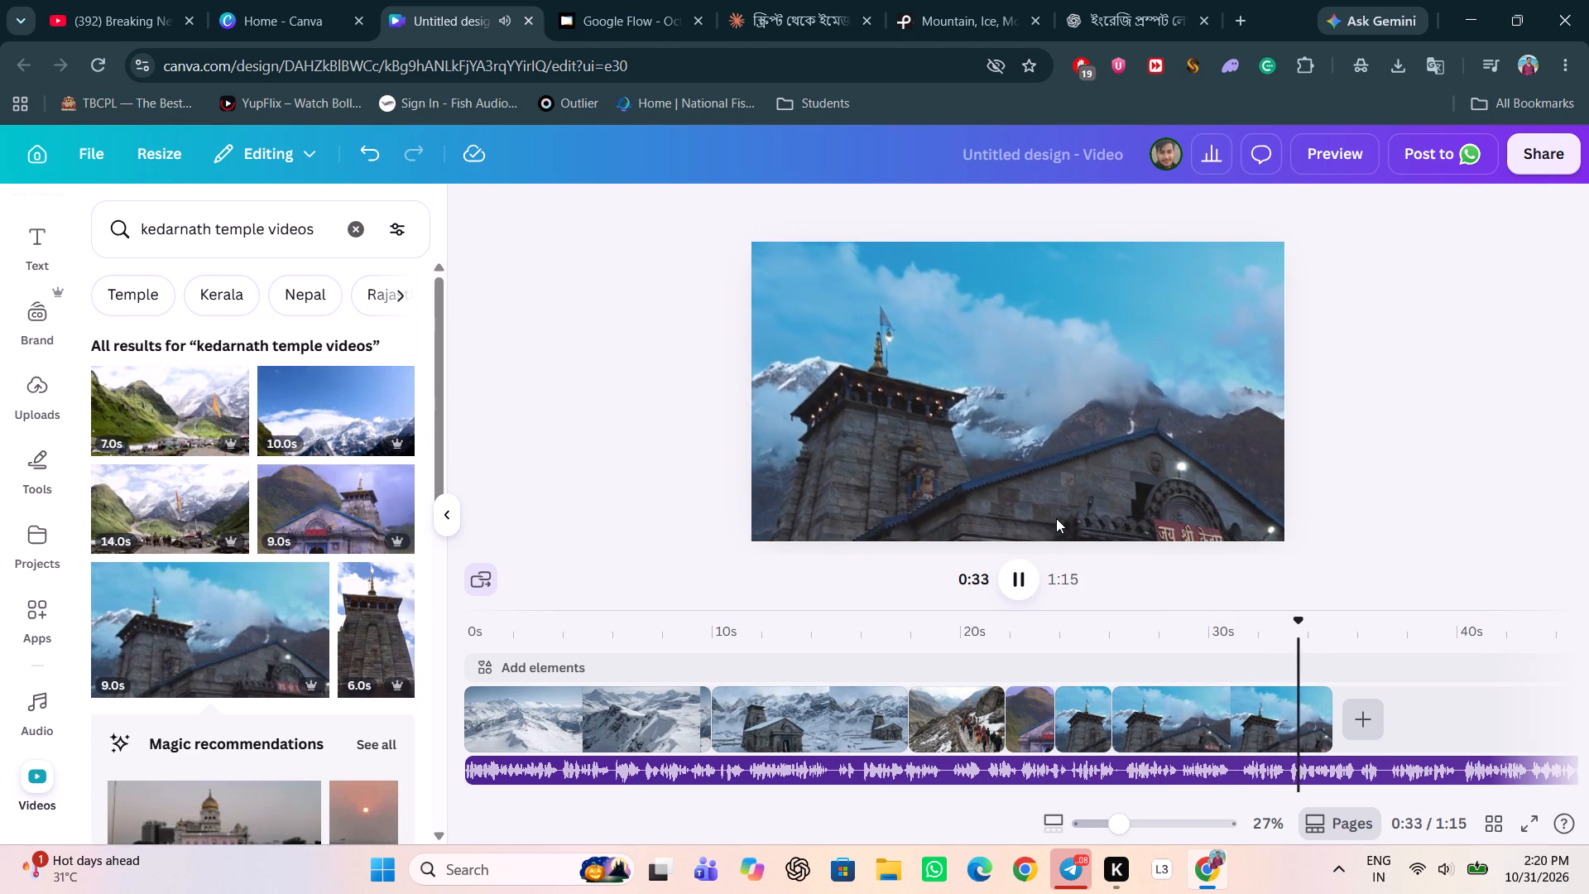
{"action": "left_click_drag", "start_coordinate": [1016, 580], "coordinate": [1025, 580]}
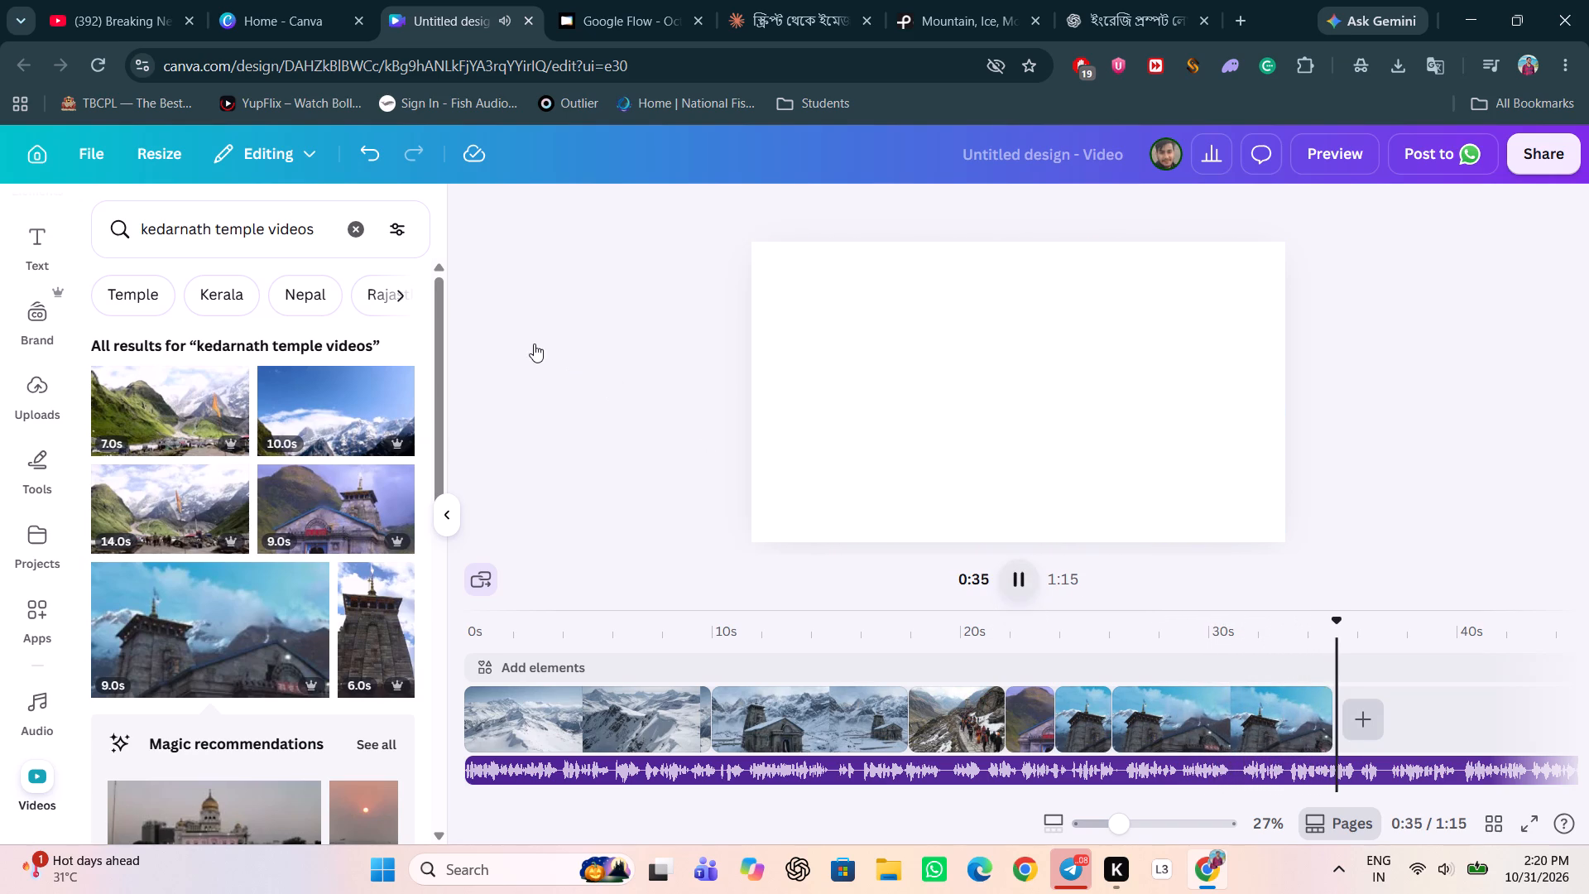
Search the stock videos for "kedarnath 2013" and browse the resulting clips.
{"action": "left_click", "coordinate": [314, 232]}
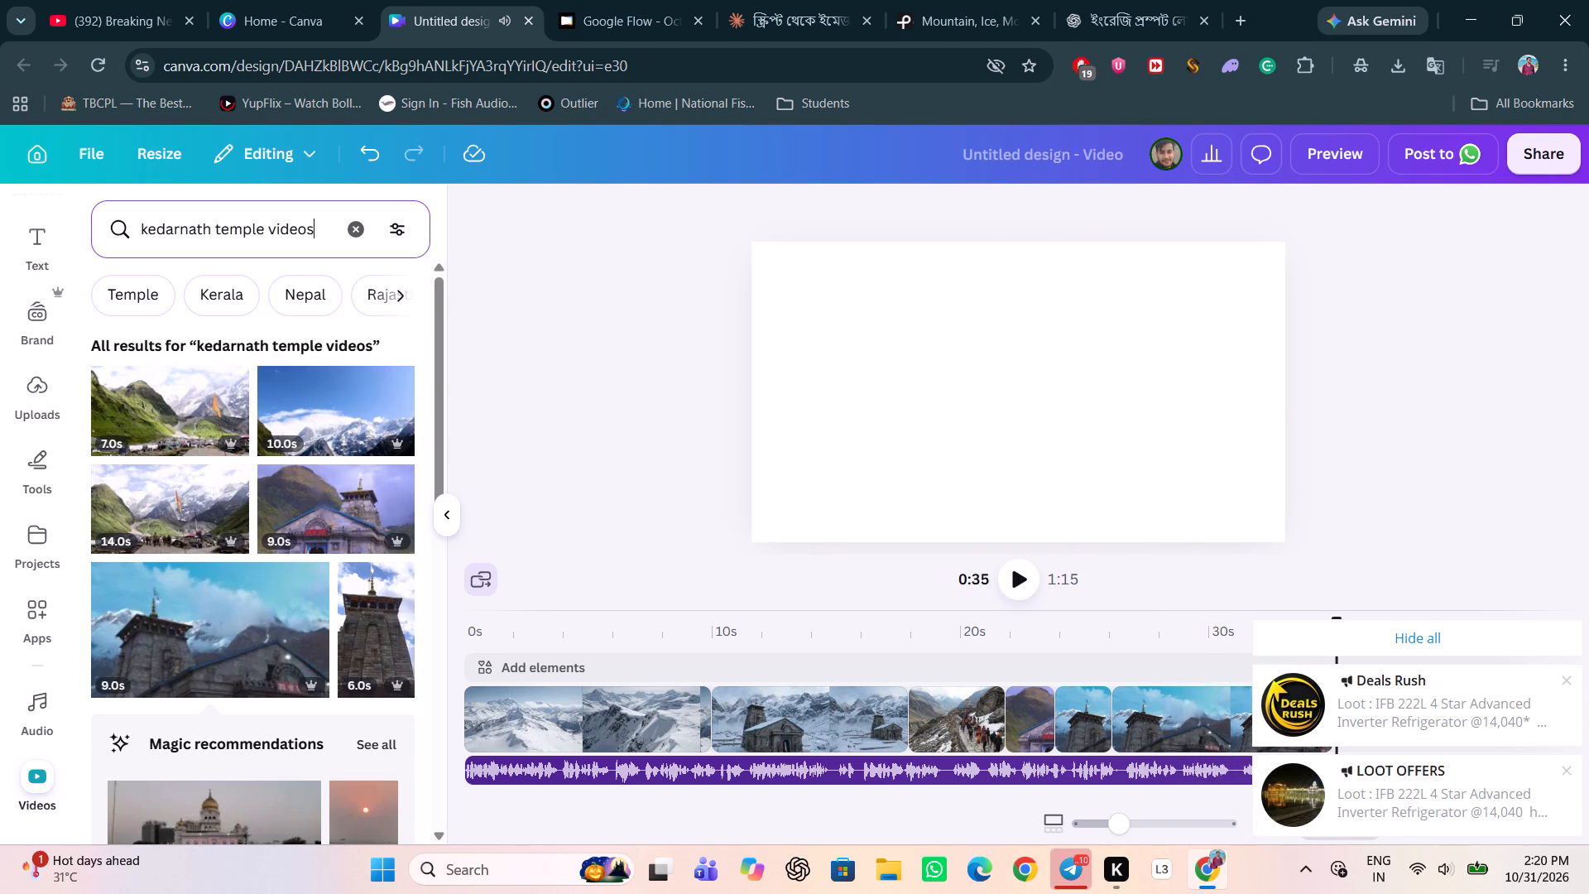
{"action": "key", "text": "BackSpace"}
{"action": "key", "text": "BackSpace"}
{"action": "key", "text": "BackSpace"}
{"action": "key", "text": "BackSpace"}
{"action": "key", "text": "BackSpace"}
{"action": "key", "text": "BackSpace"}
{"action": "key", "text": "BackSpace"}
{"action": "key", "text": "BackSpace"}
{"action": "key", "text": "BackSpace"}
{"action": "key", "text": "BackSpace"}
{"action": "key", "text": "BackSpace"}
{"action": "key", "text": "BackSpace"}
{"action": "key", "text": "BackSpace"}
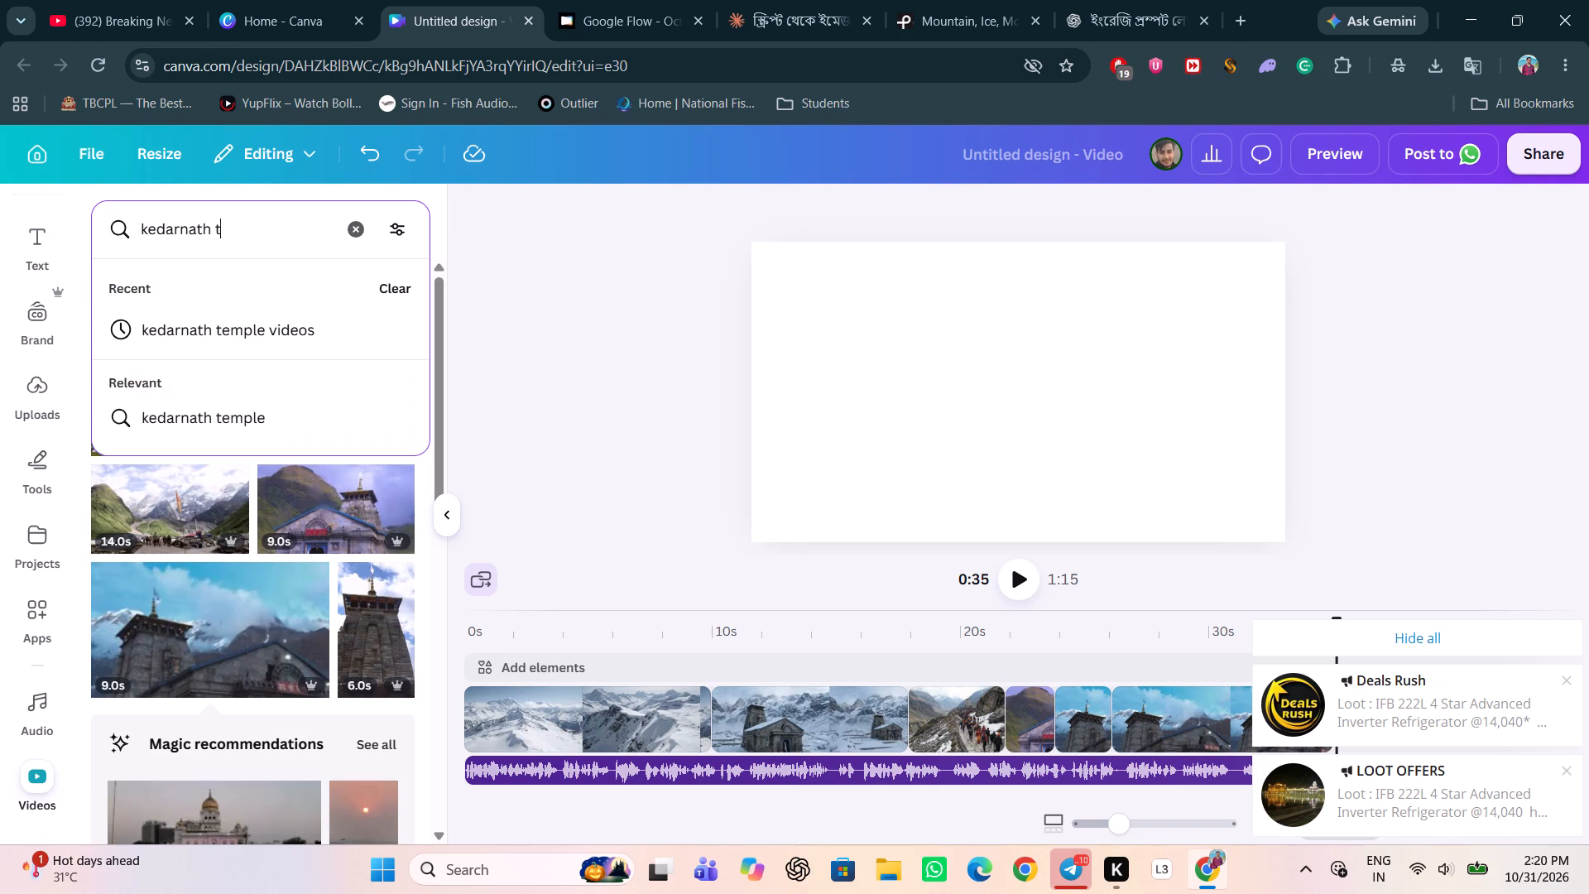
{"action": "key", "text": "2"}
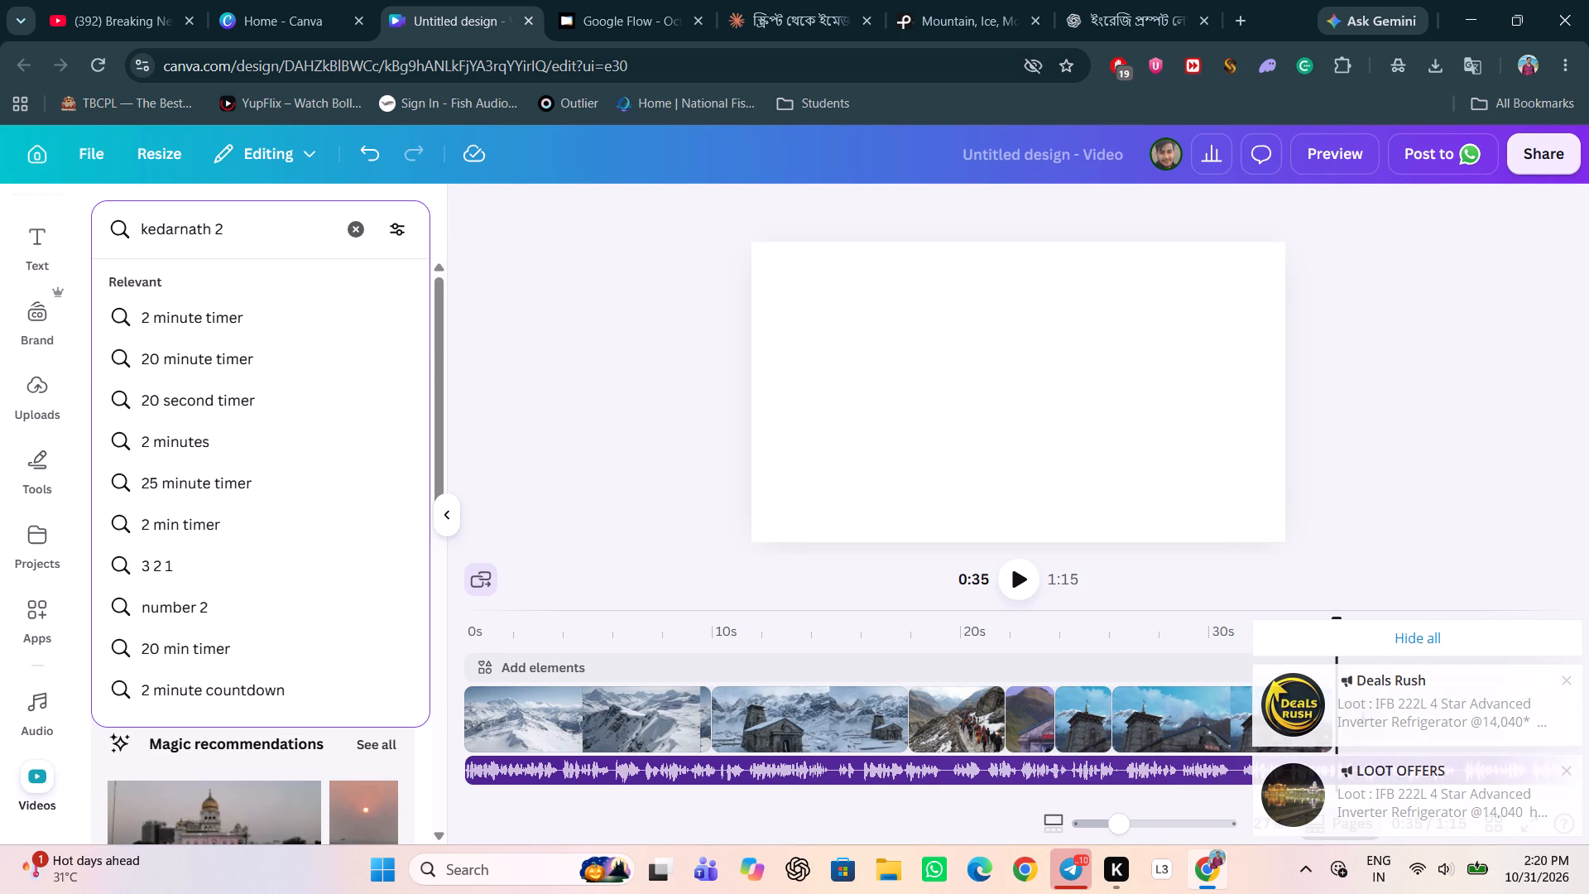
{"action": "type", "text": "013"}
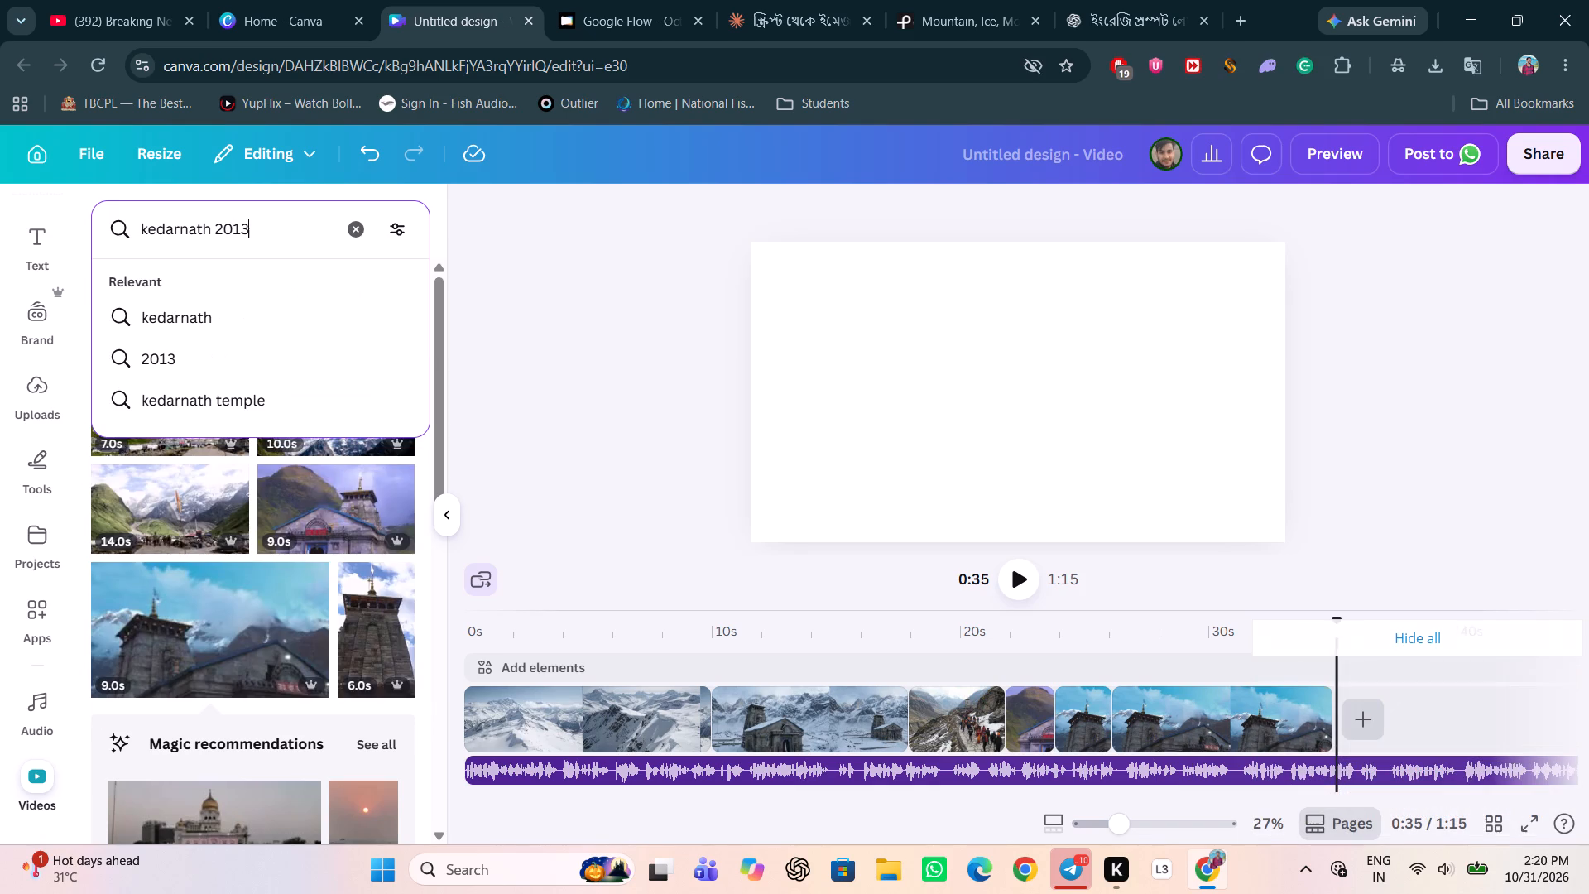
{"action": "key", "text": "space"}
{"action": "key", "text": "f"}
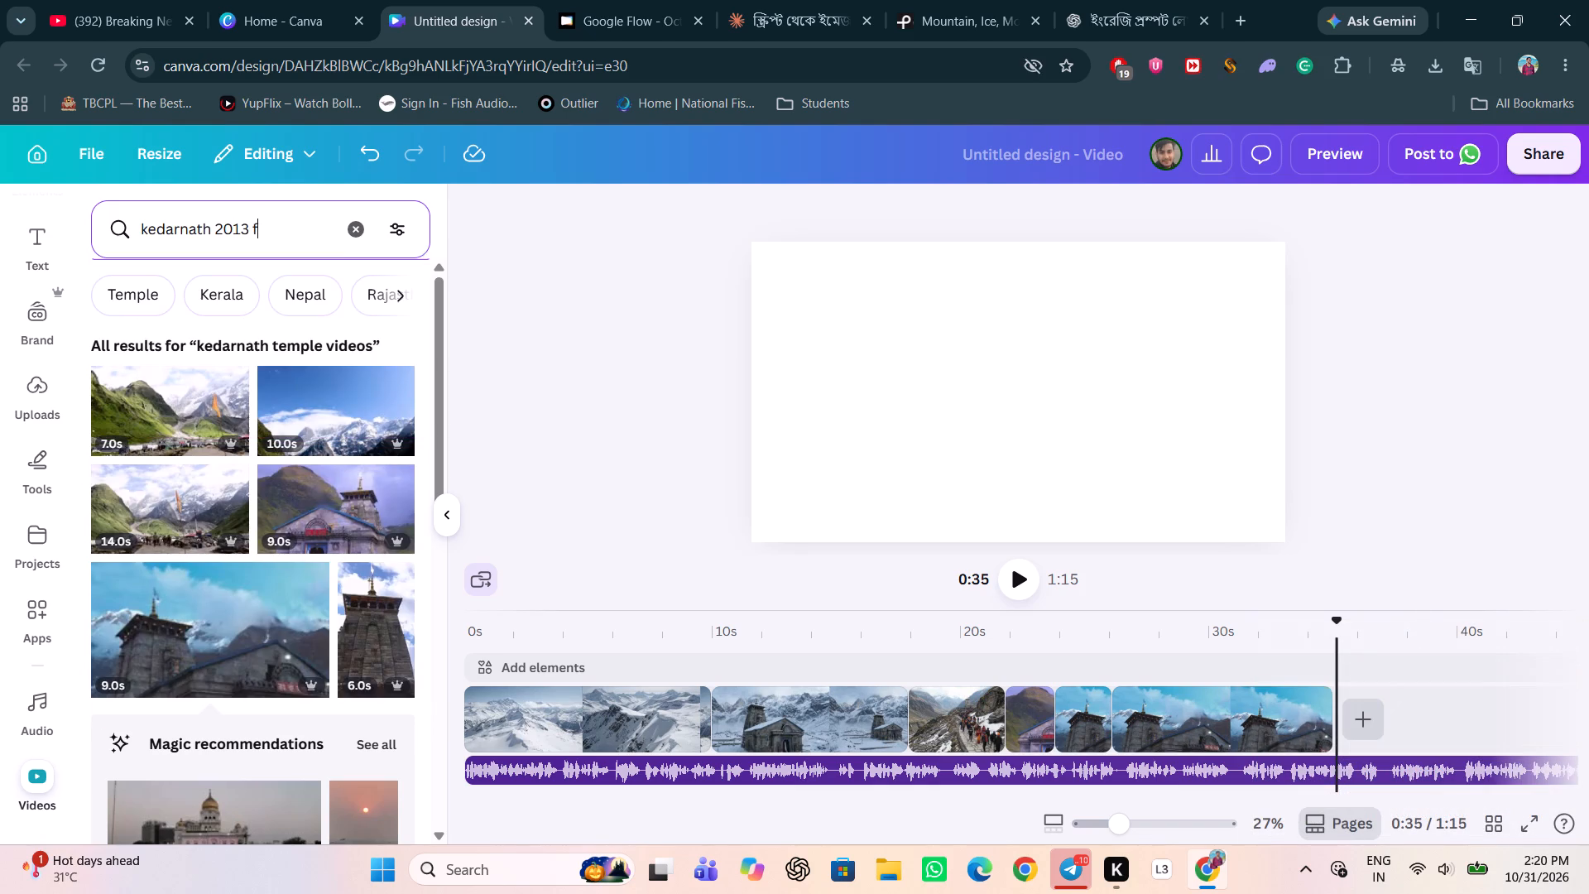
{"action": "key", "text": "BackSpace"}
{"action": "key", "text": "Return"}
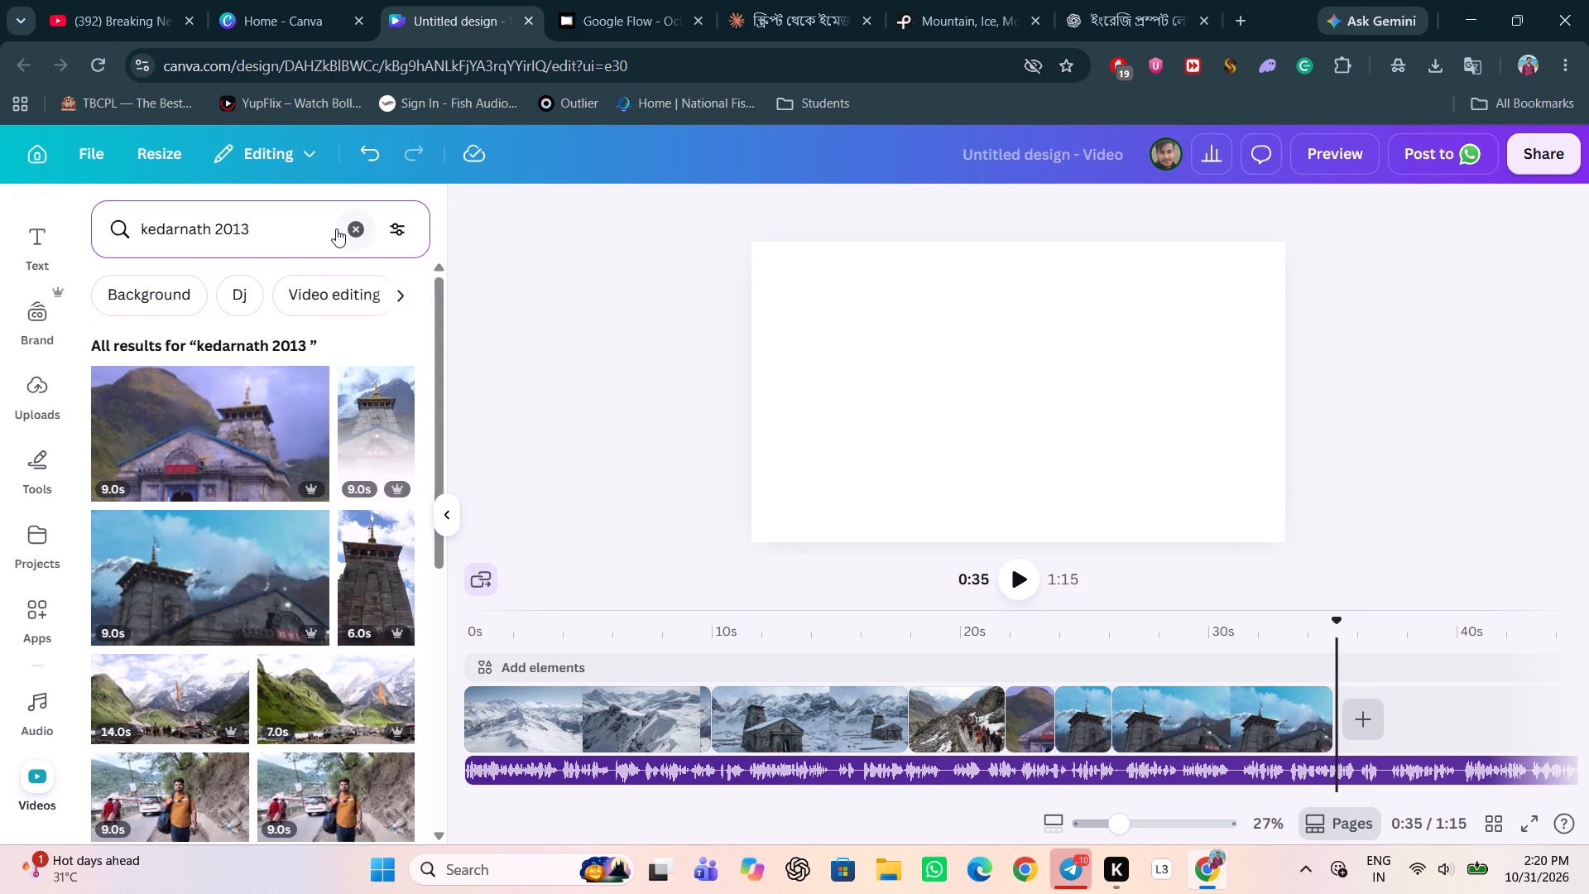
{"action": "scroll", "coordinate": [218, 491], "scroll_direction": "down", "scroll_amount": 3}
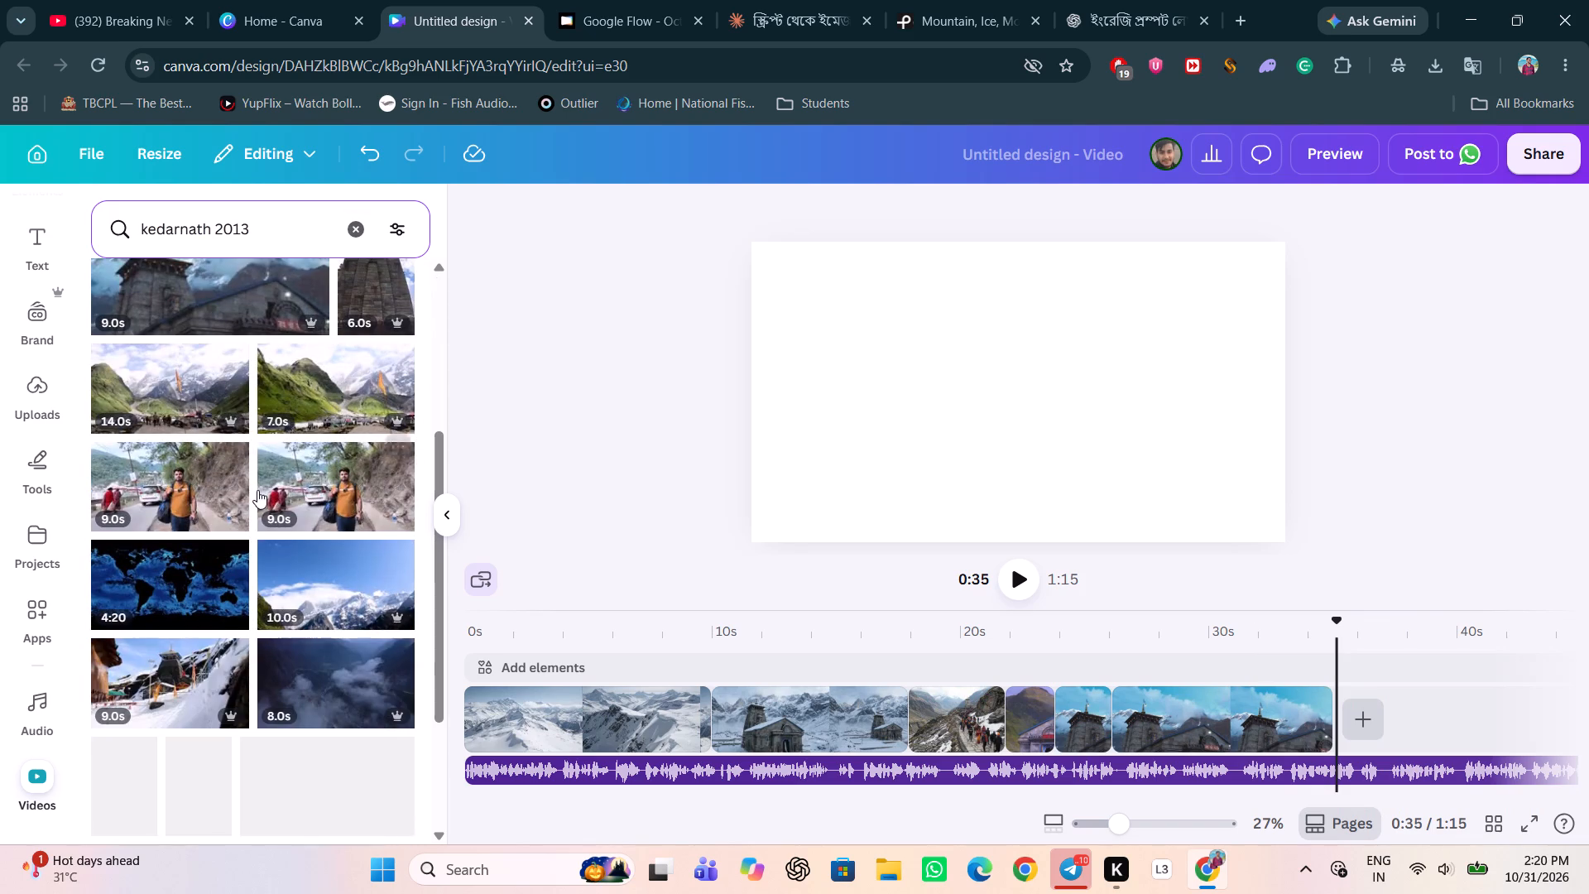
Browse further through the "kedarnath 2013" stock video results for footage of the flood.
{"action": "scroll", "coordinate": [242, 573], "scroll_direction": "down", "scroll_amount": 2}
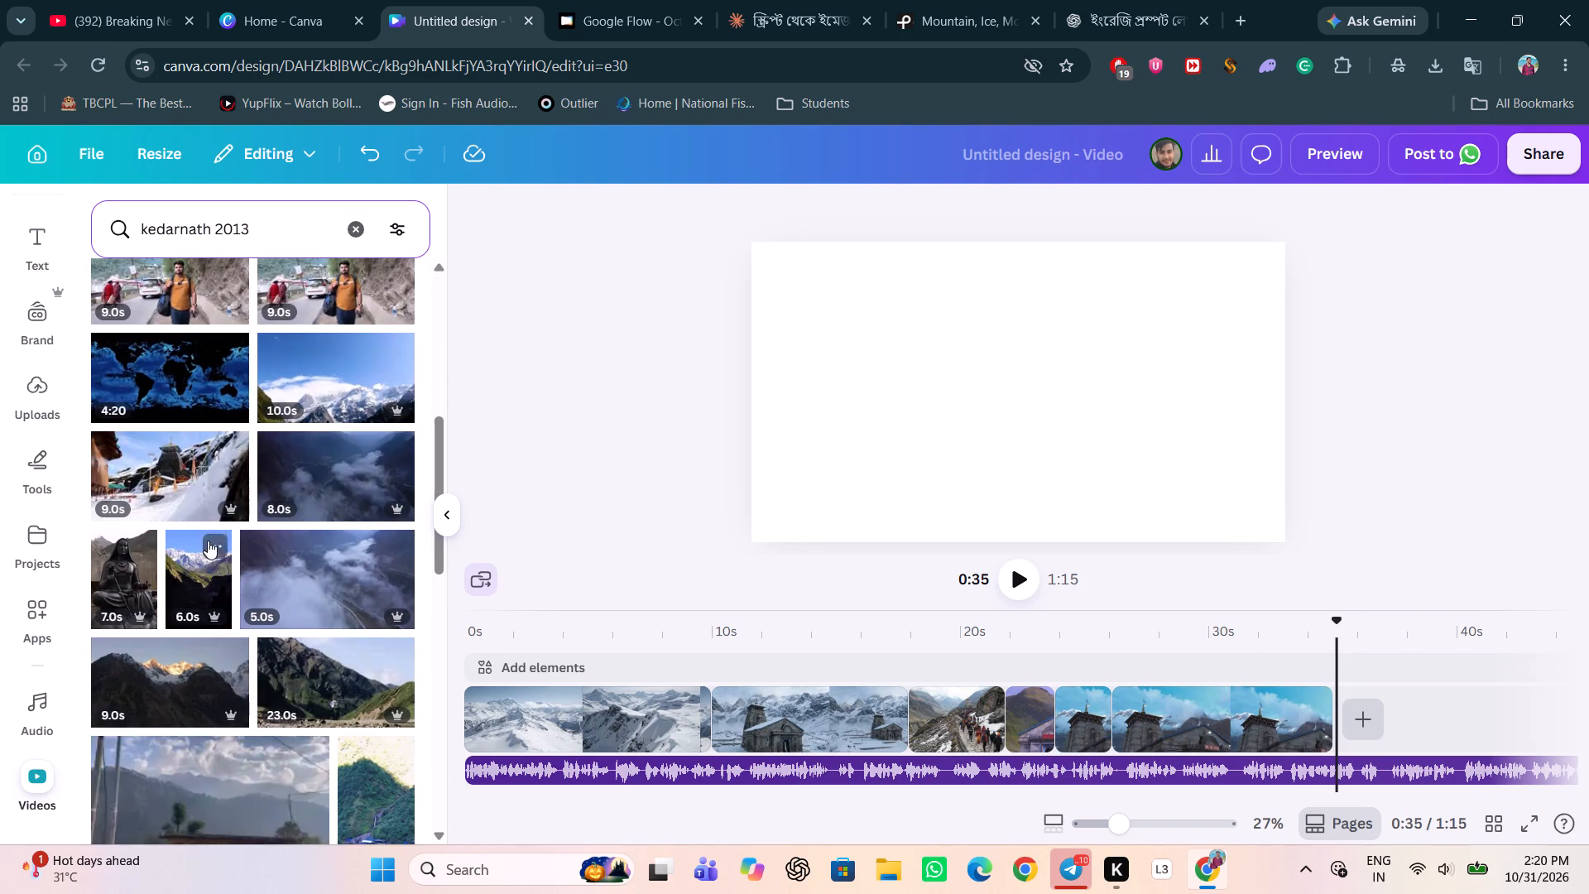
{"action": "scroll", "coordinate": [194, 592], "scroll_direction": "down", "scroll_amount": 1}
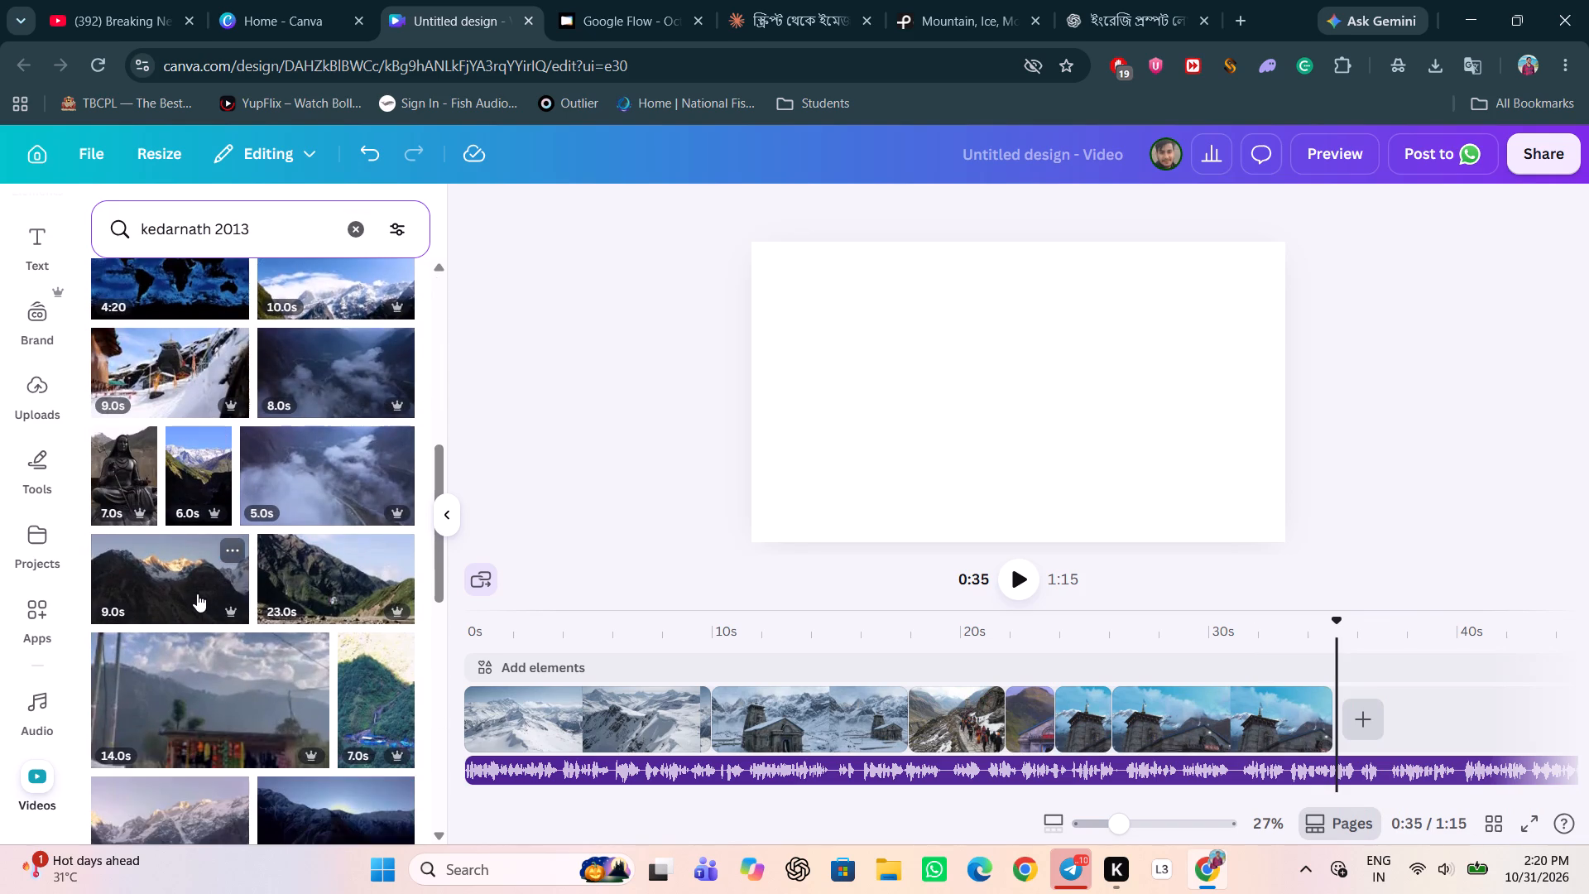
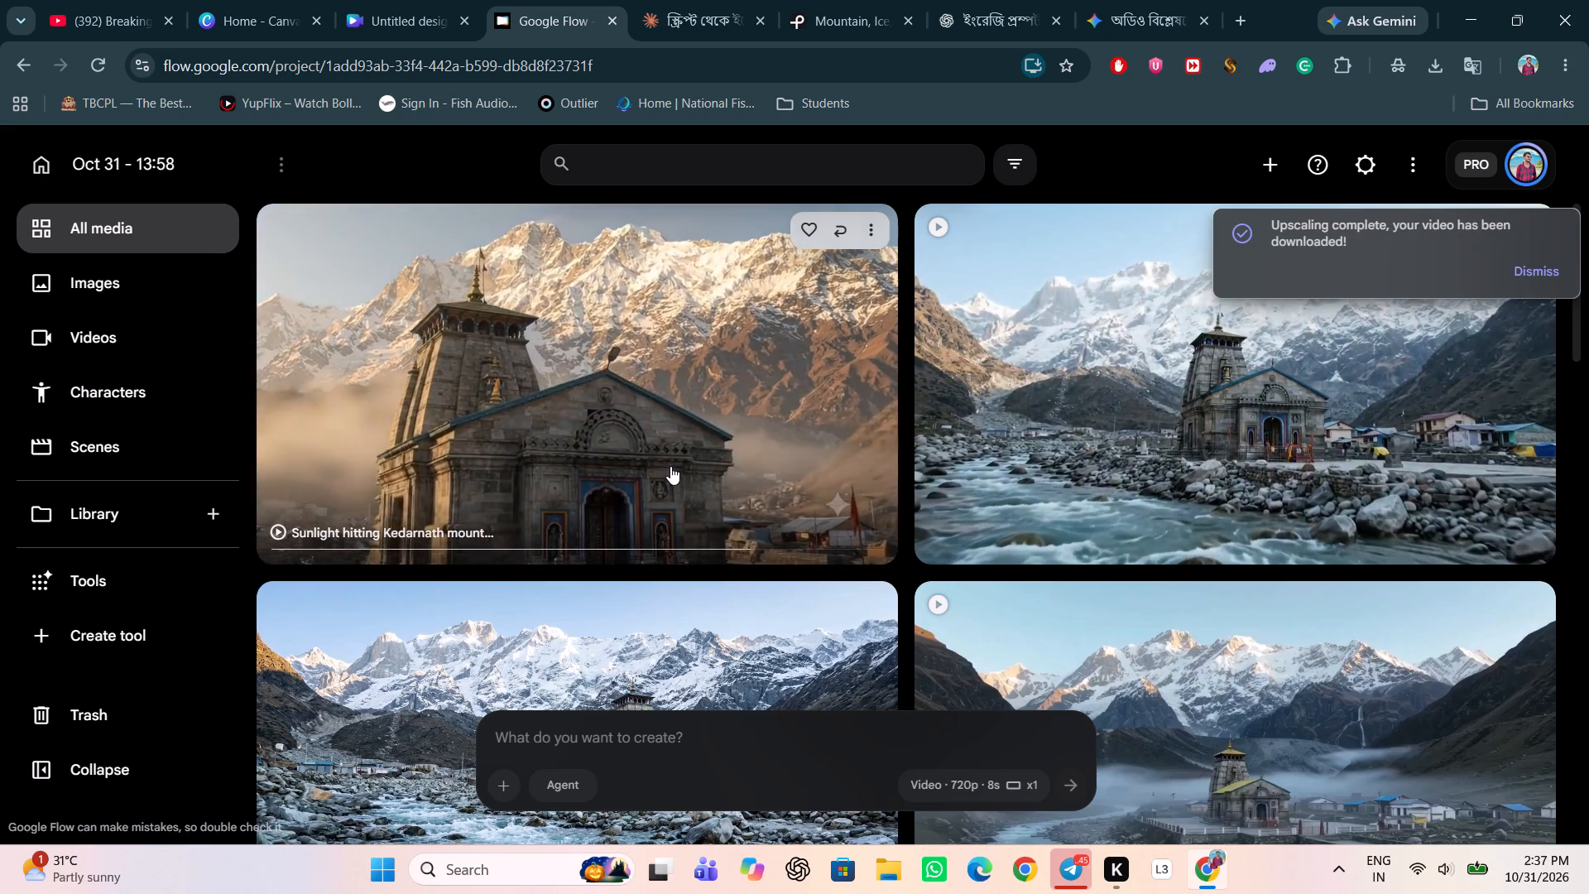
In Canva, upload the Sunlight_hitting_Kedarnath video from Downloads and add it at the end of the timeline.
{"action": "left_click", "coordinate": [403, 17]}
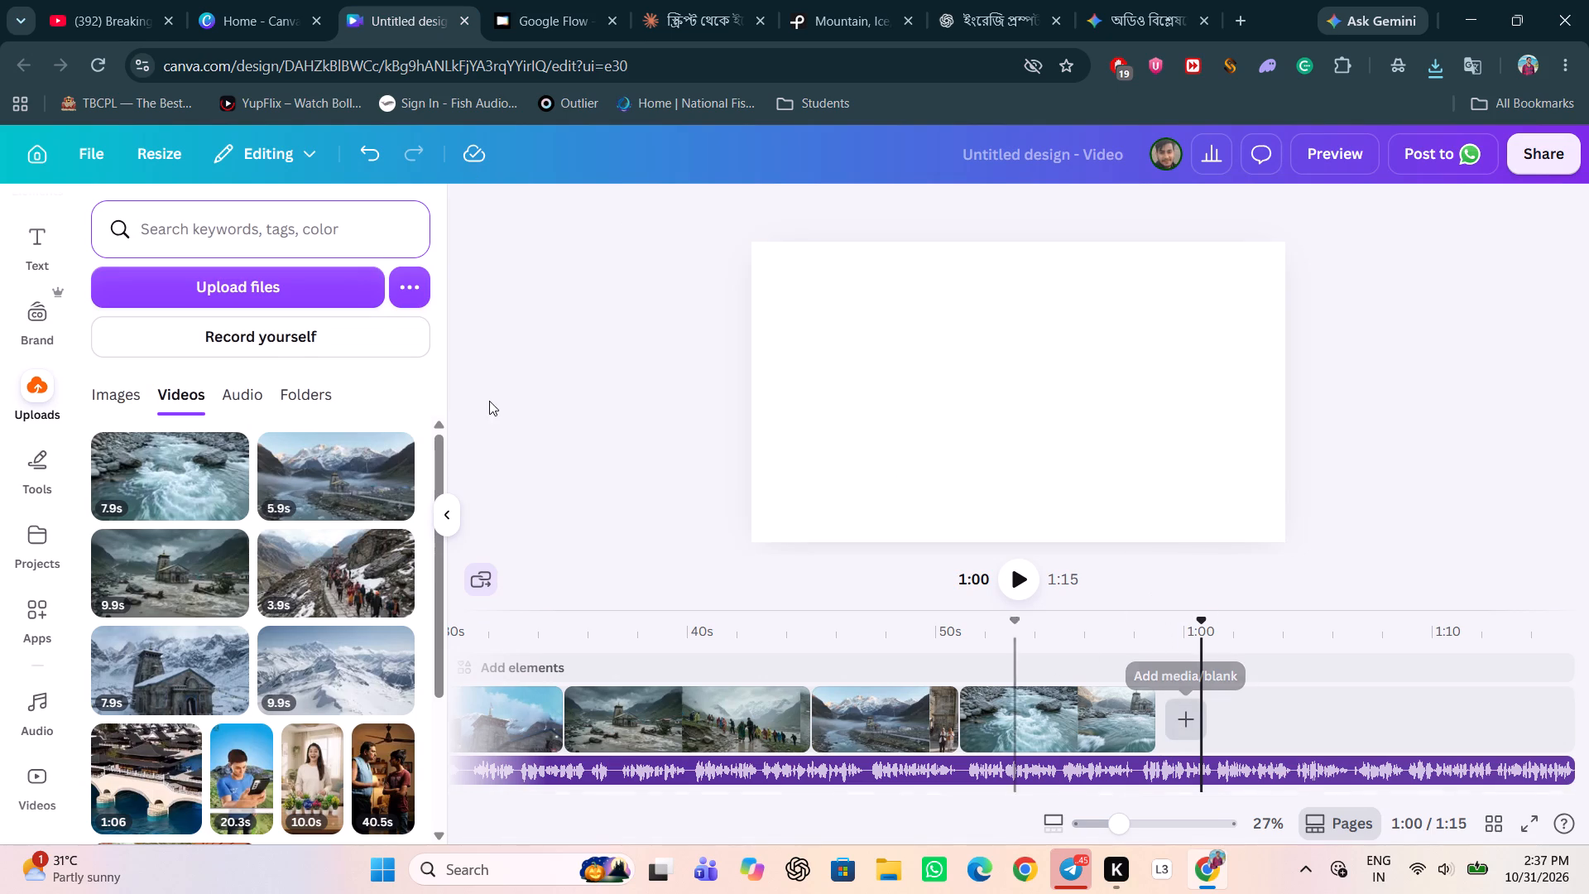
{"action": "left_click", "coordinate": [263, 294]}
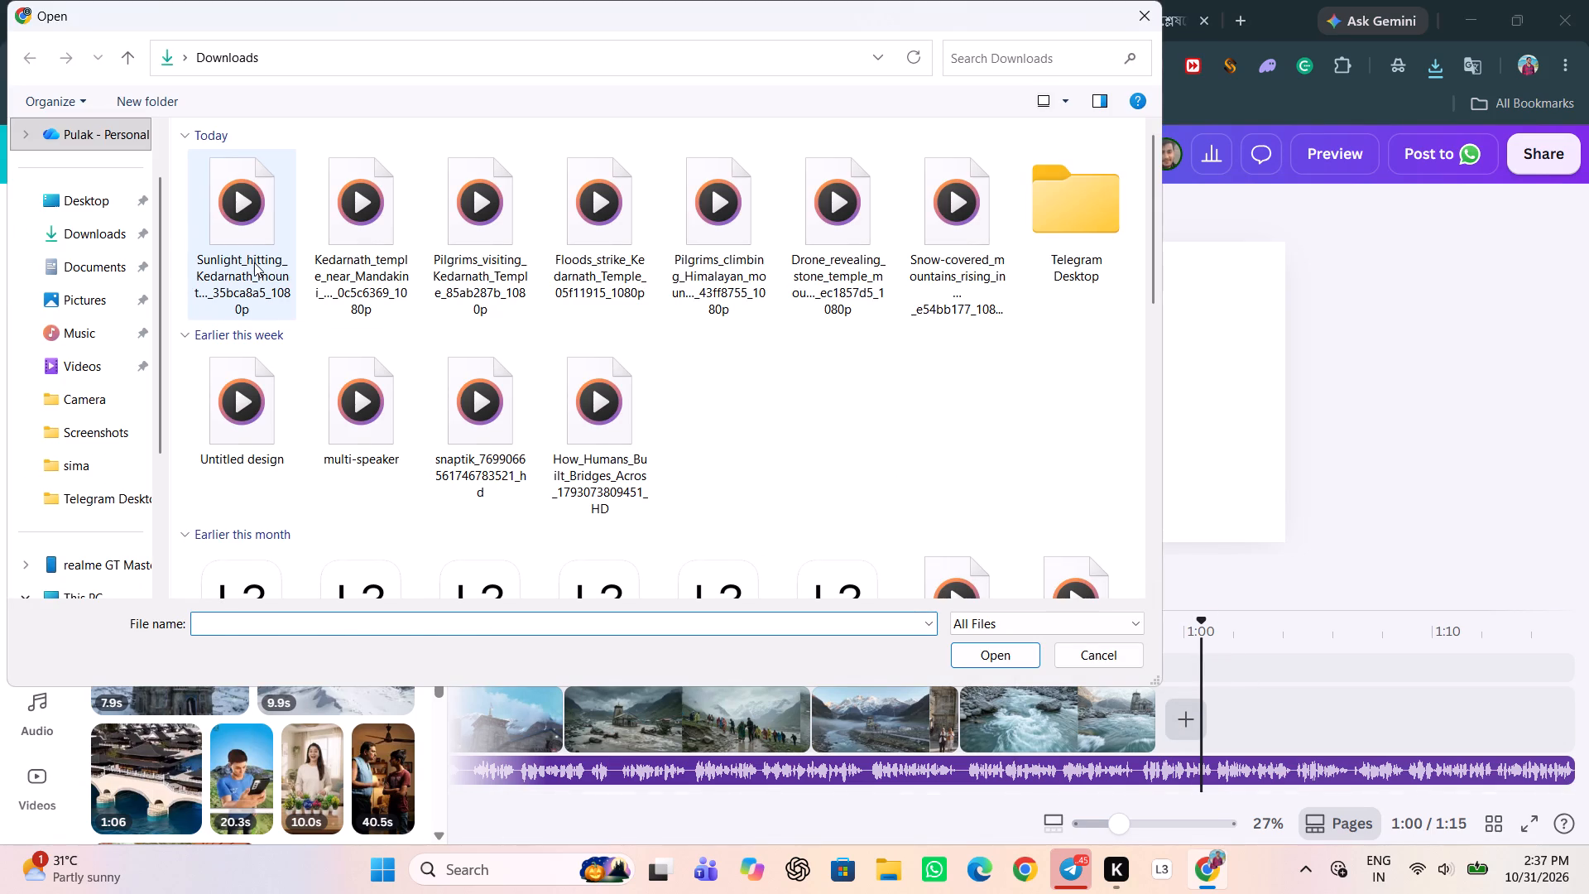
{"action": "left_click", "coordinate": [254, 262]}
{"action": "left_click", "coordinate": [987, 656]}
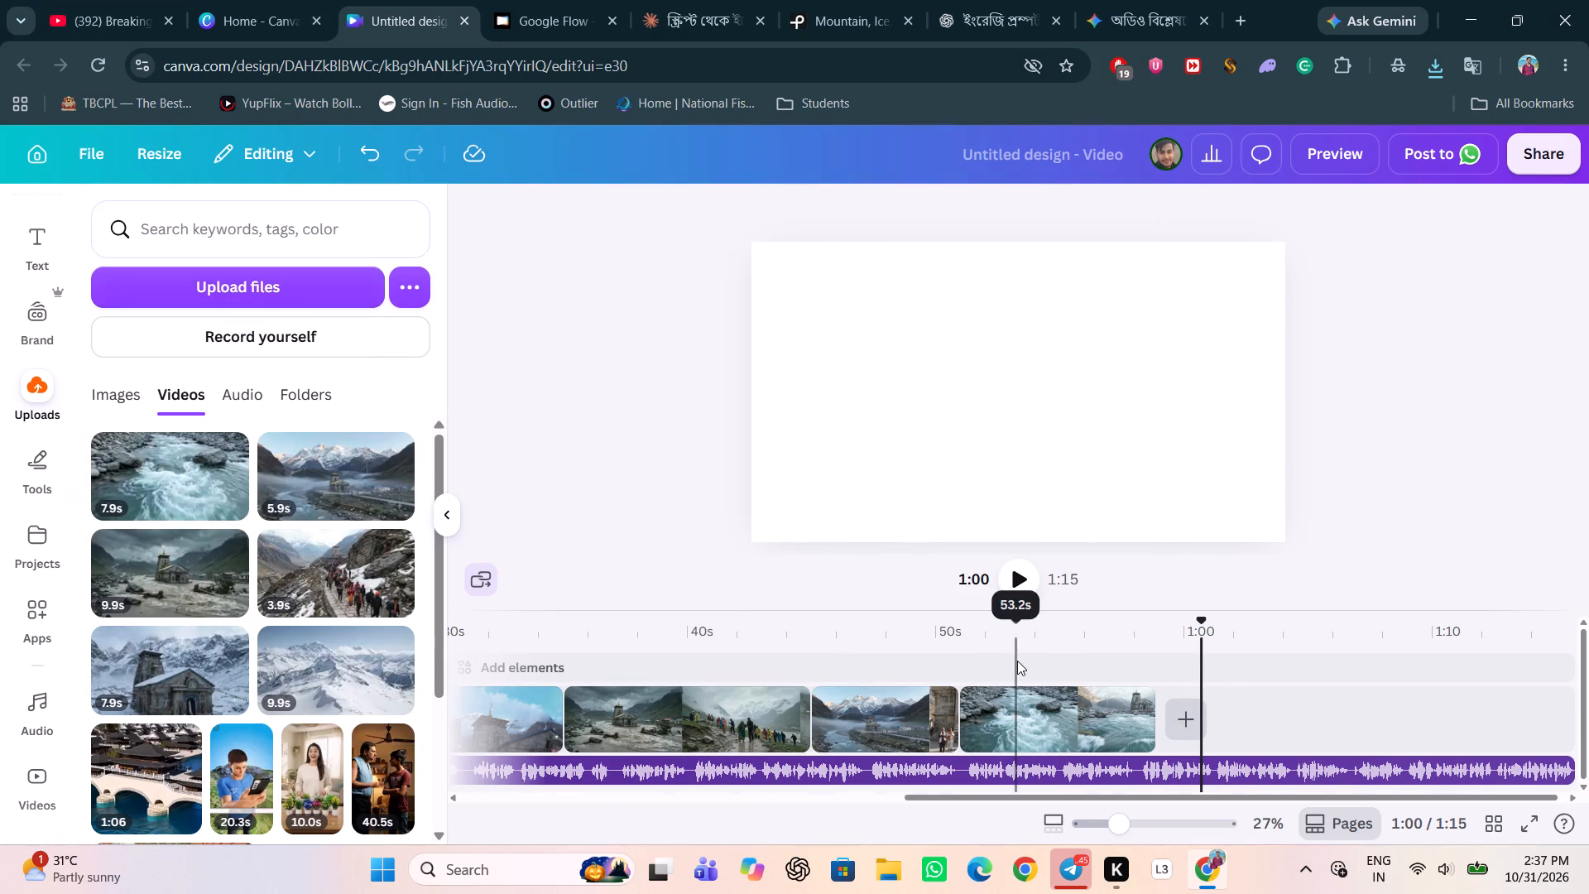
{"action": "left_click", "coordinate": [190, 461]}
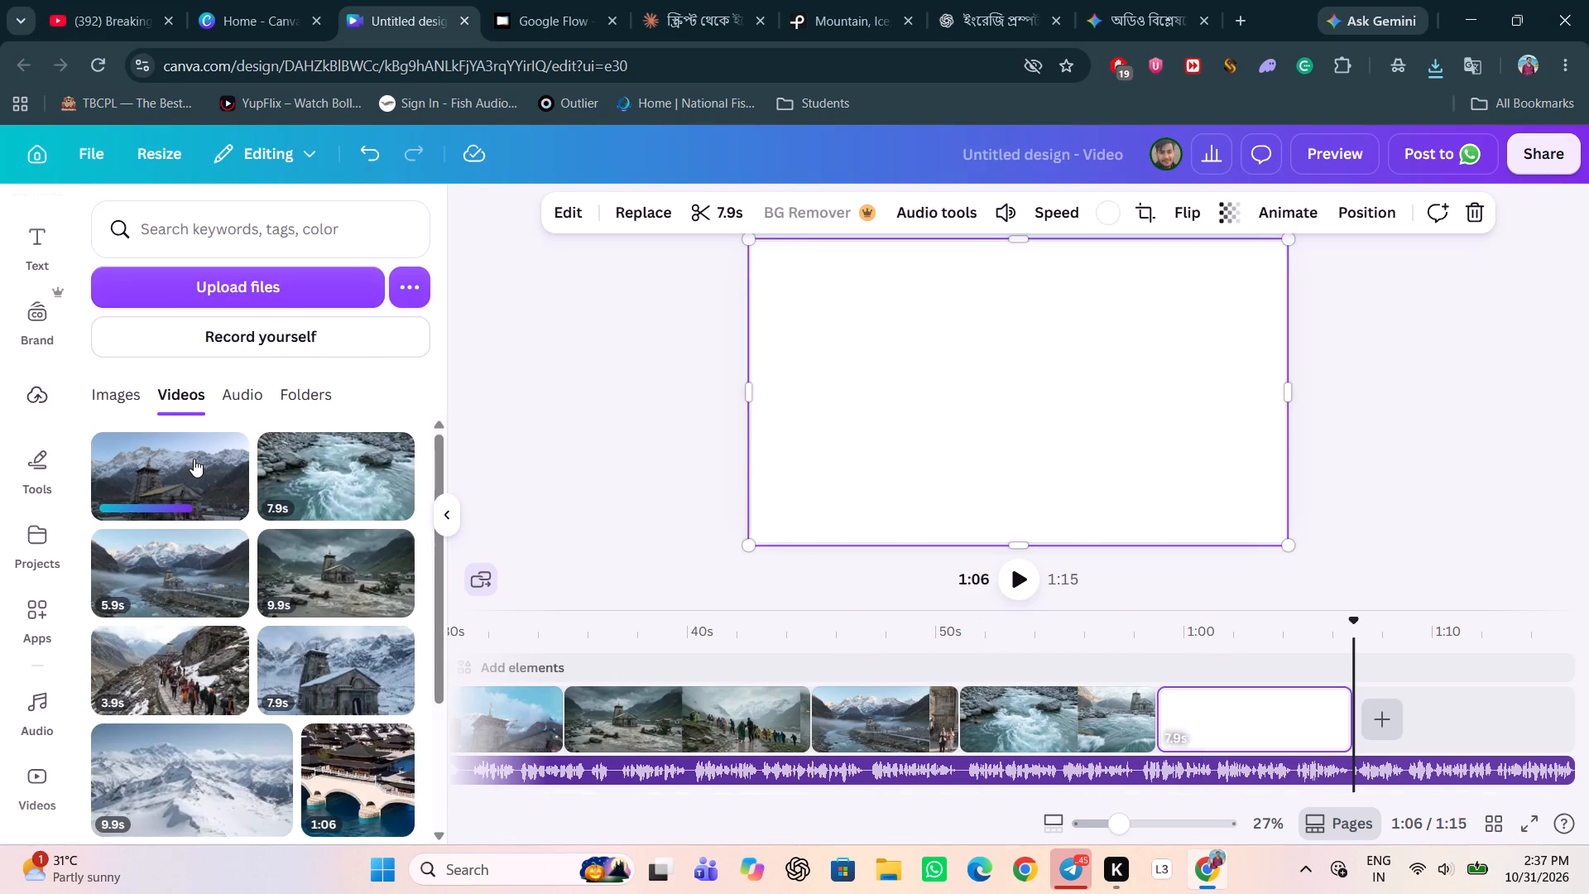
Preview the start of the new sunrise clip at the end of the timeline and lower its volume to 5.
{"action": "left_click_drag", "start_coordinate": [1350, 623], "coordinate": [1314, 629]}
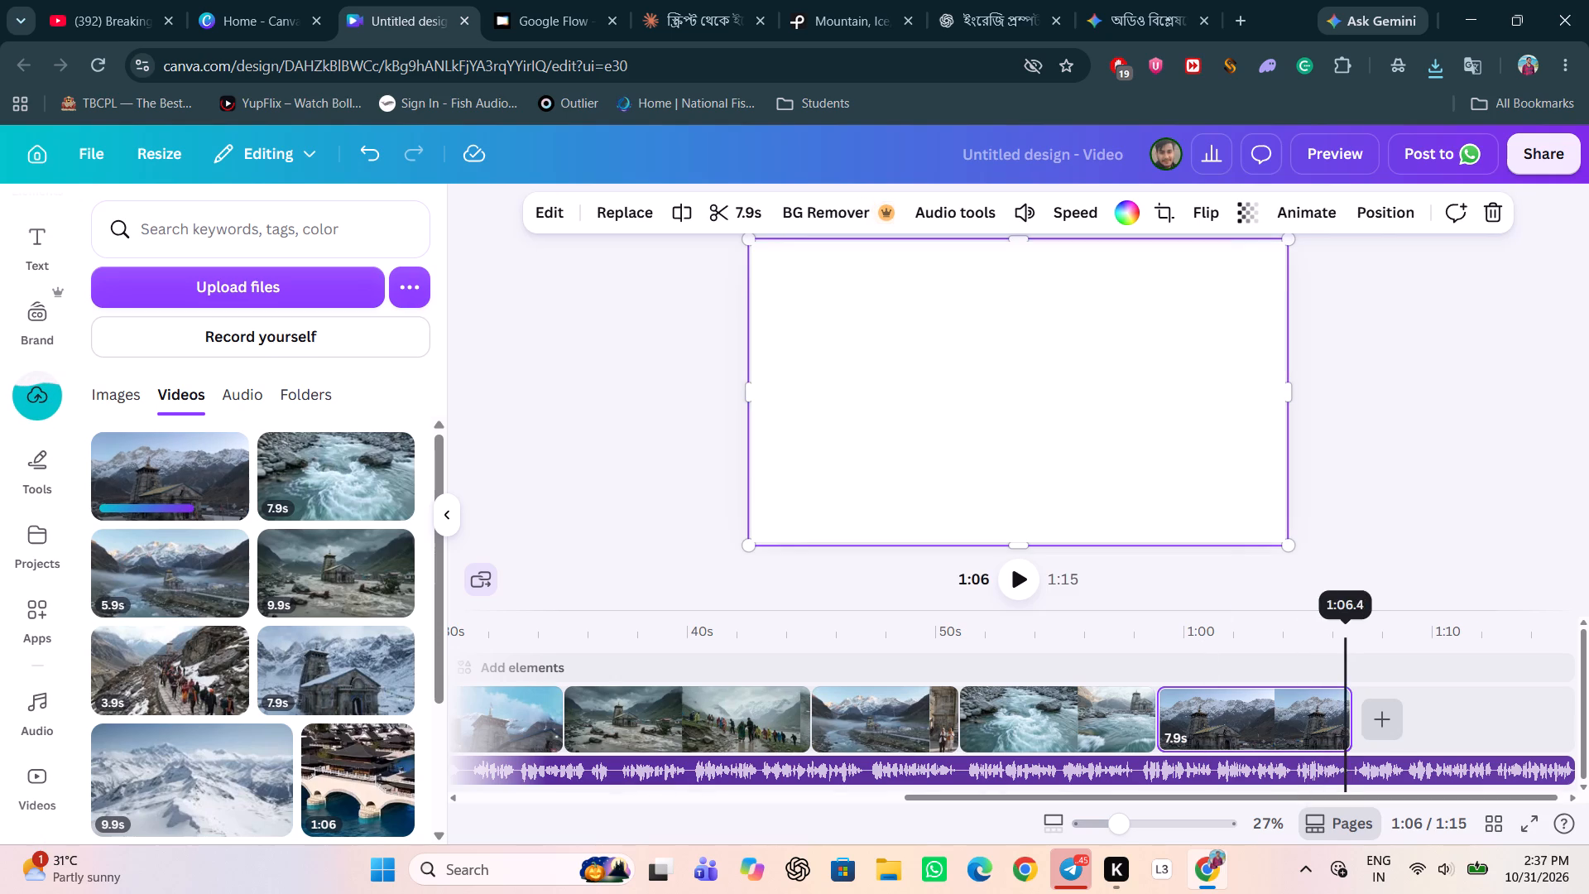
{"action": "left_click_drag", "start_coordinate": [1314, 629], "coordinate": [1061, 636]}
{"action": "left_click", "coordinate": [1009, 563]}
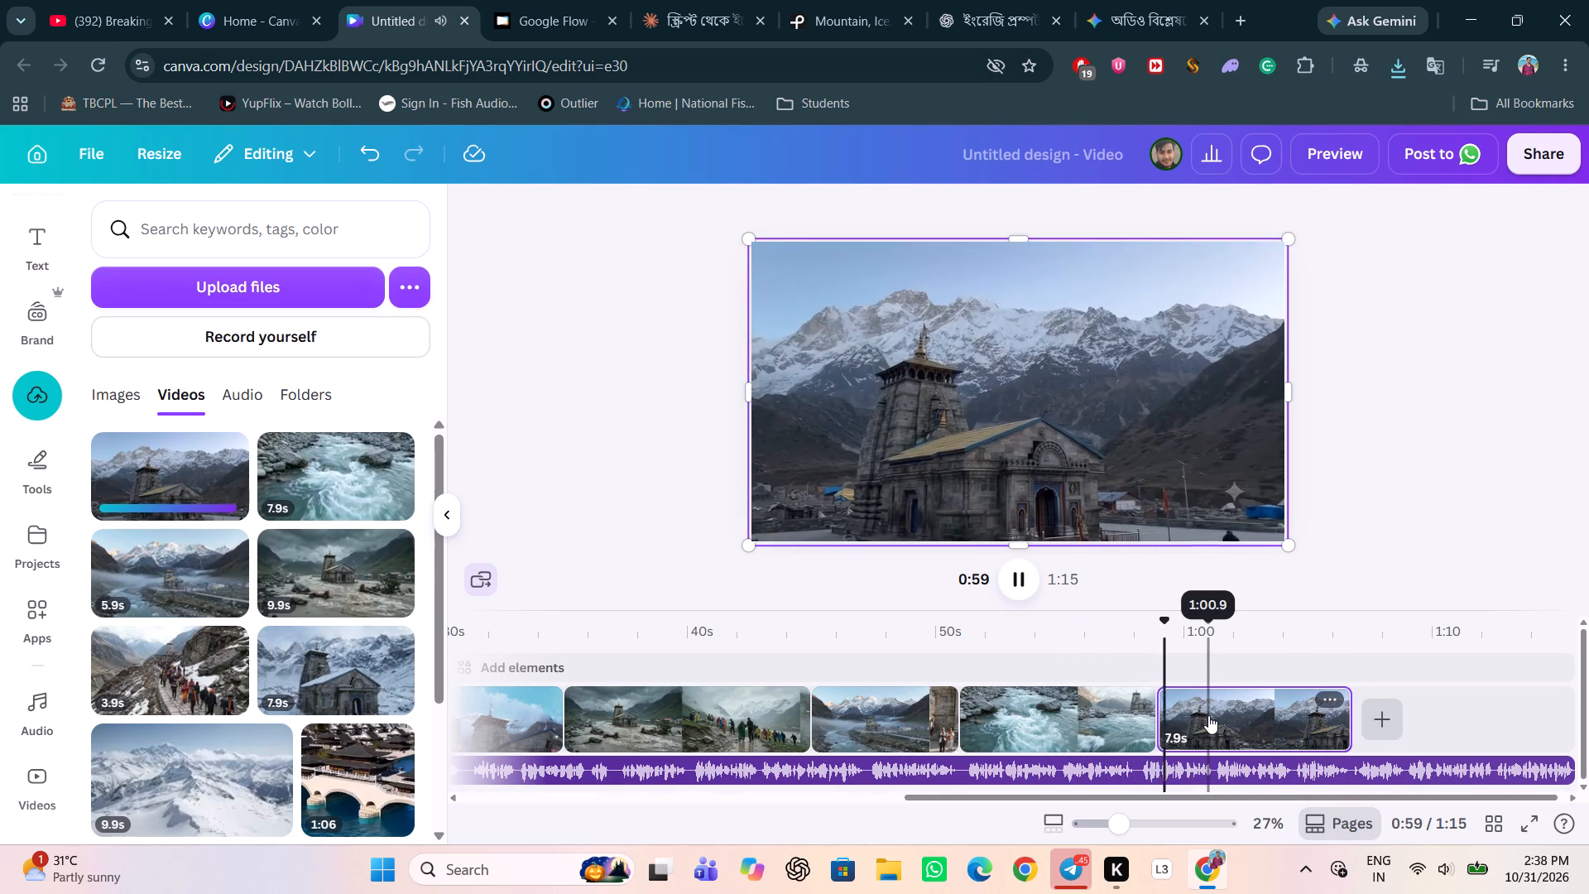
{"action": "left_click", "coordinate": [1208, 715]}
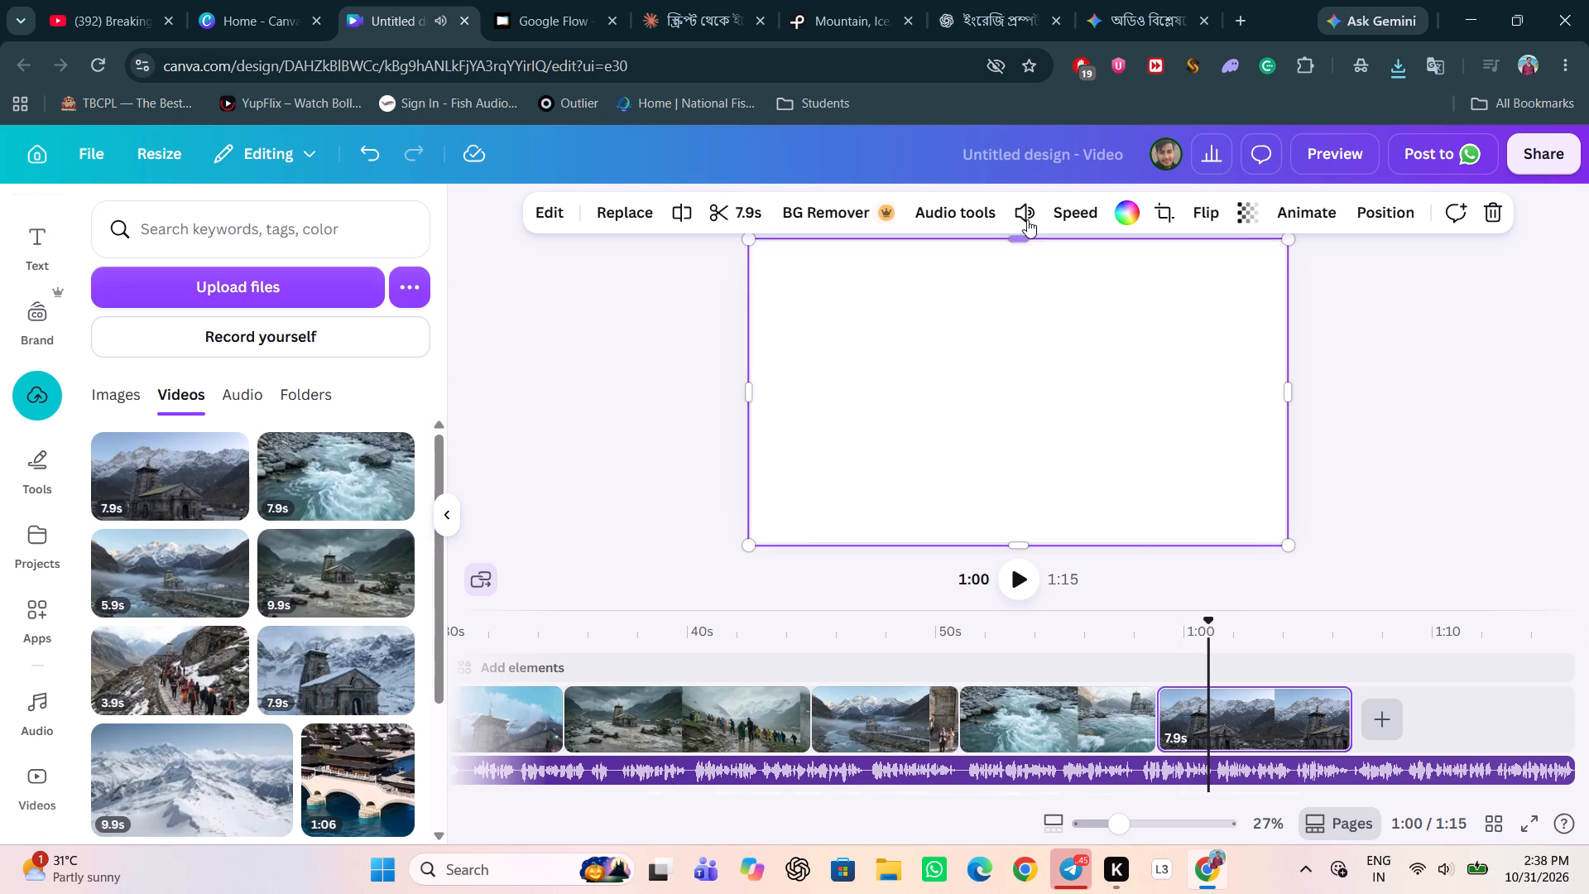
{"action": "left_click", "coordinate": [1029, 217]}
{"action": "left_click", "coordinate": [988, 212]}
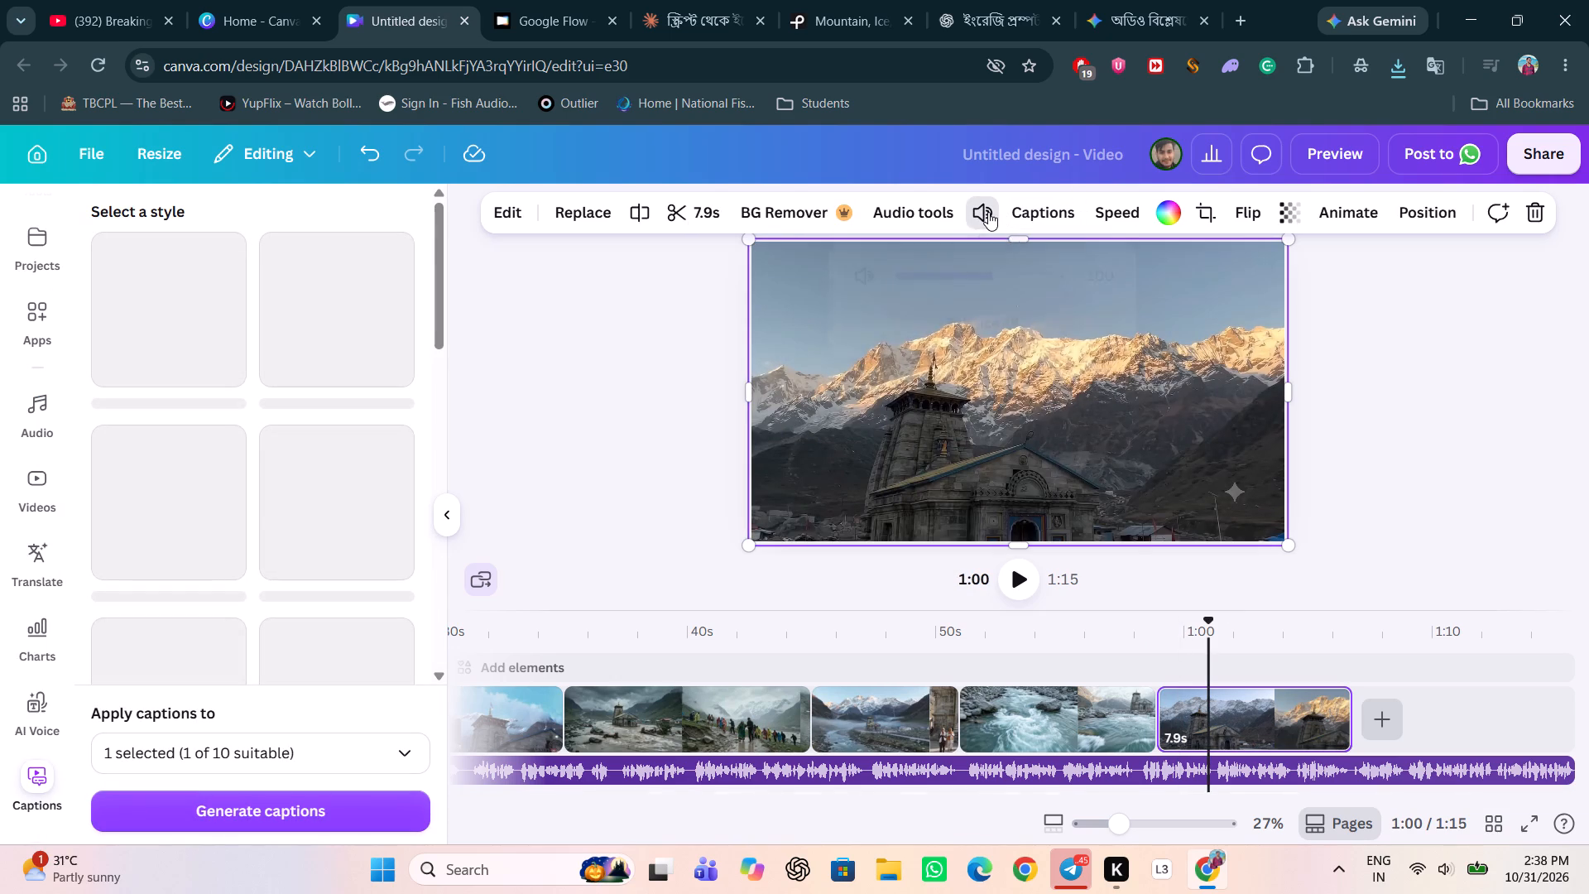
{"action": "left_click_drag", "start_coordinate": [996, 276], "coordinate": [916, 297]}
{"action": "left_click", "coordinate": [1547, 384]}
Play the timeline from about 0:57 through the end of the sunrise clip to check it against the narration.
{"action": "left_click_drag", "start_coordinate": [1206, 623], "coordinate": [1165, 631]}
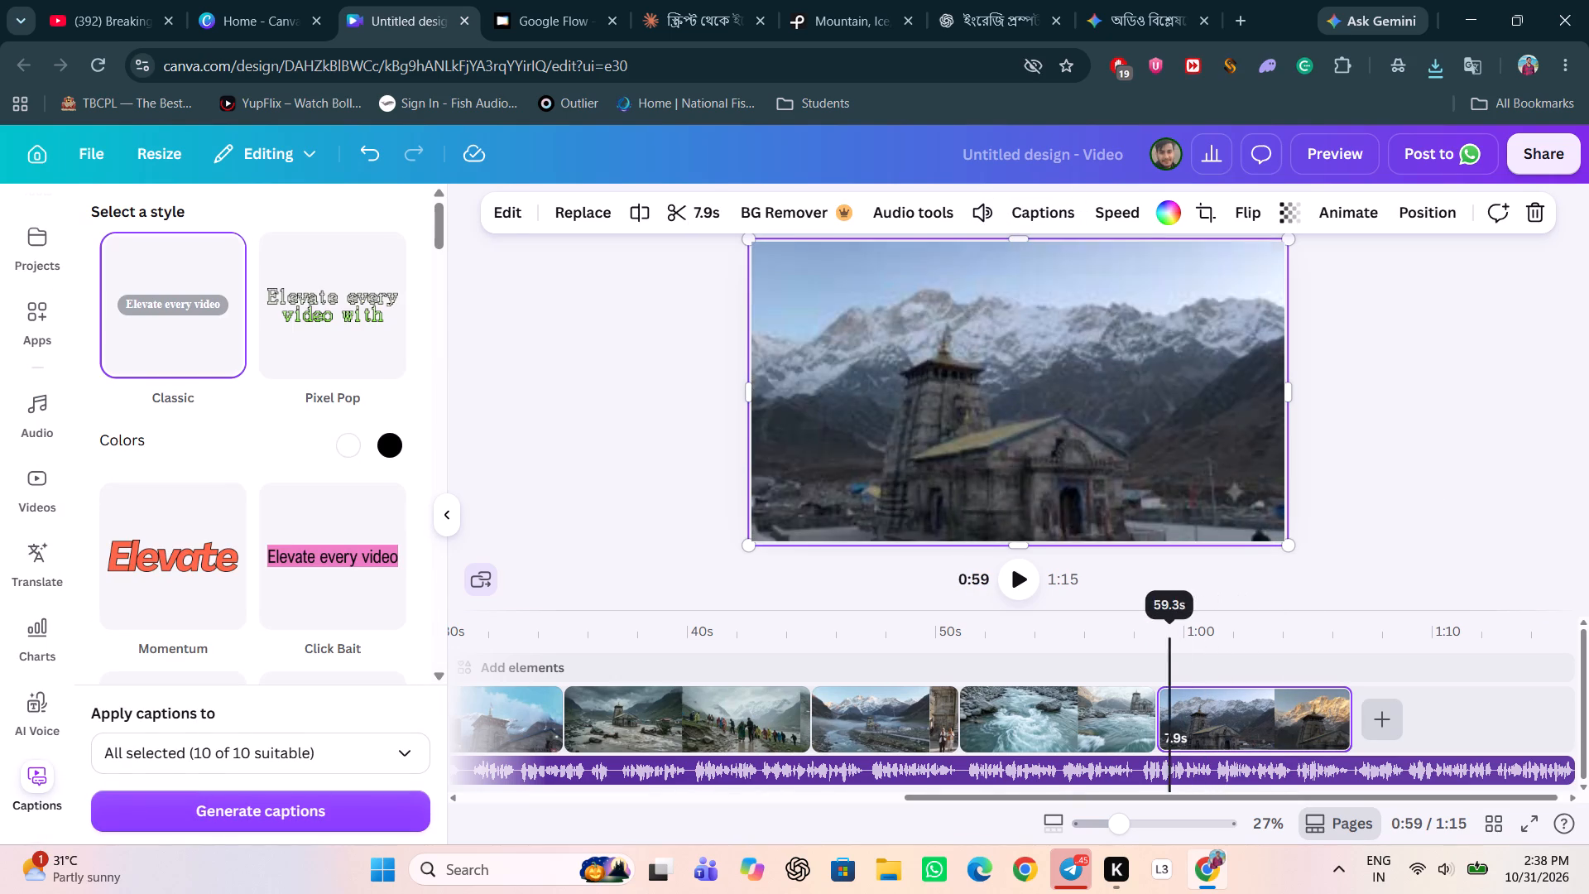
{"action": "left_click_drag", "start_coordinate": [1165, 631], "coordinate": [1145, 640]}
{"action": "left_click", "coordinate": [653, 486]}
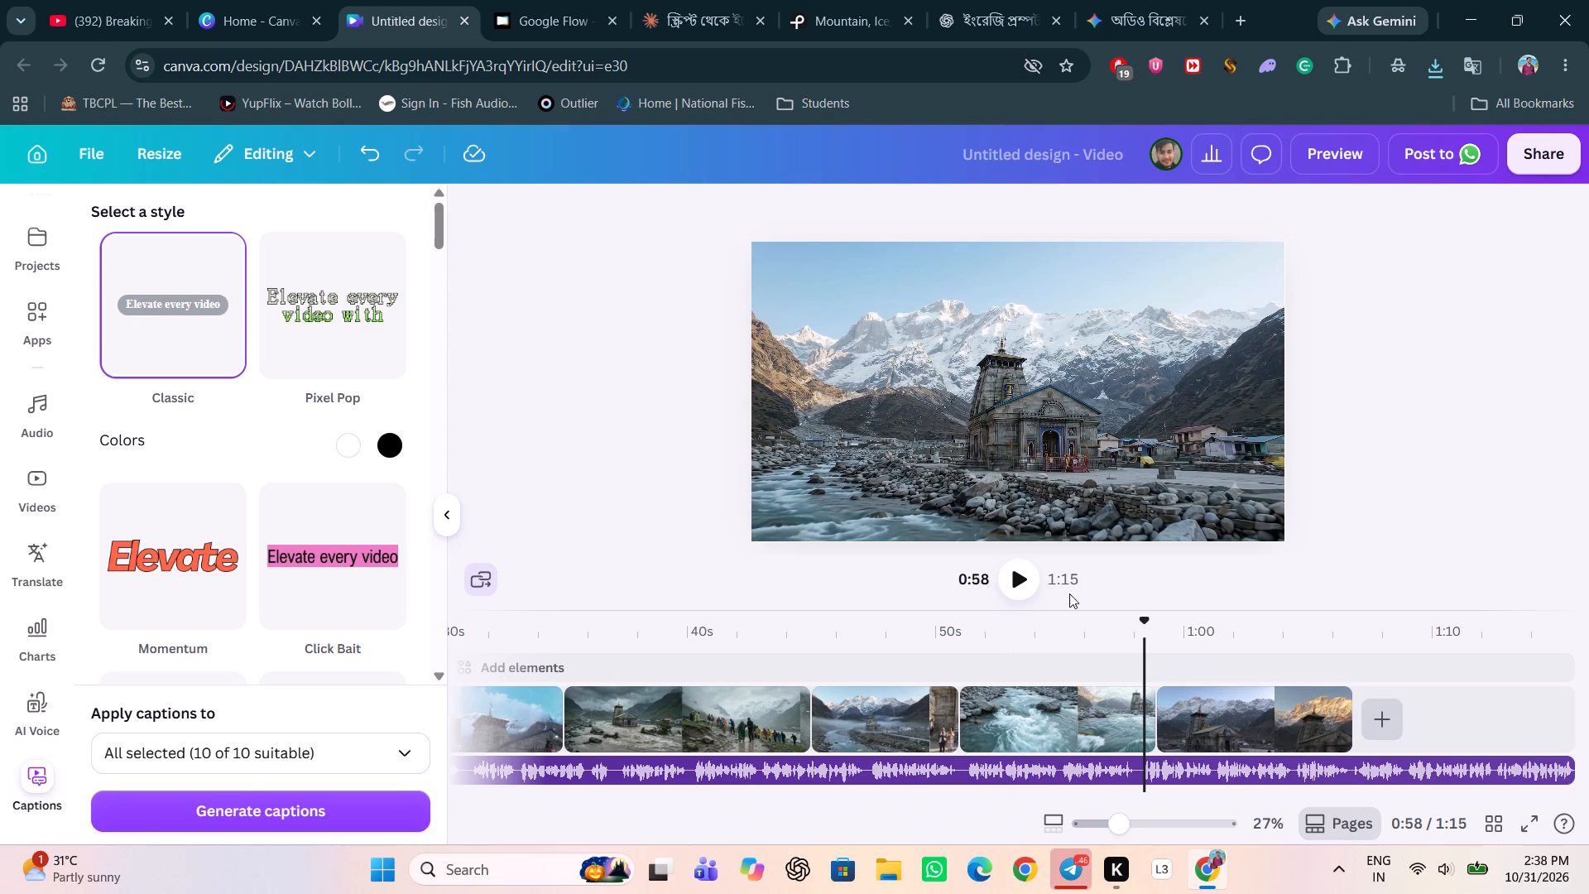
{"action": "left_click", "coordinate": [1215, 719]}
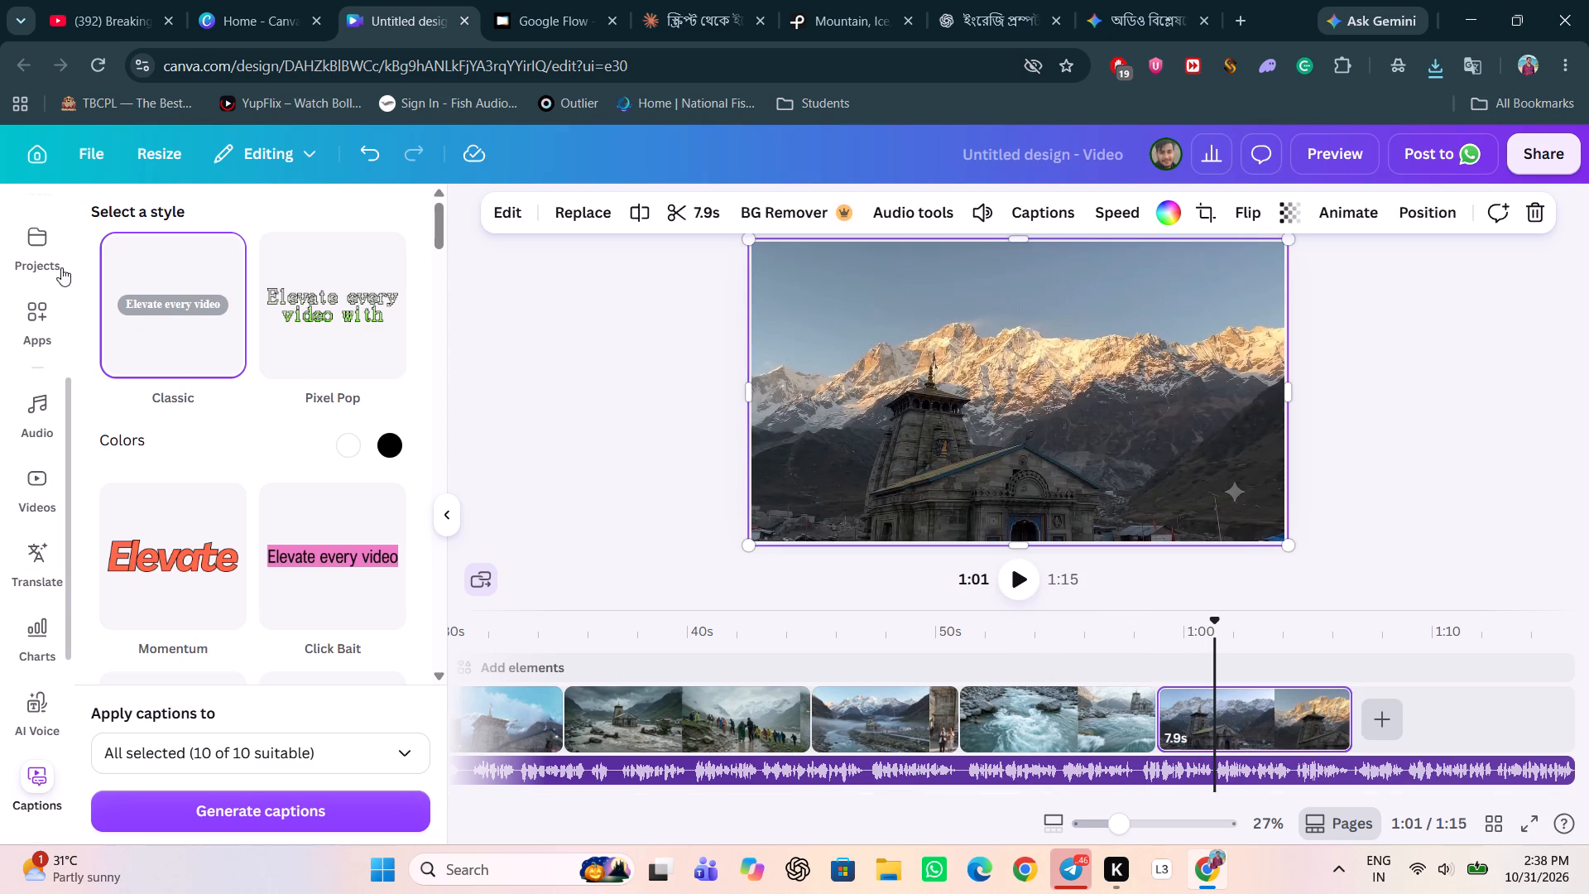
{"action": "left_click", "coordinate": [1390, 724]}
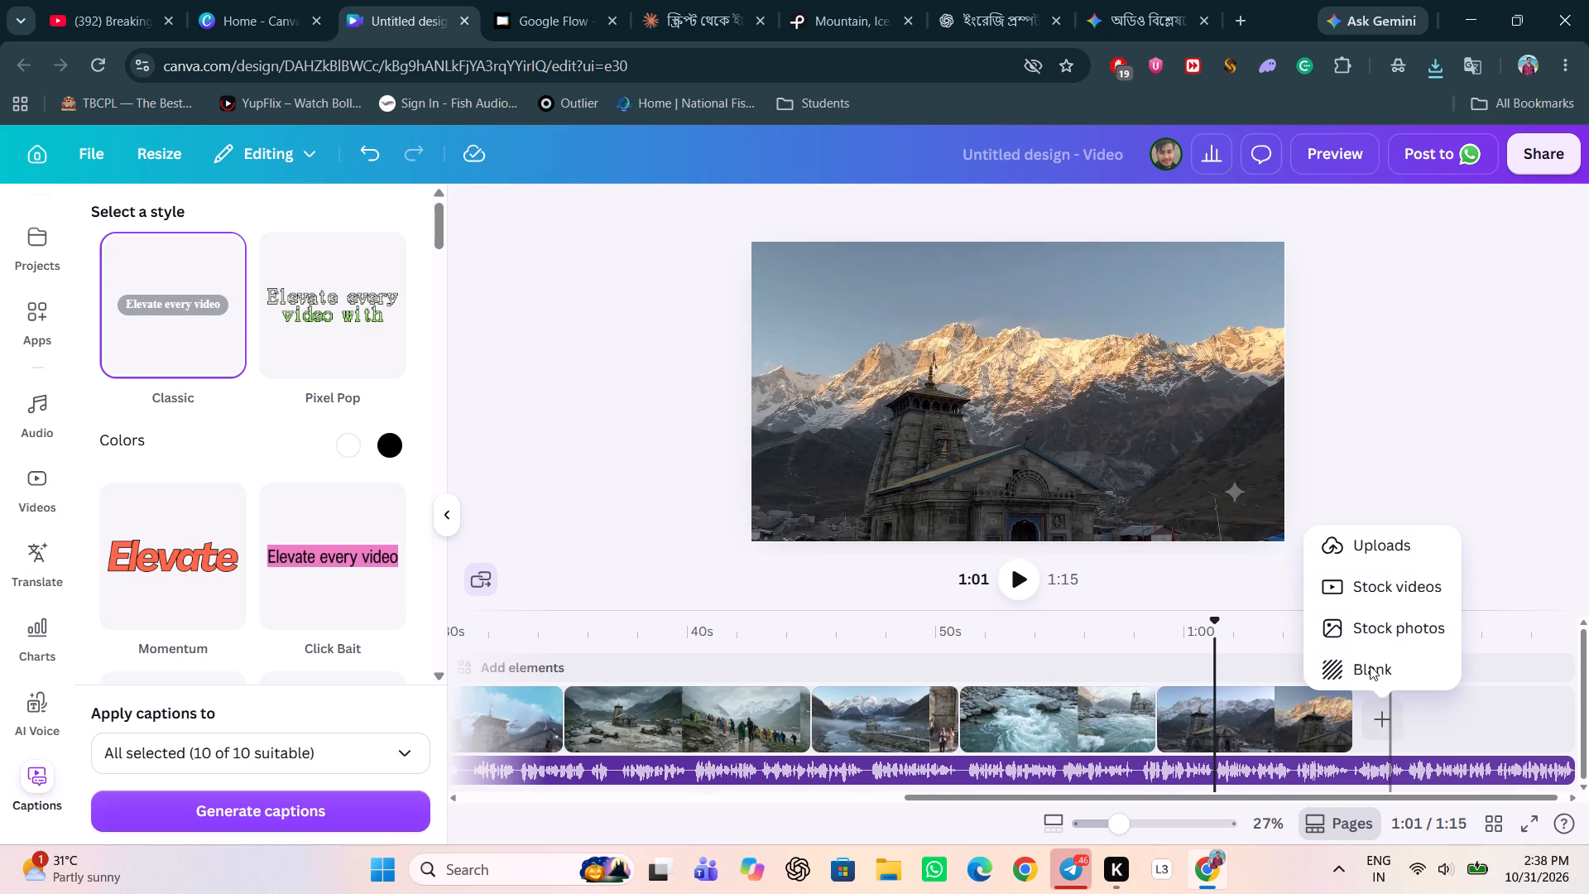
{"action": "left_click", "coordinate": [1354, 548]}
{"action": "left_click", "coordinate": [1418, 418]}
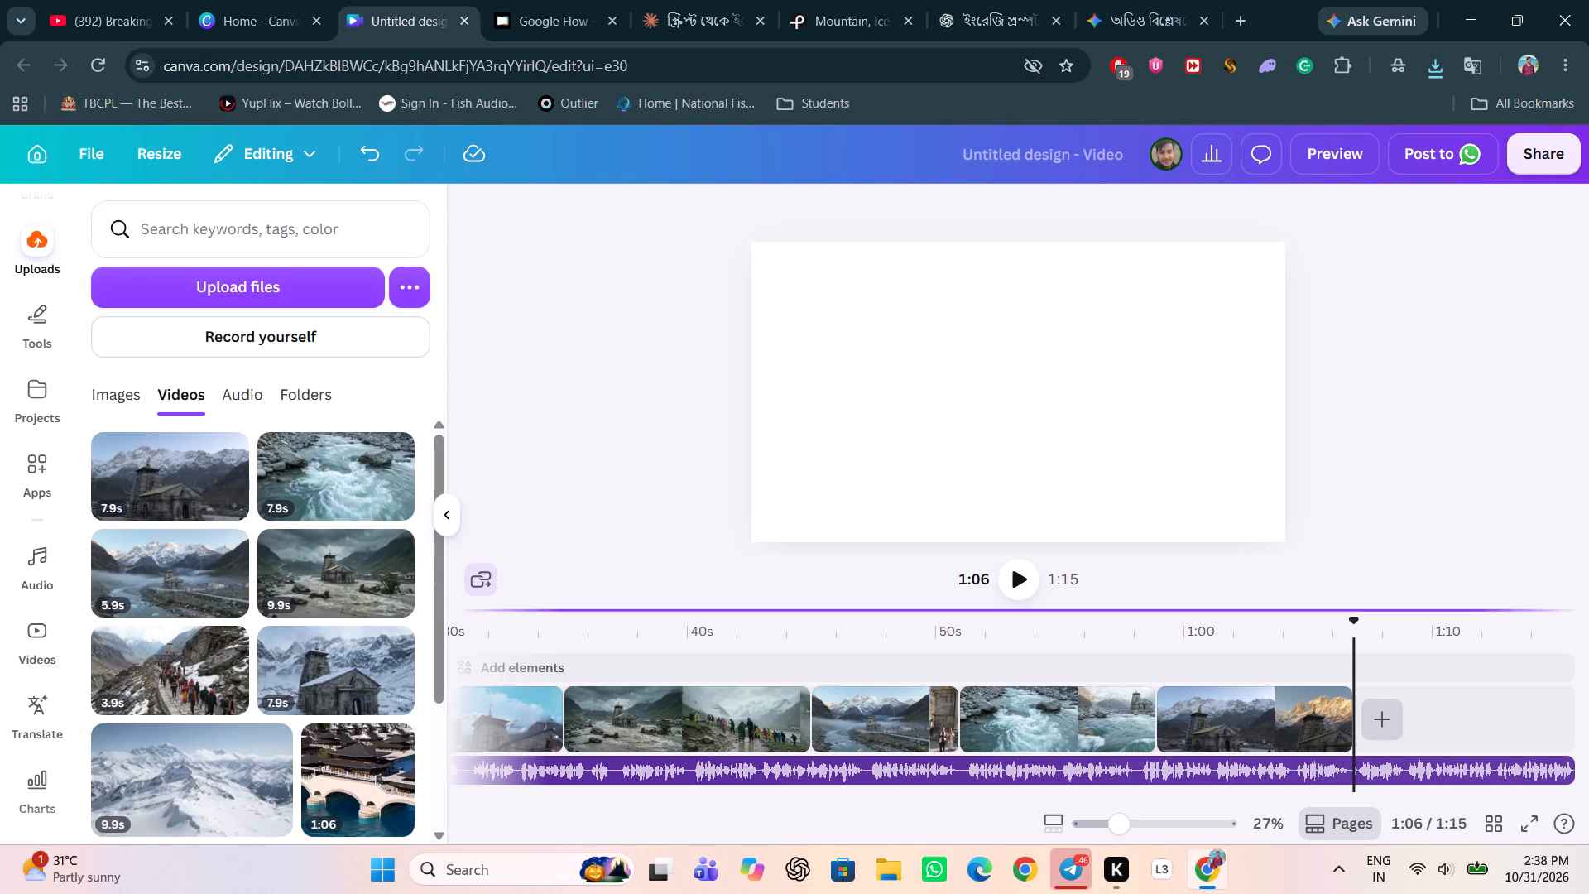
{"action": "left_click_drag", "start_coordinate": [1349, 618], "coordinate": [1122, 668]}
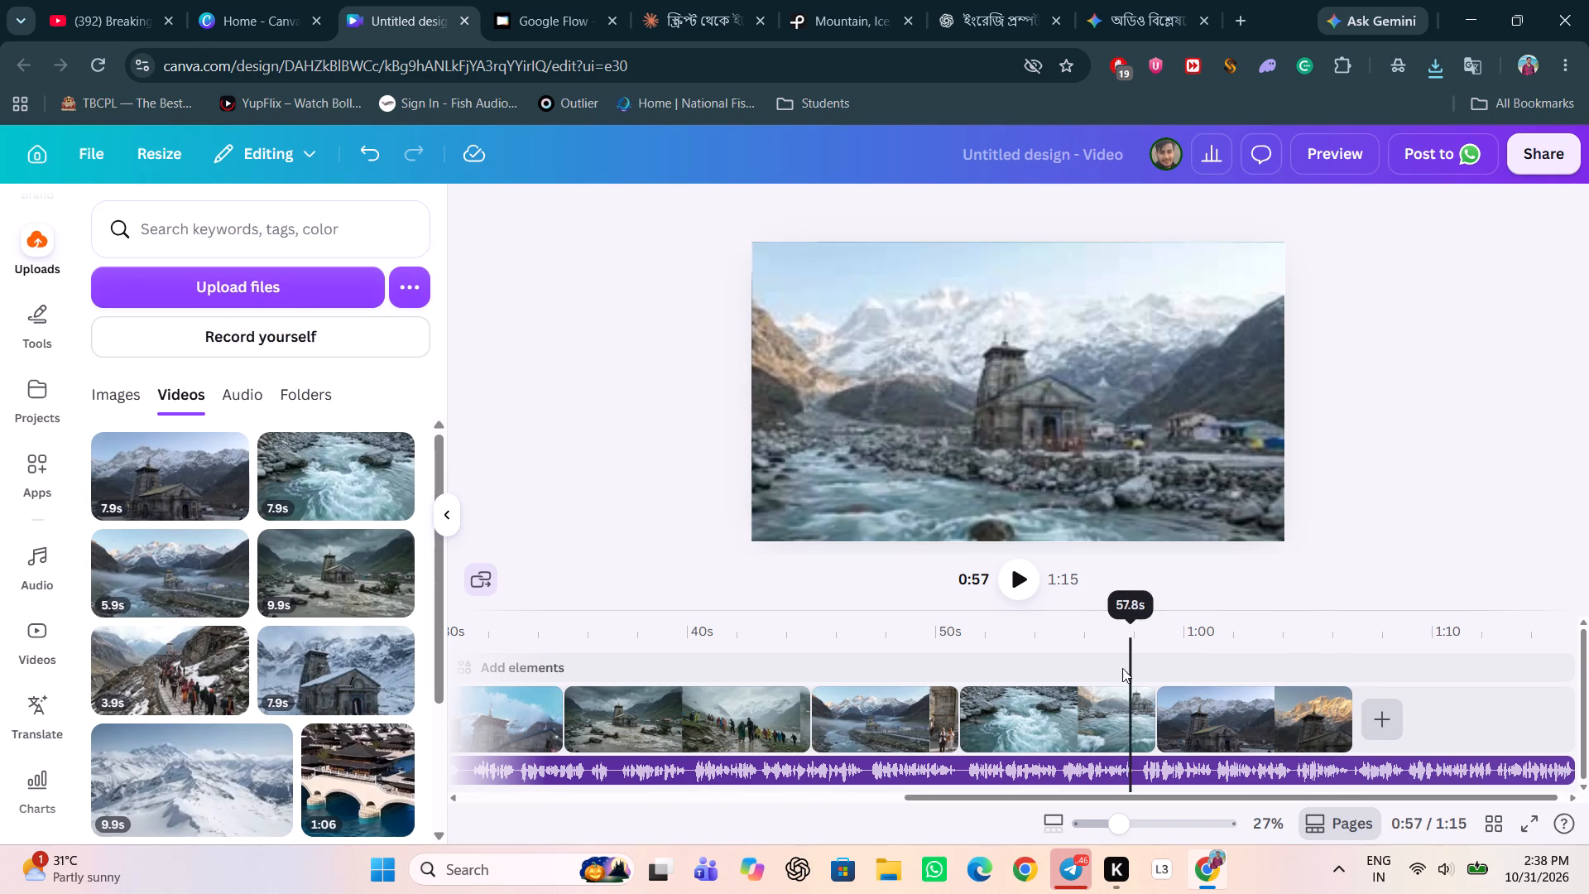
{"action": "left_click_drag", "start_coordinate": [1122, 668], "coordinate": [1121, 668]}
{"action": "left_click", "coordinate": [1031, 574]}
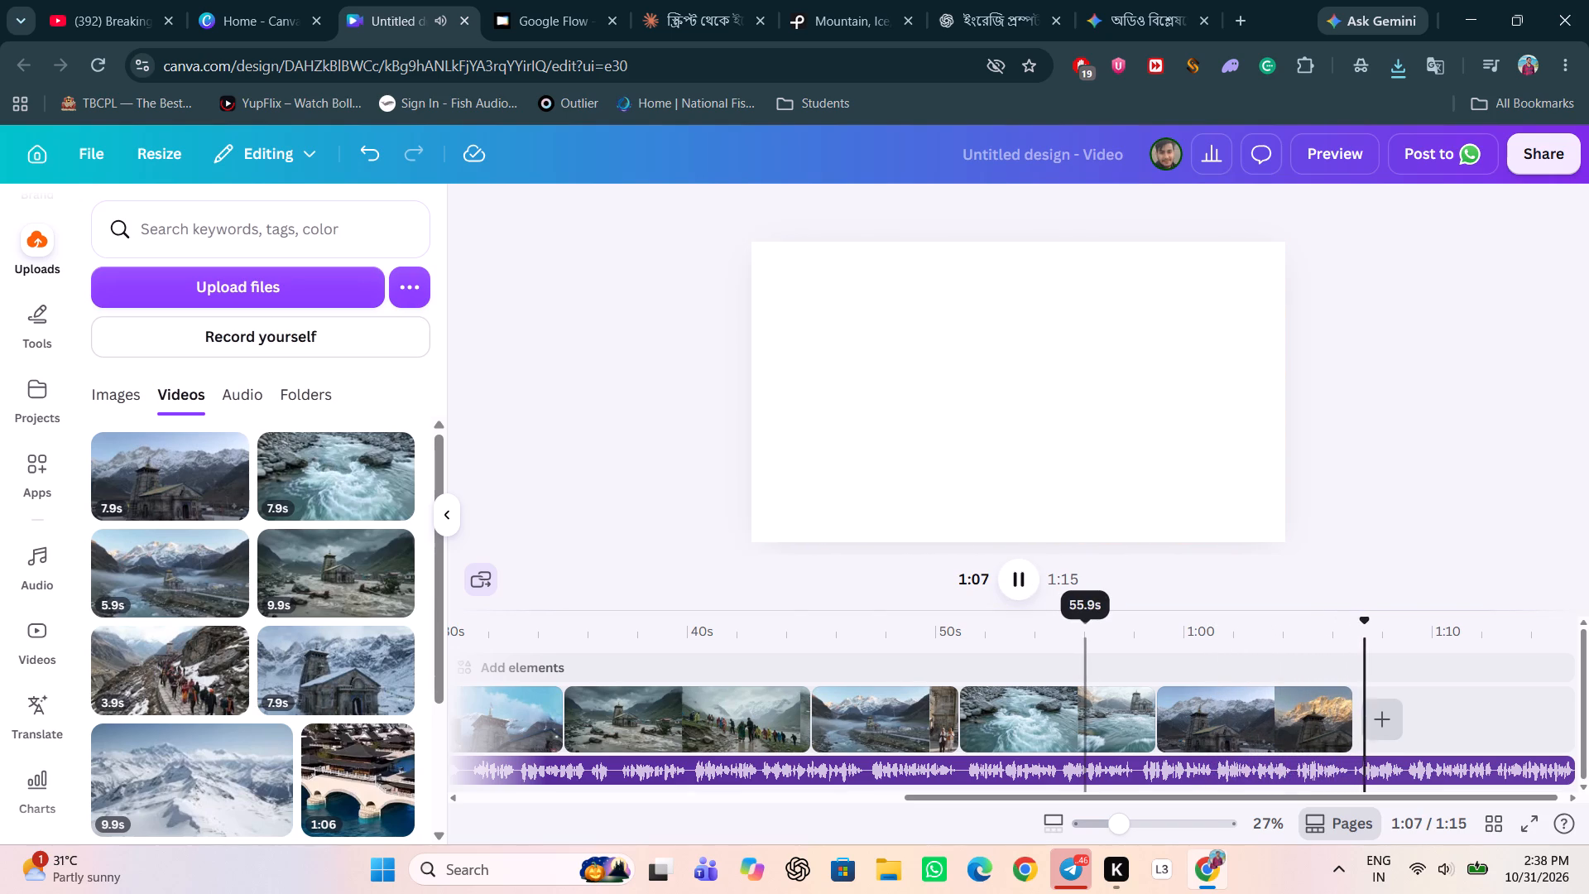
{"action": "left_click", "coordinate": [1020, 584]}
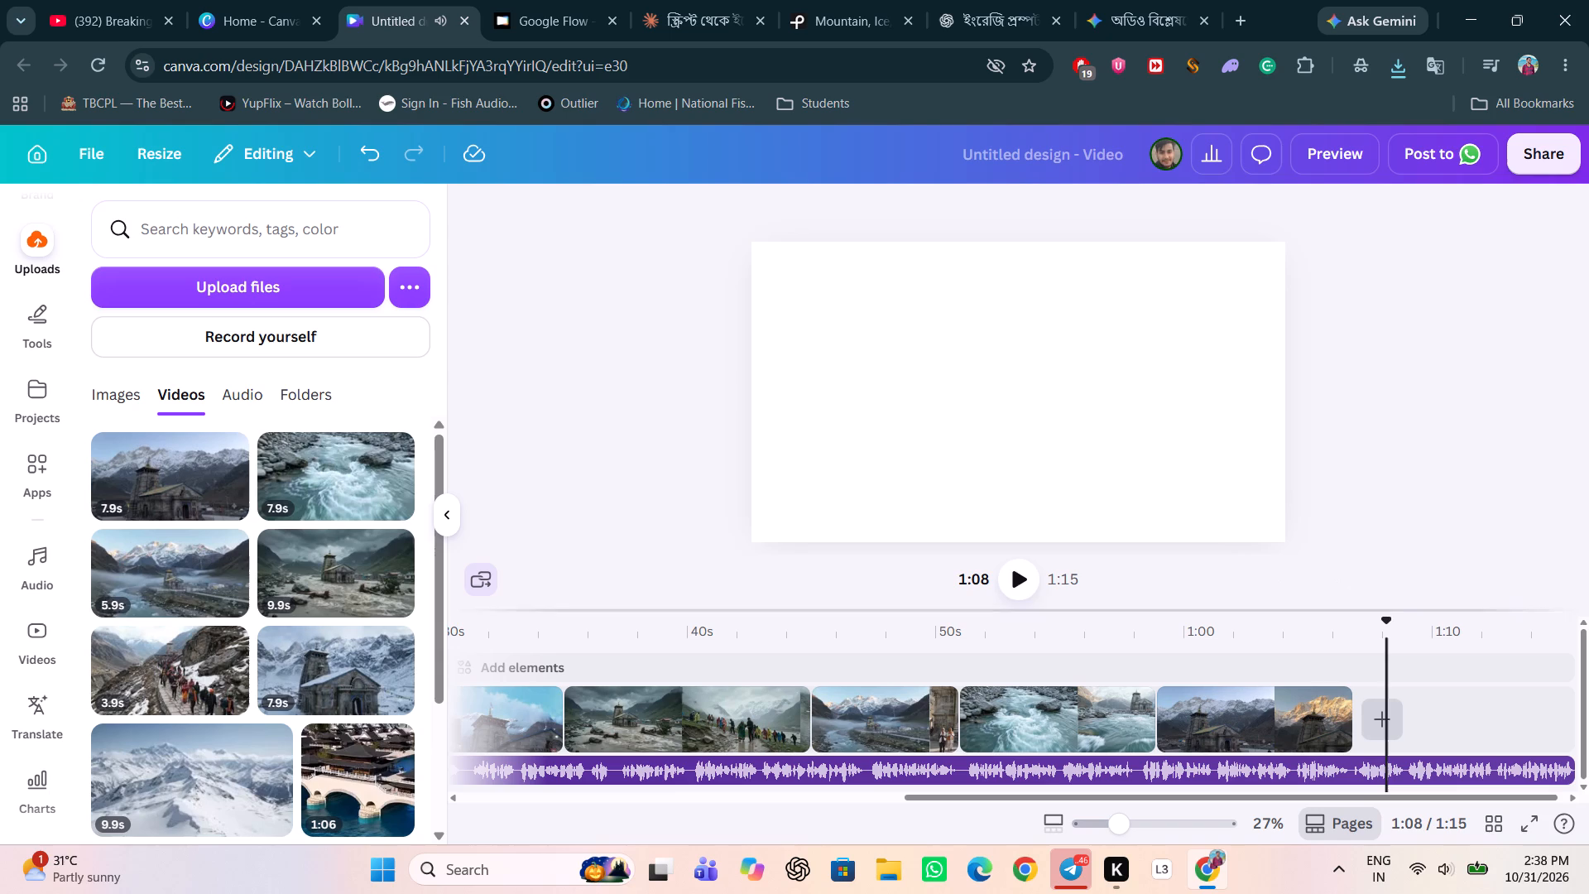
Split the sunrise clip at about 1:03, where the mountain peaks are already lit golden.
{"action": "left_click_drag", "start_coordinate": [1390, 618], "coordinate": [1323, 641]}
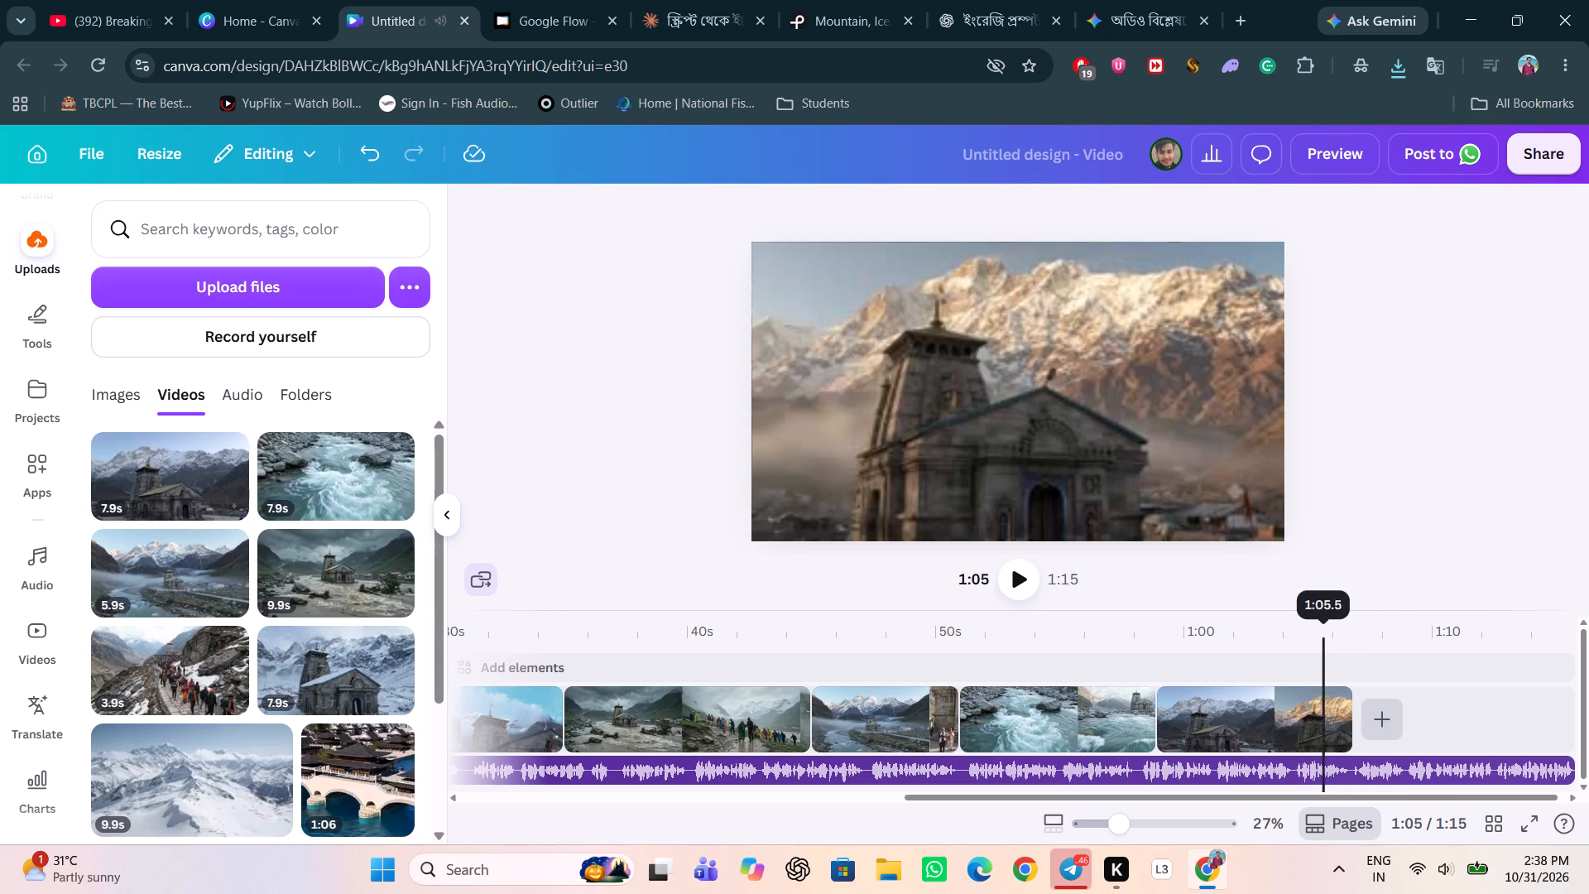
{"action": "left_click_drag", "start_coordinate": [1323, 641], "coordinate": [1293, 656]}
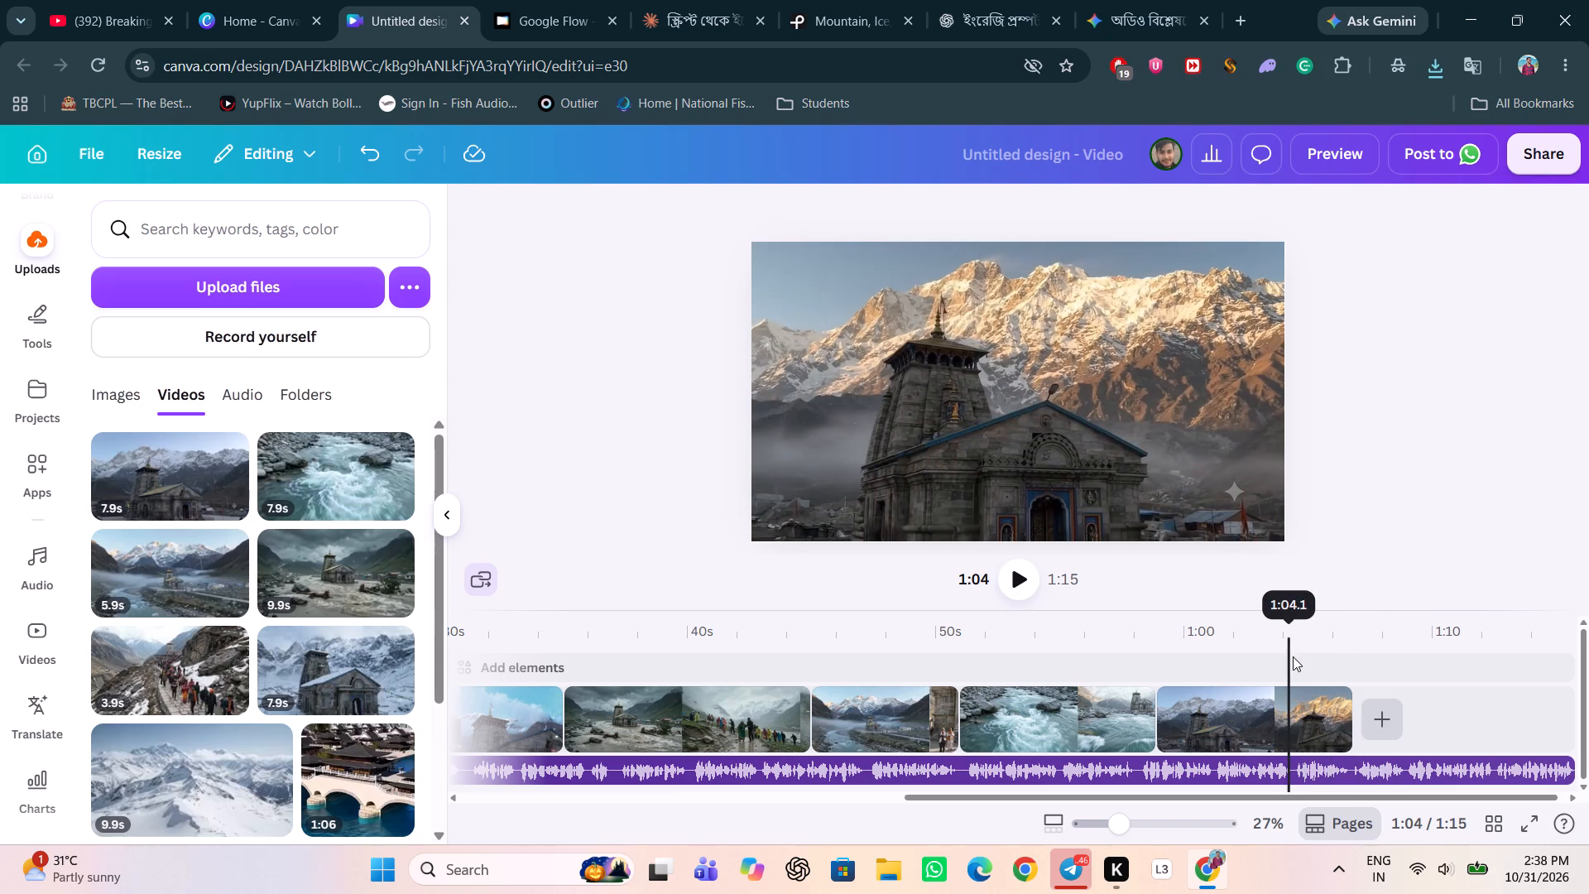
{"action": "left_click_drag", "start_coordinate": [1293, 656], "coordinate": [1284, 658]}
{"action": "left_click", "coordinate": [1048, 723]}
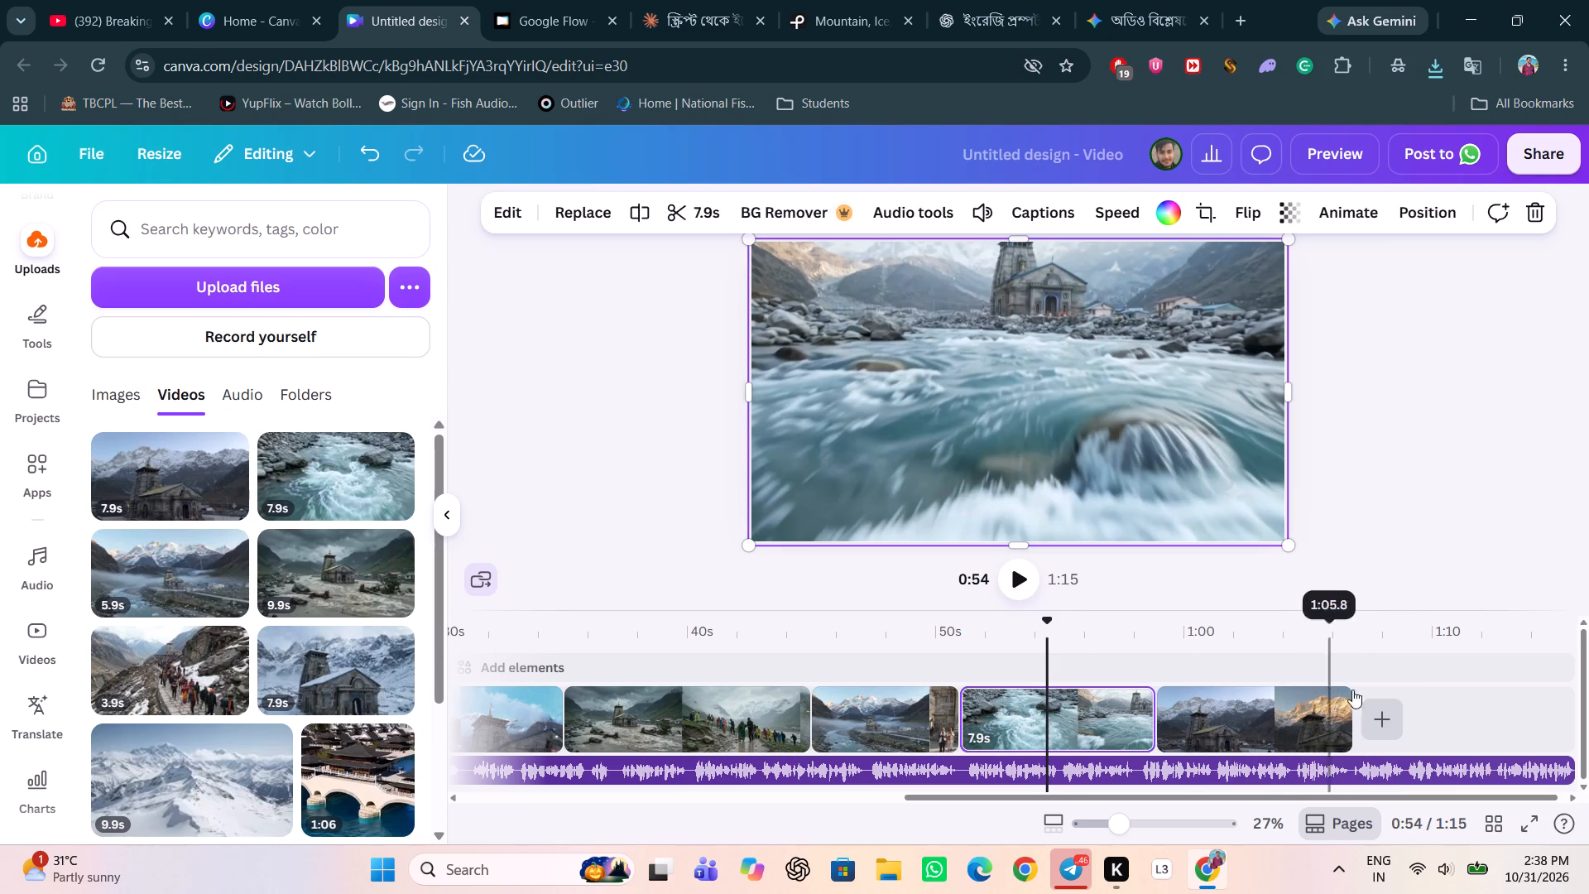
{"action": "left_click", "coordinate": [1279, 715]}
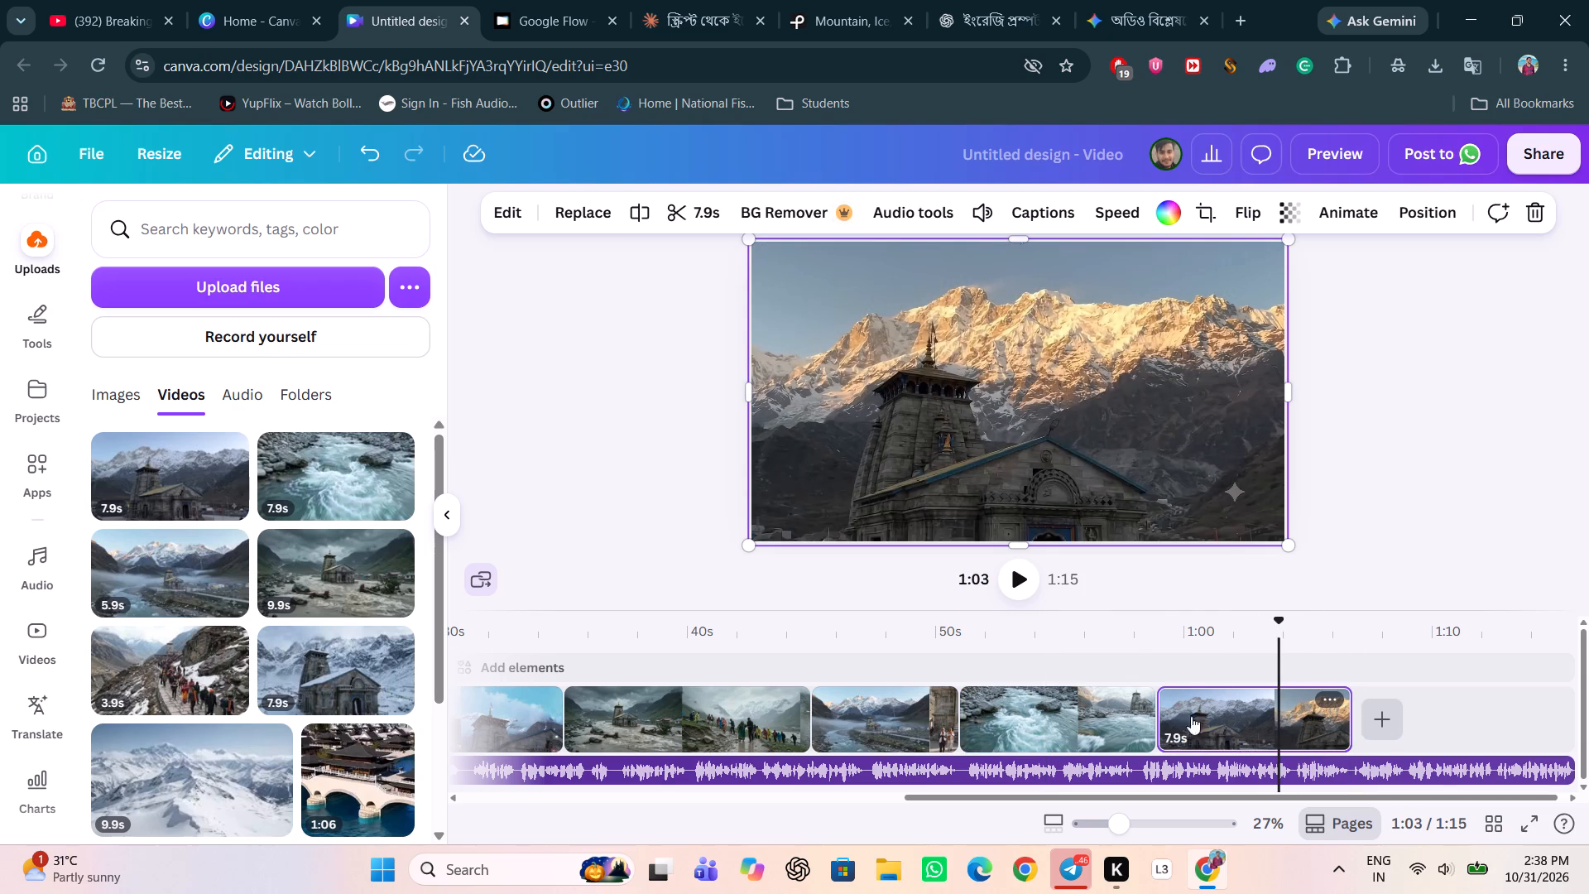
{"action": "left_click", "coordinate": [451, 524]}
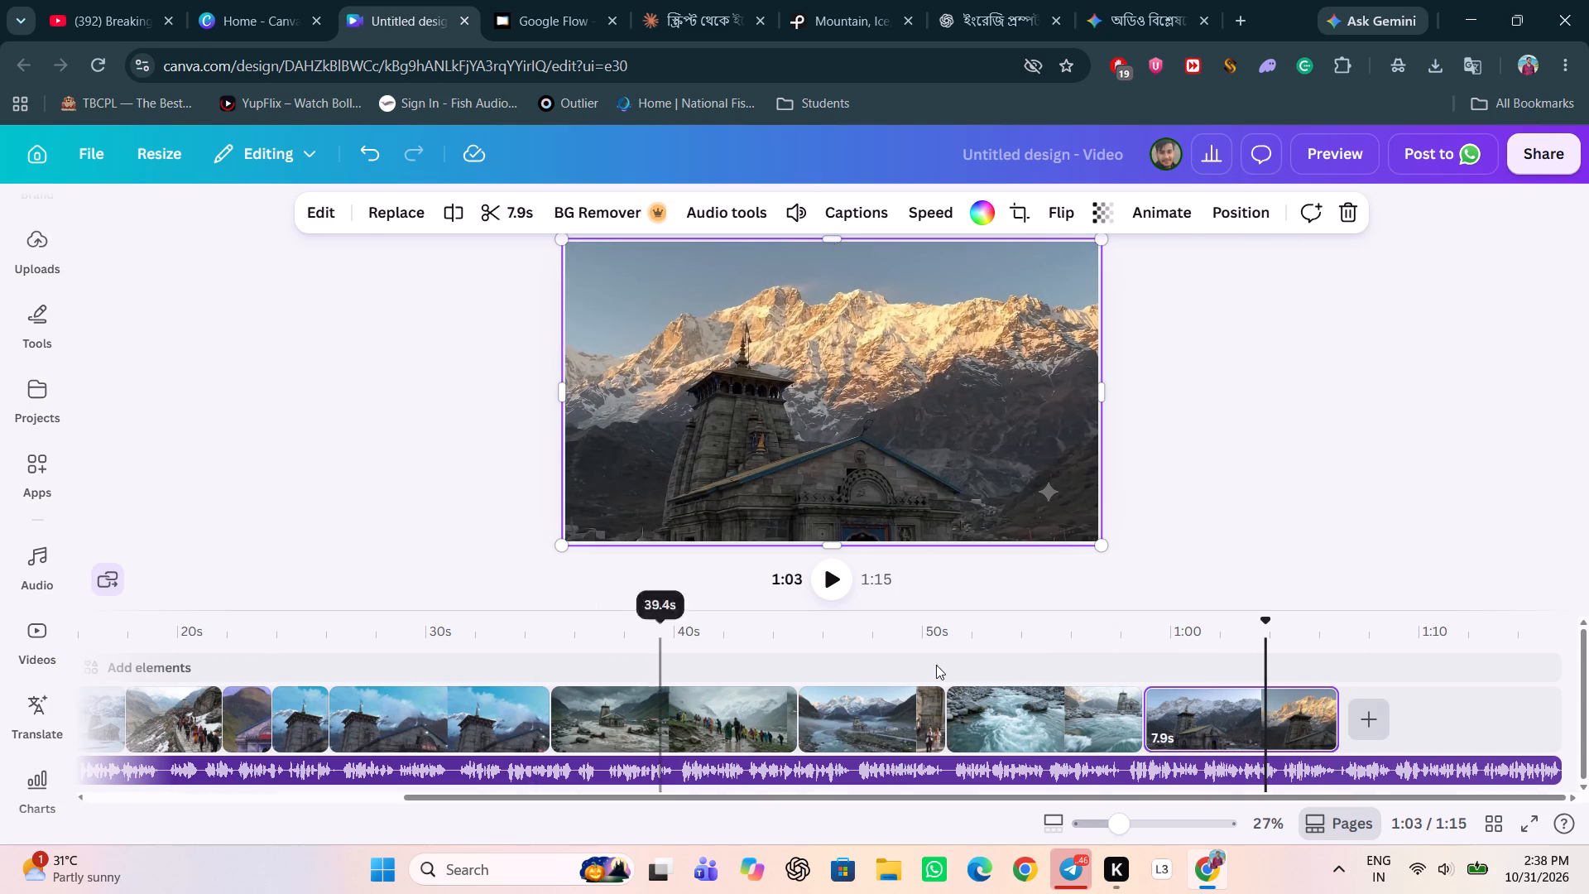
{"action": "left_click", "coordinate": [1264, 707]}
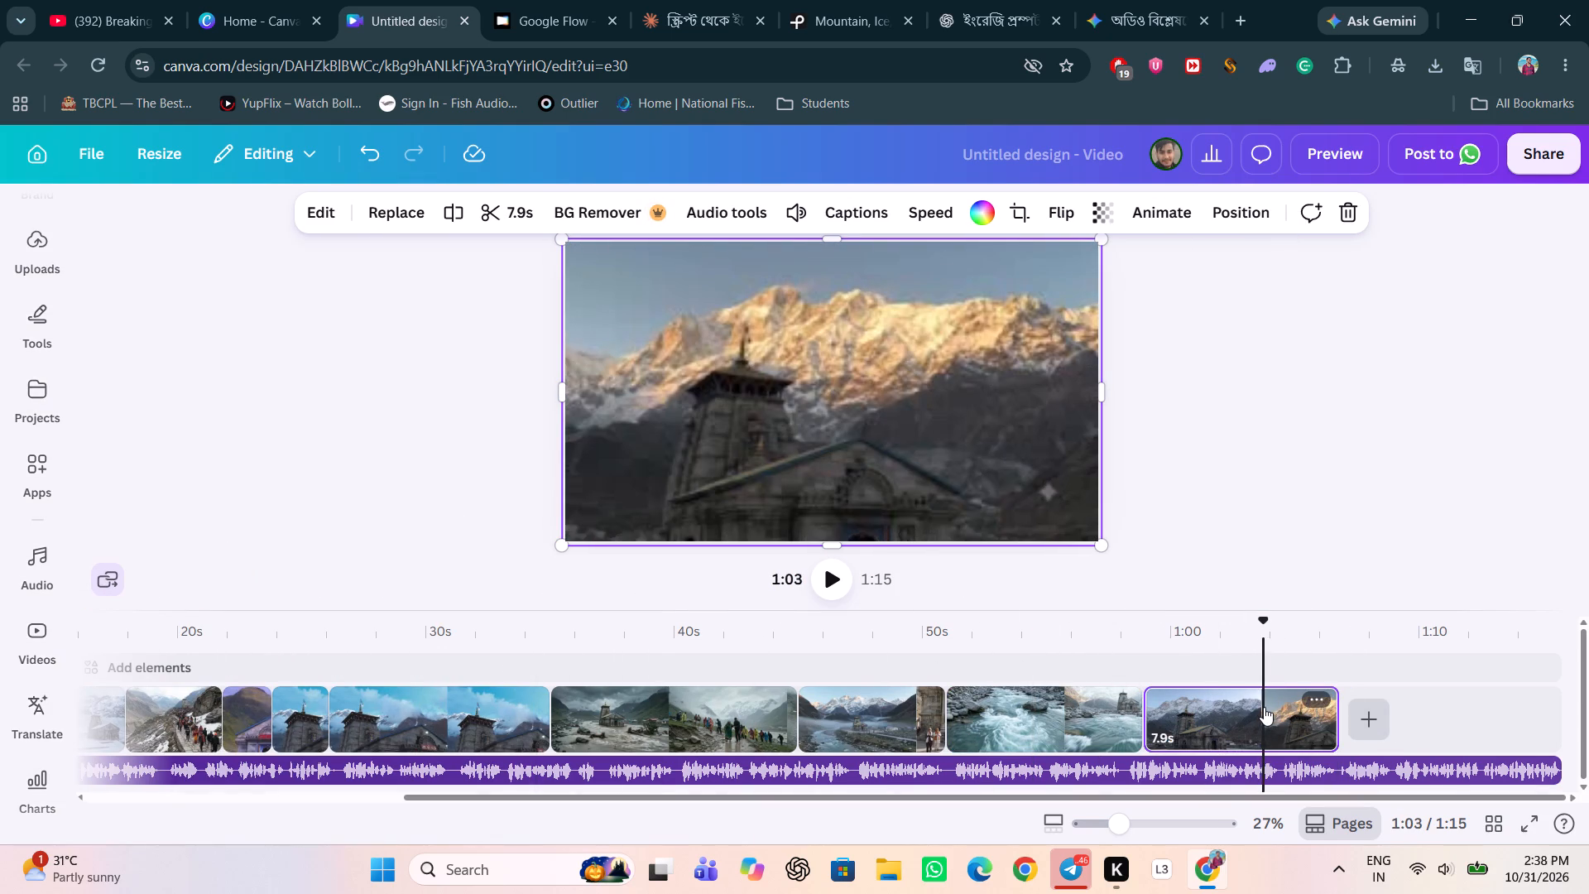
{"action": "right_click", "coordinate": [1264, 707]}
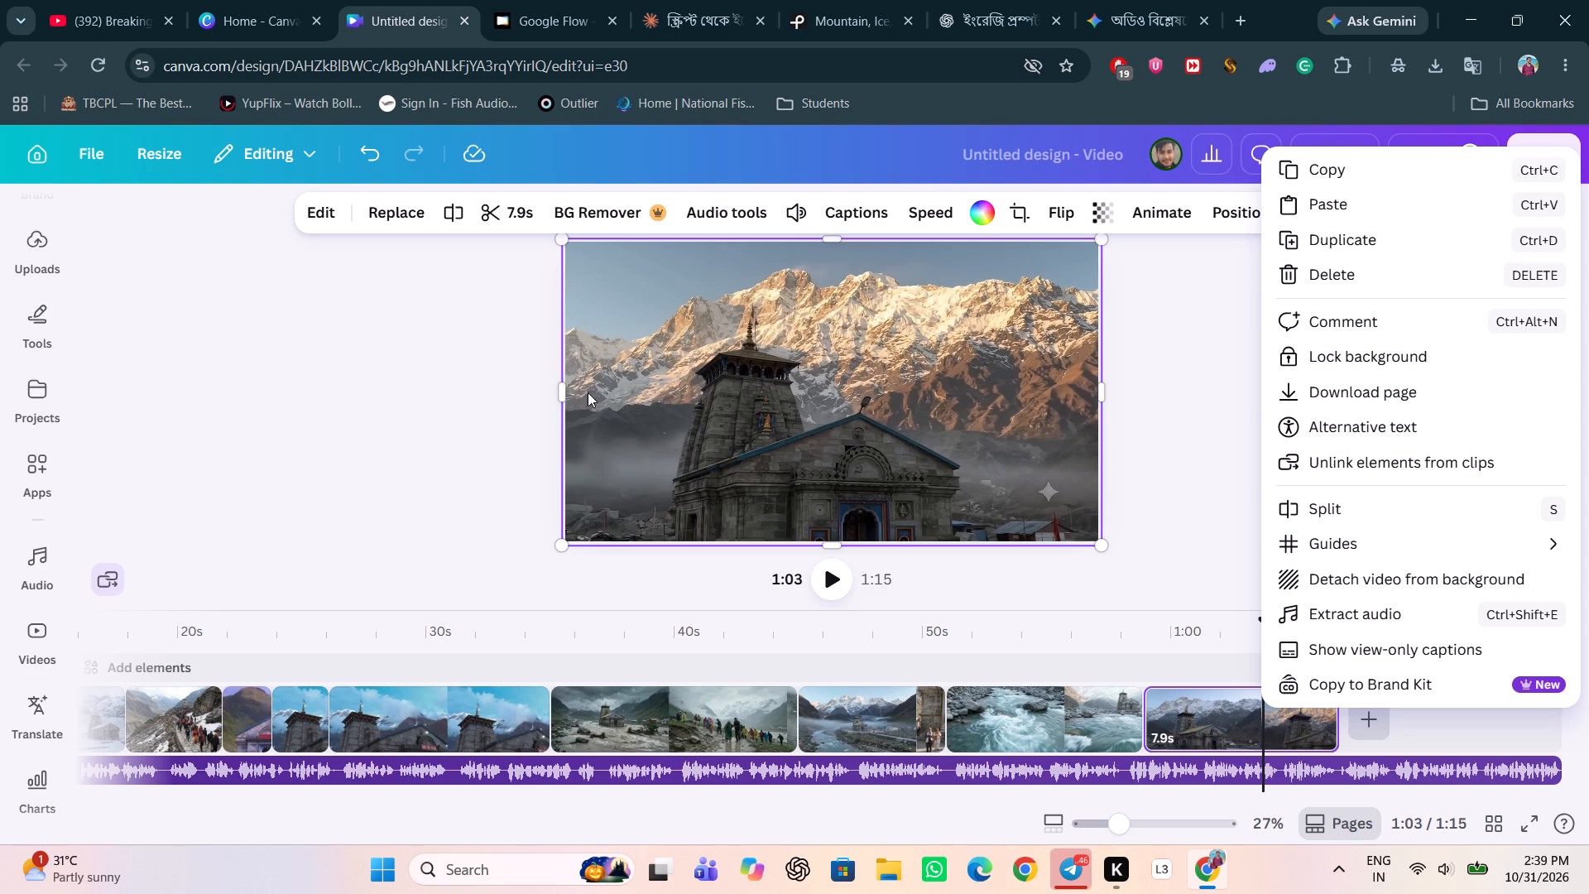
{"action": "left_click", "coordinate": [456, 210]}
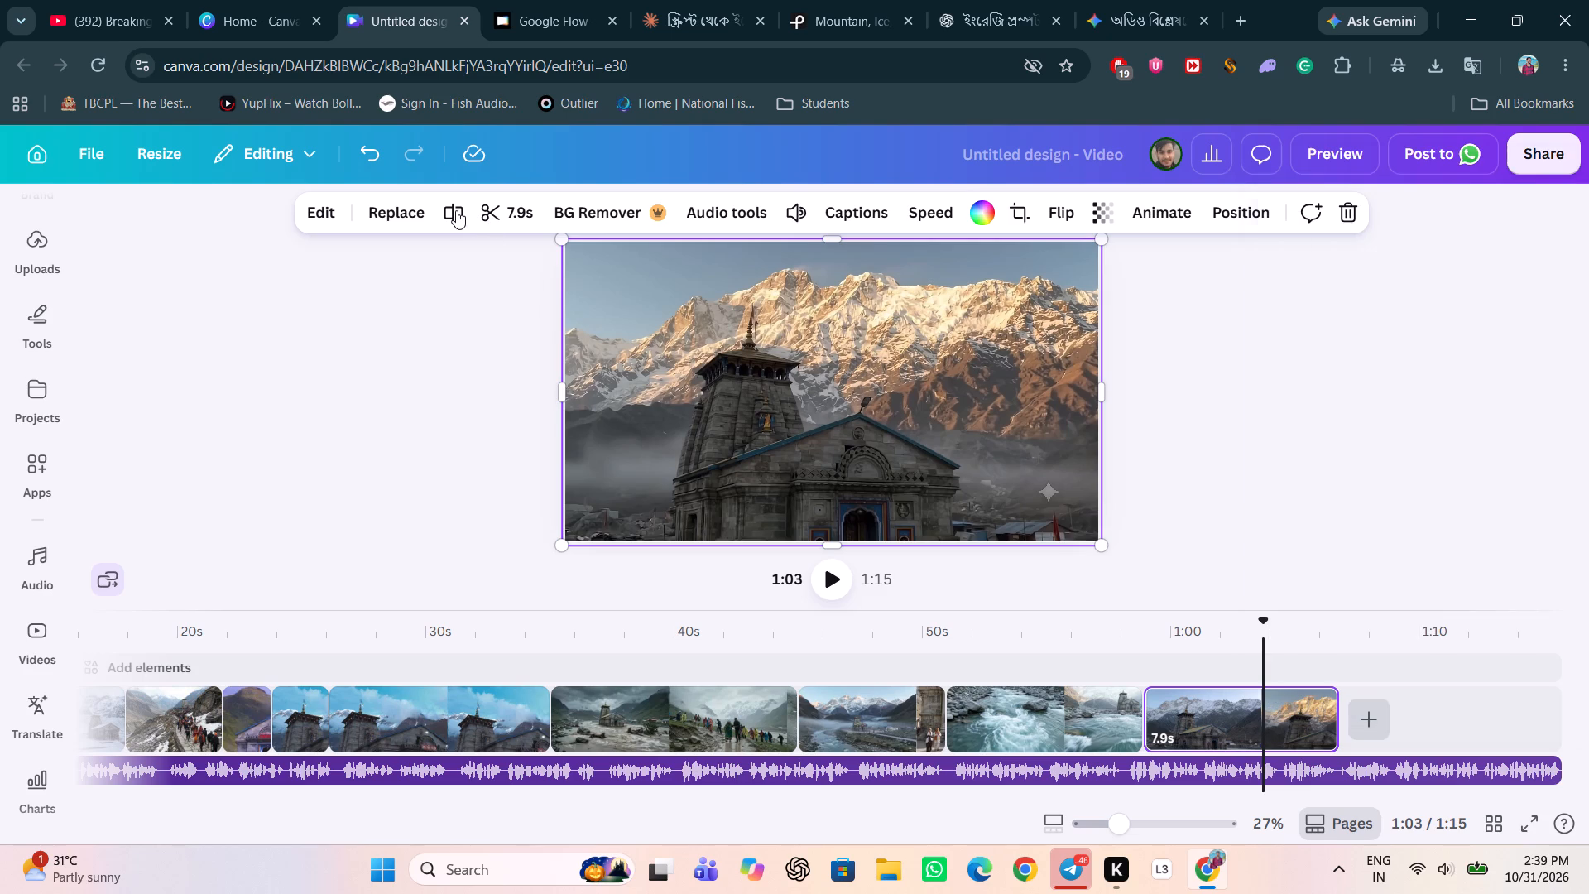
{"action": "left_click", "coordinate": [460, 213]}
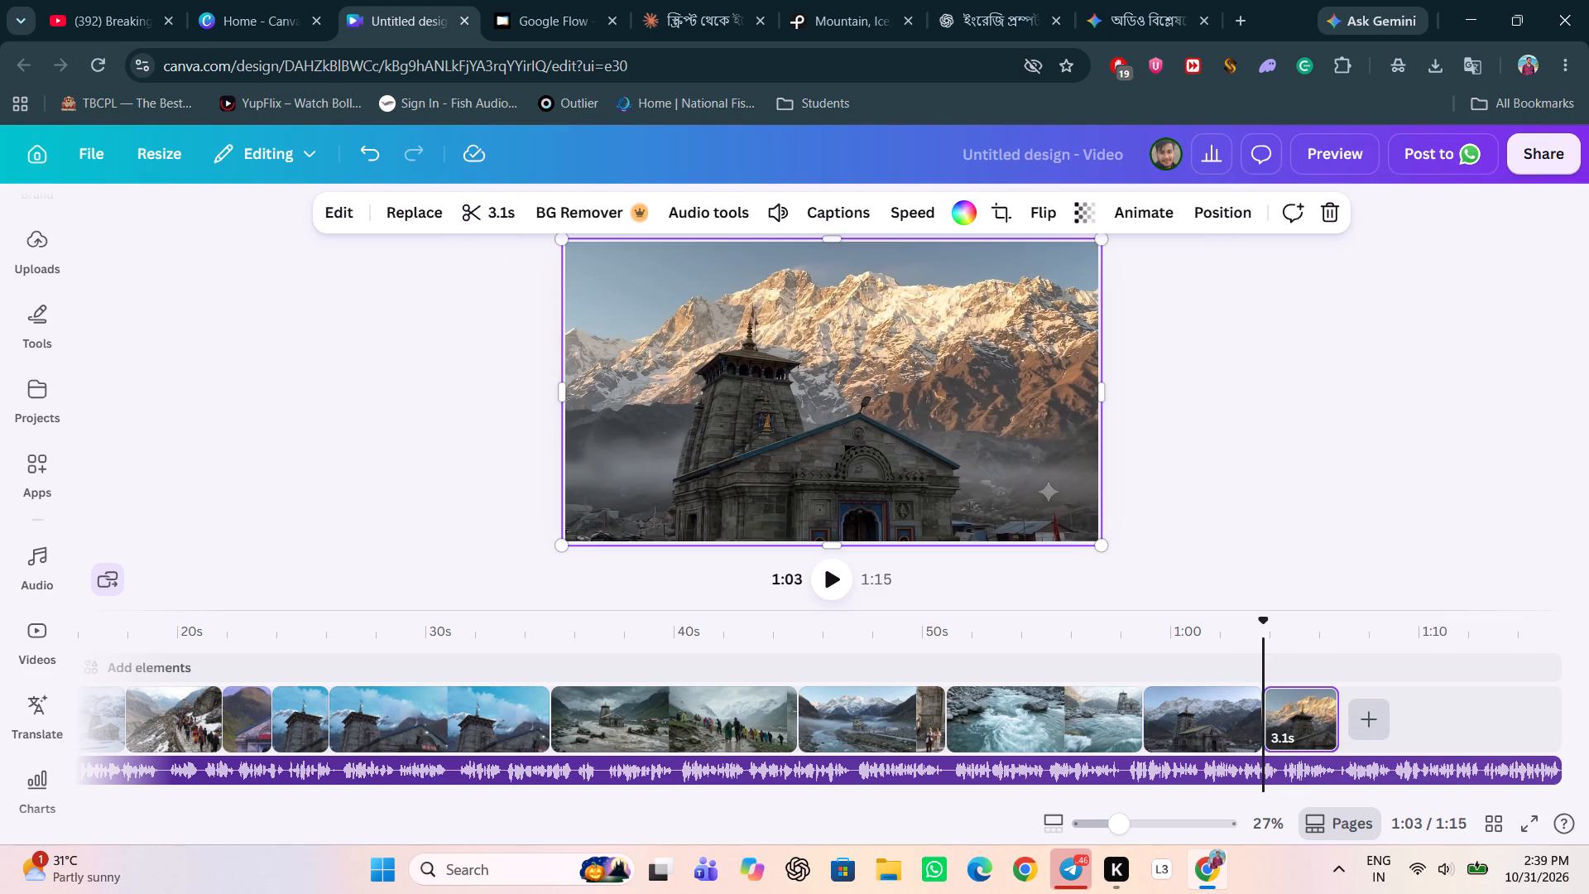
Add the uploaded 7.9-second turquoise river video to the timeline and place it between the two sunrise clip pieces.
{"action": "left_click", "coordinate": [1367, 729]}
{"action": "left_click", "coordinate": [1349, 549]}
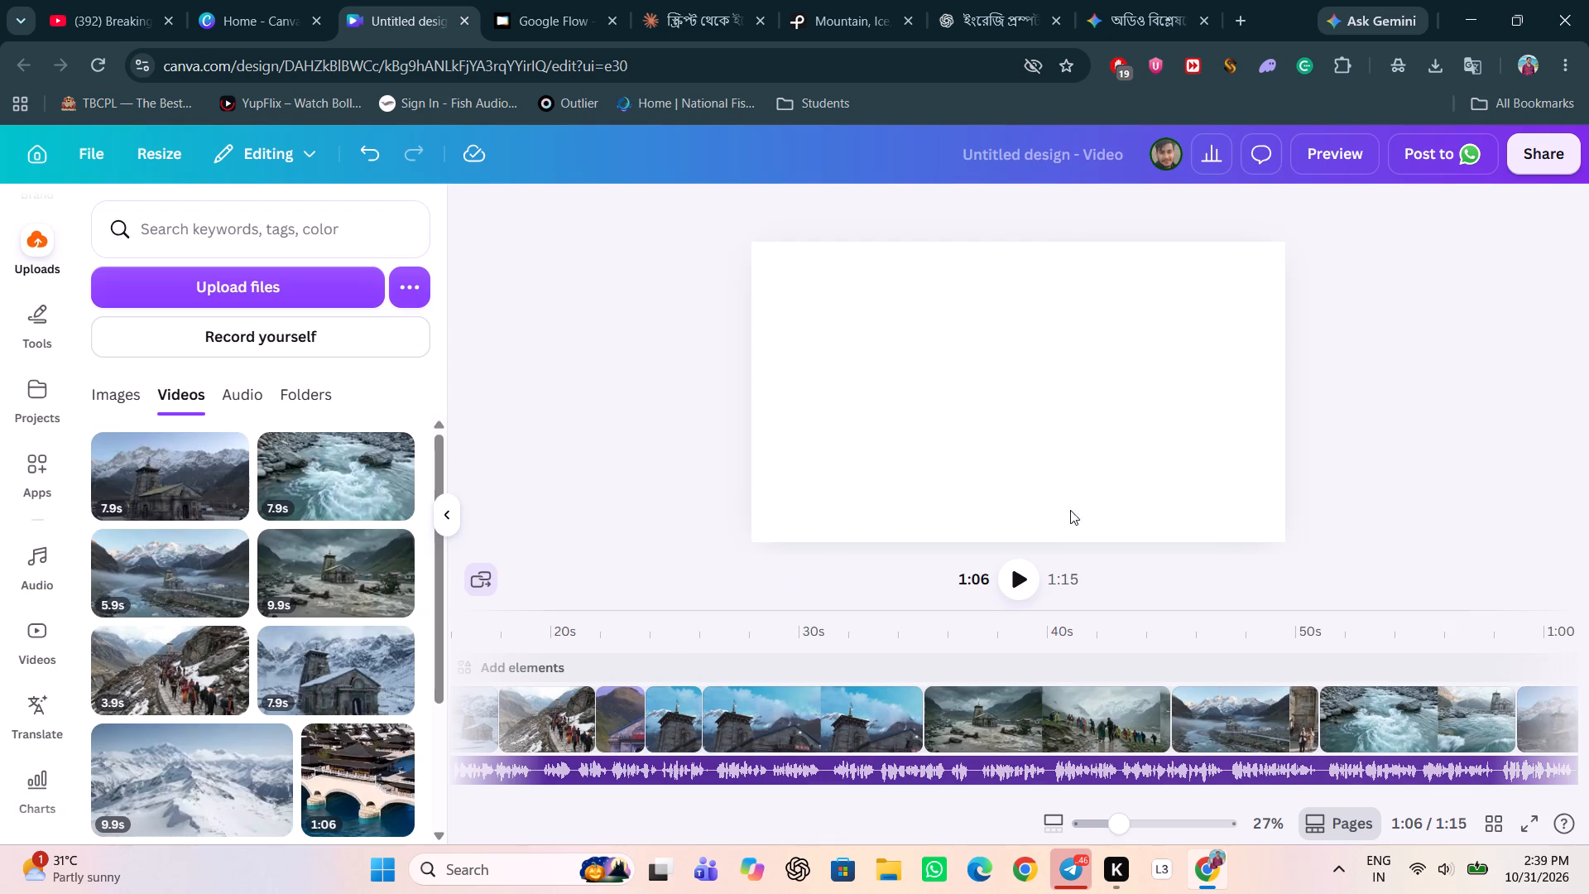
{"action": "left_click", "coordinate": [342, 482]}
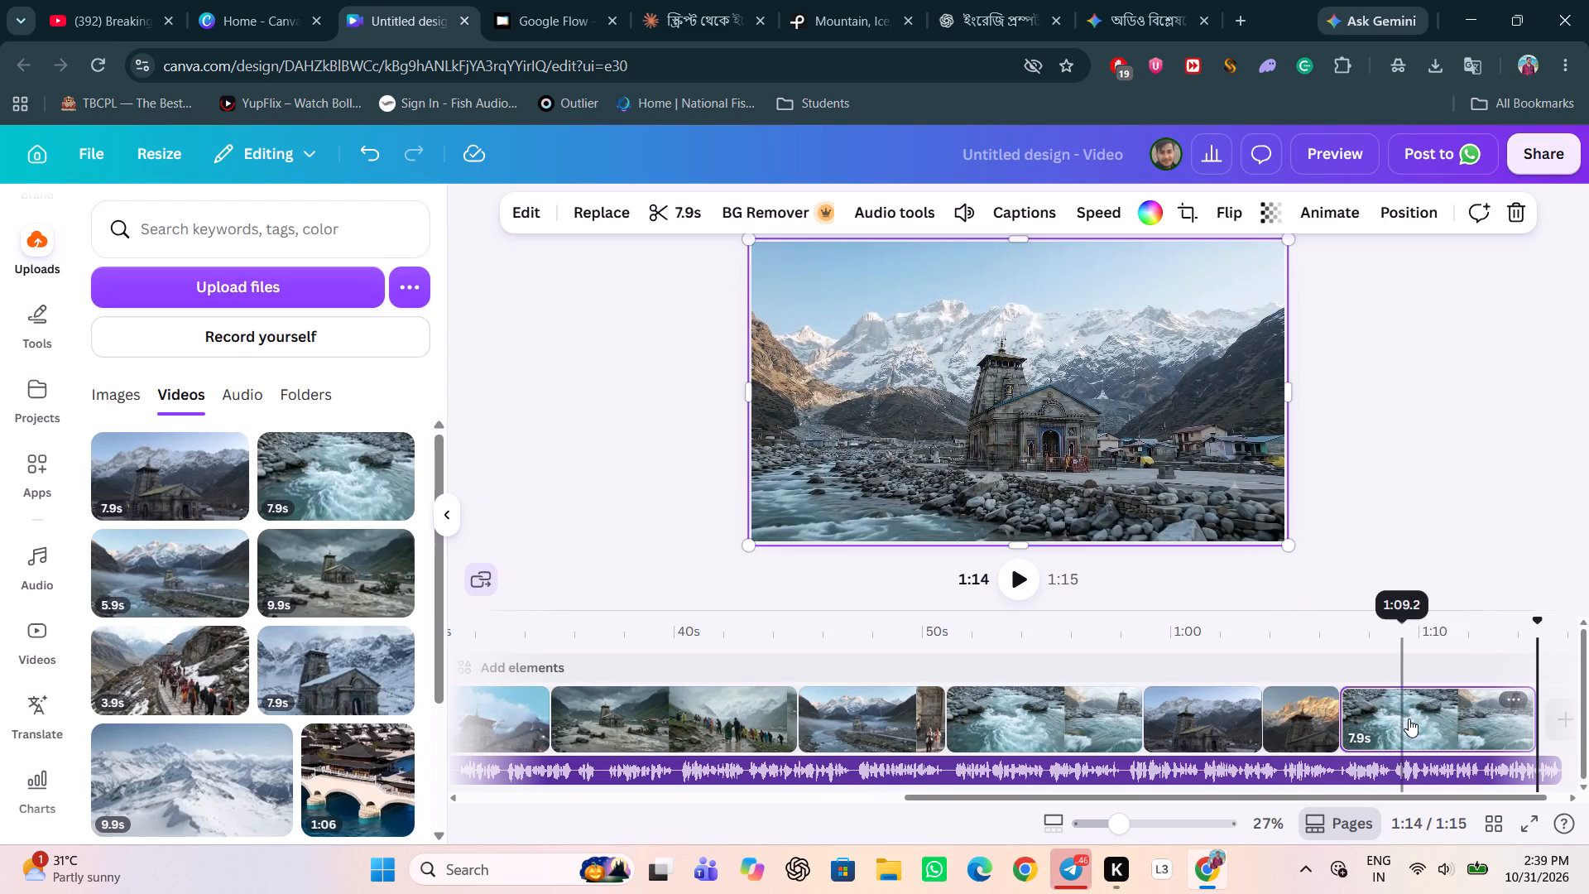
{"action": "left_click_drag", "start_coordinate": [1409, 716], "coordinate": [1274, 723]}
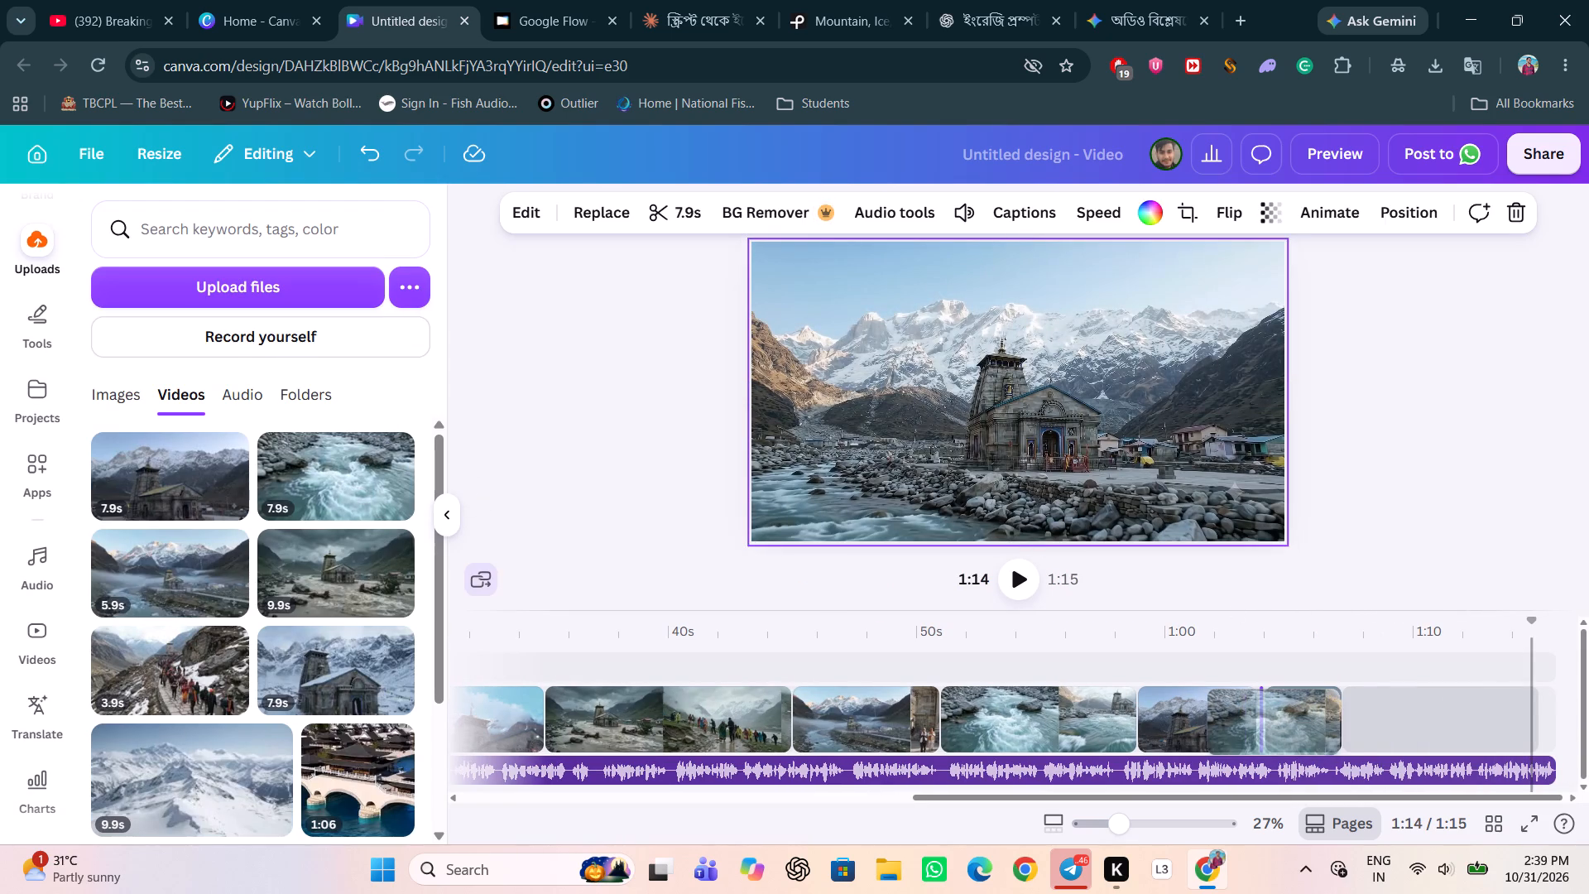
{"action": "left_click_drag", "start_coordinate": [1274, 723], "coordinate": [1293, 721]}
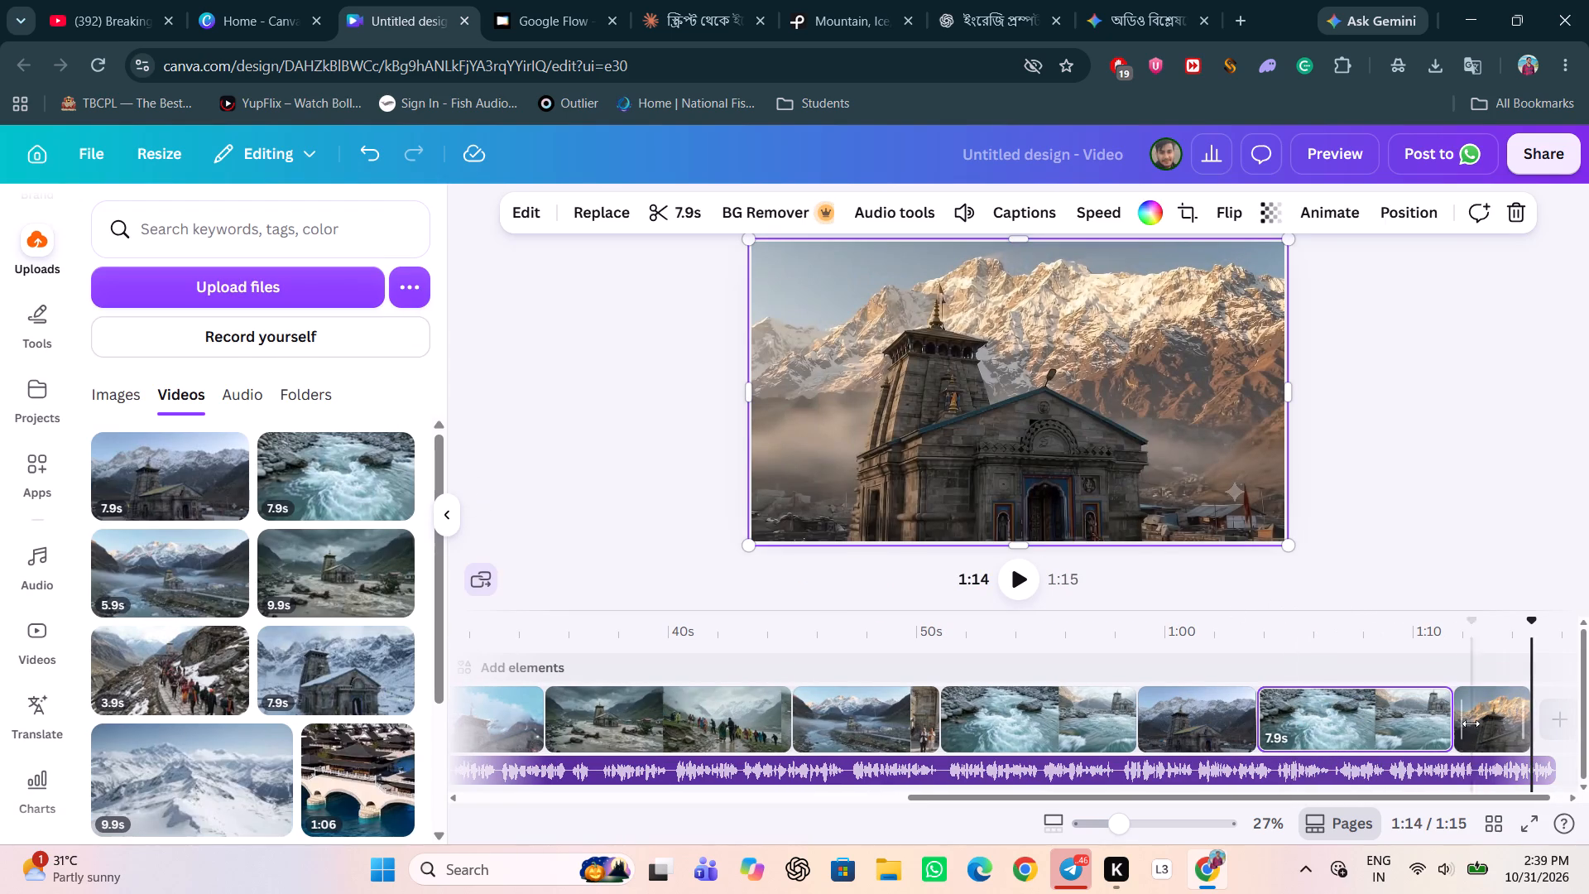
Trim the second sunrise piece to 1.9 seconds and the inserted river clip to 2.5 seconds.
{"action": "left_click_drag", "start_coordinate": [1454, 718], "coordinate": [1416, 728]}
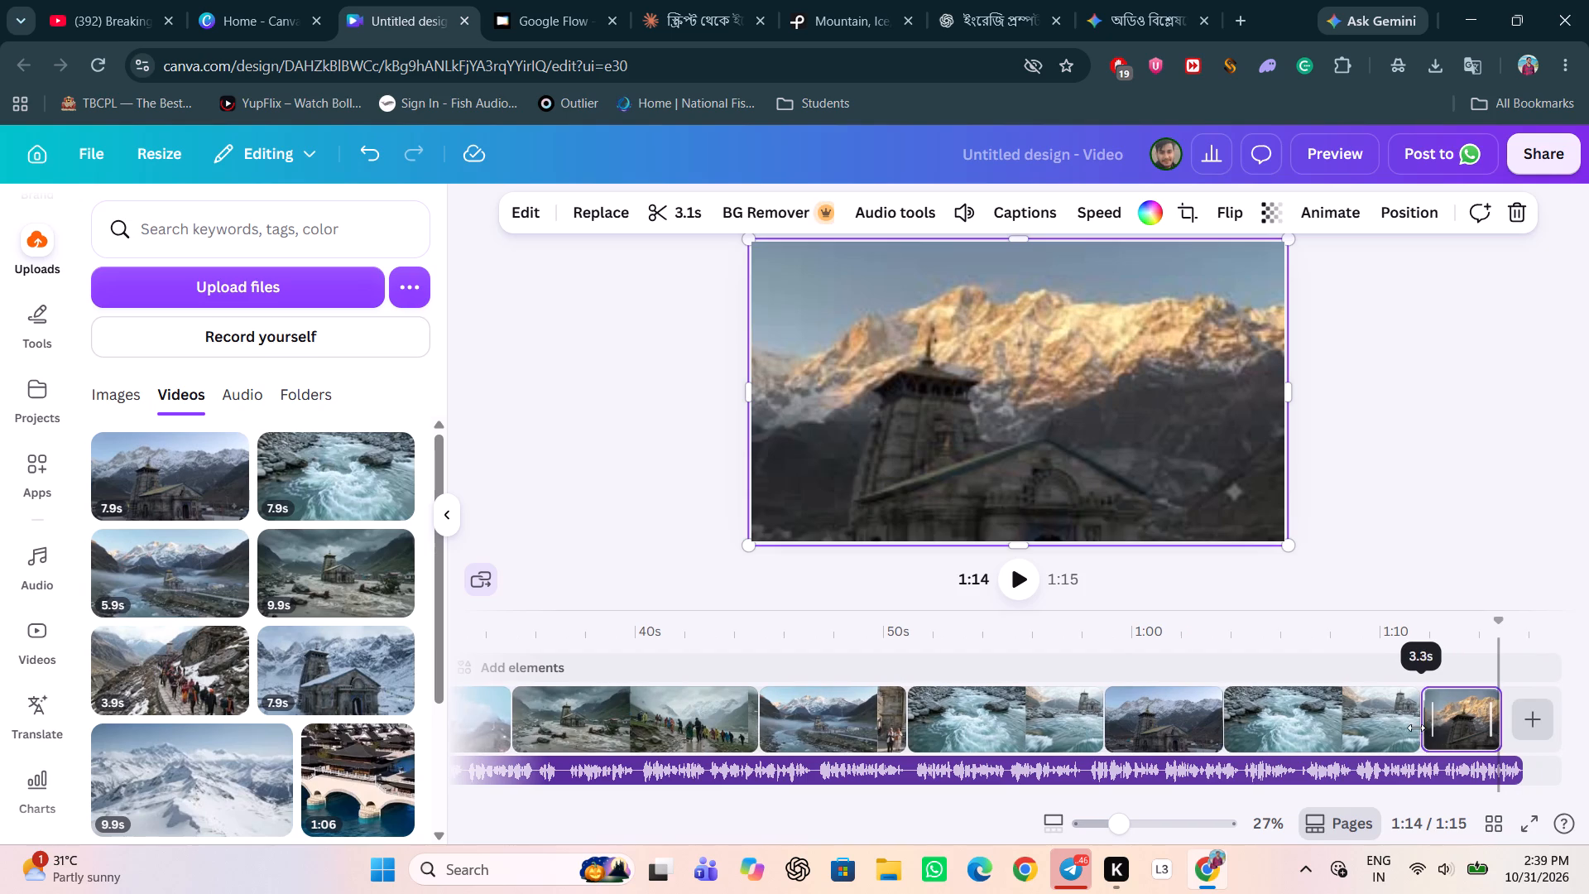
{"action": "left_click_drag", "start_coordinate": [1416, 728], "coordinate": [1448, 728]}
{"action": "left_click_drag", "start_coordinate": [1436, 711], "coordinate": [1415, 718]}
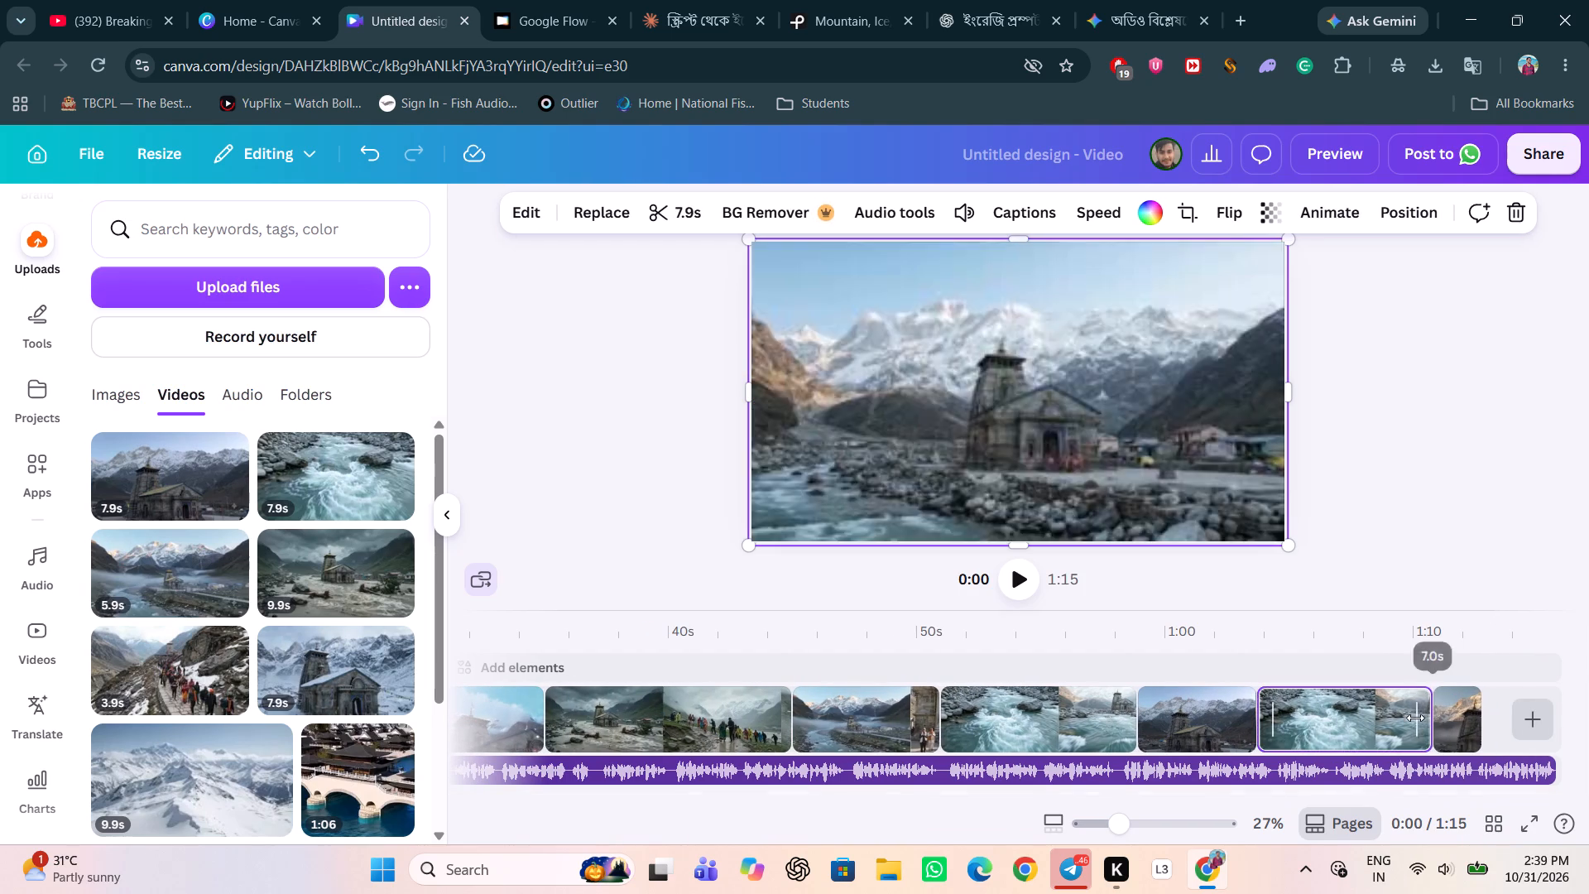
{"action": "left_click_drag", "start_coordinate": [1415, 718], "coordinate": [1303, 742]}
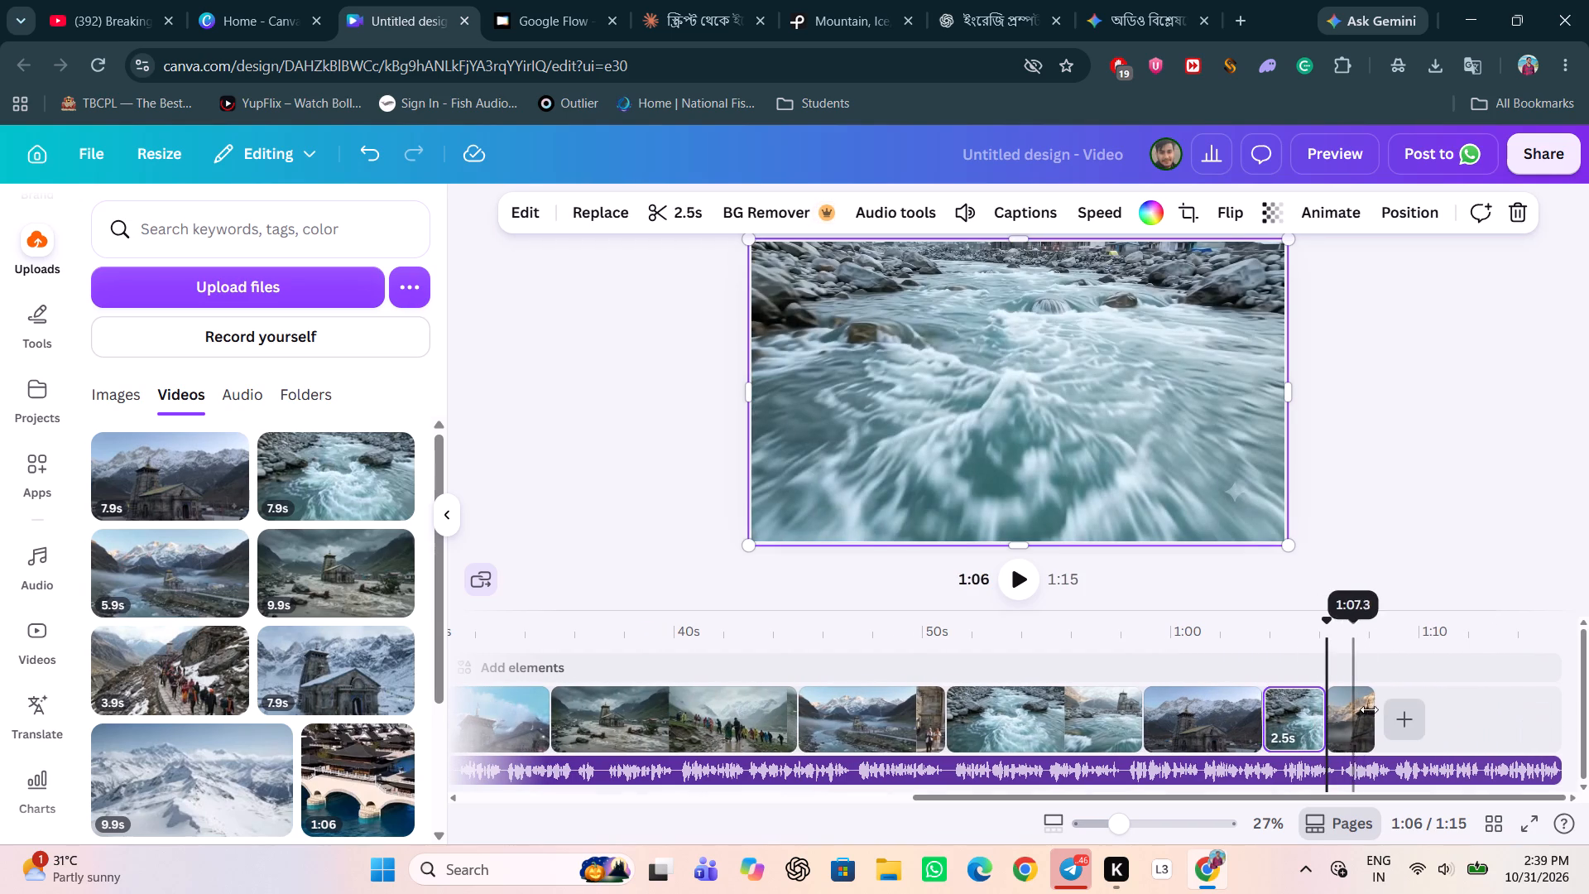
{"action": "left_click_drag", "start_coordinate": [1375, 712], "coordinate": [1410, 713]}
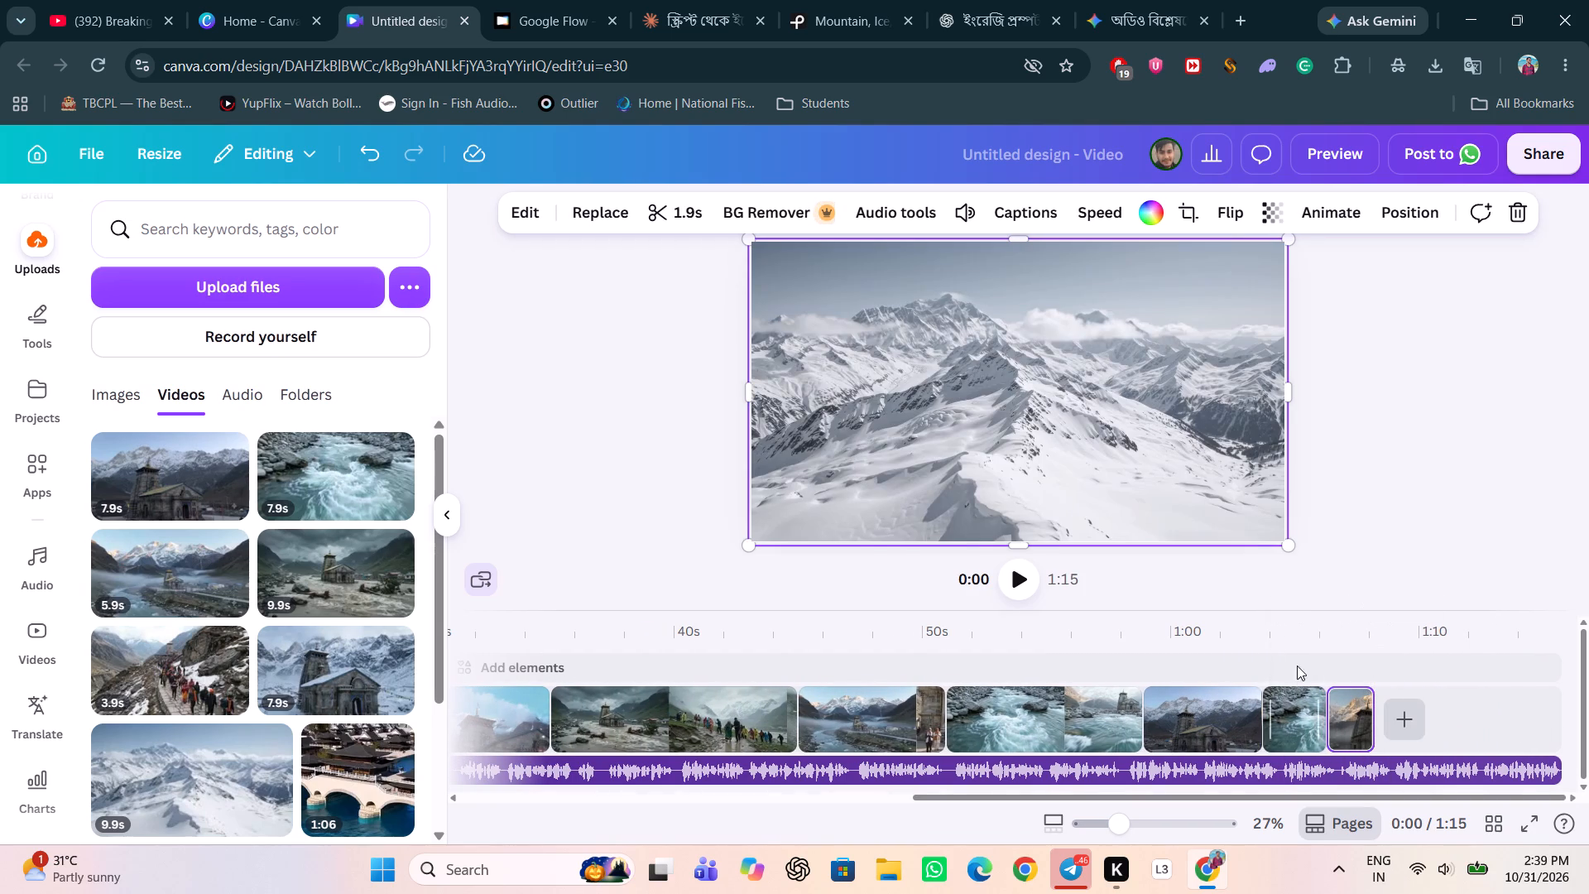
Check the last sunrise piece's volume setting and lower the inserted river clip's volume to 3.
{"action": "left_click", "coordinate": [1351, 724]}
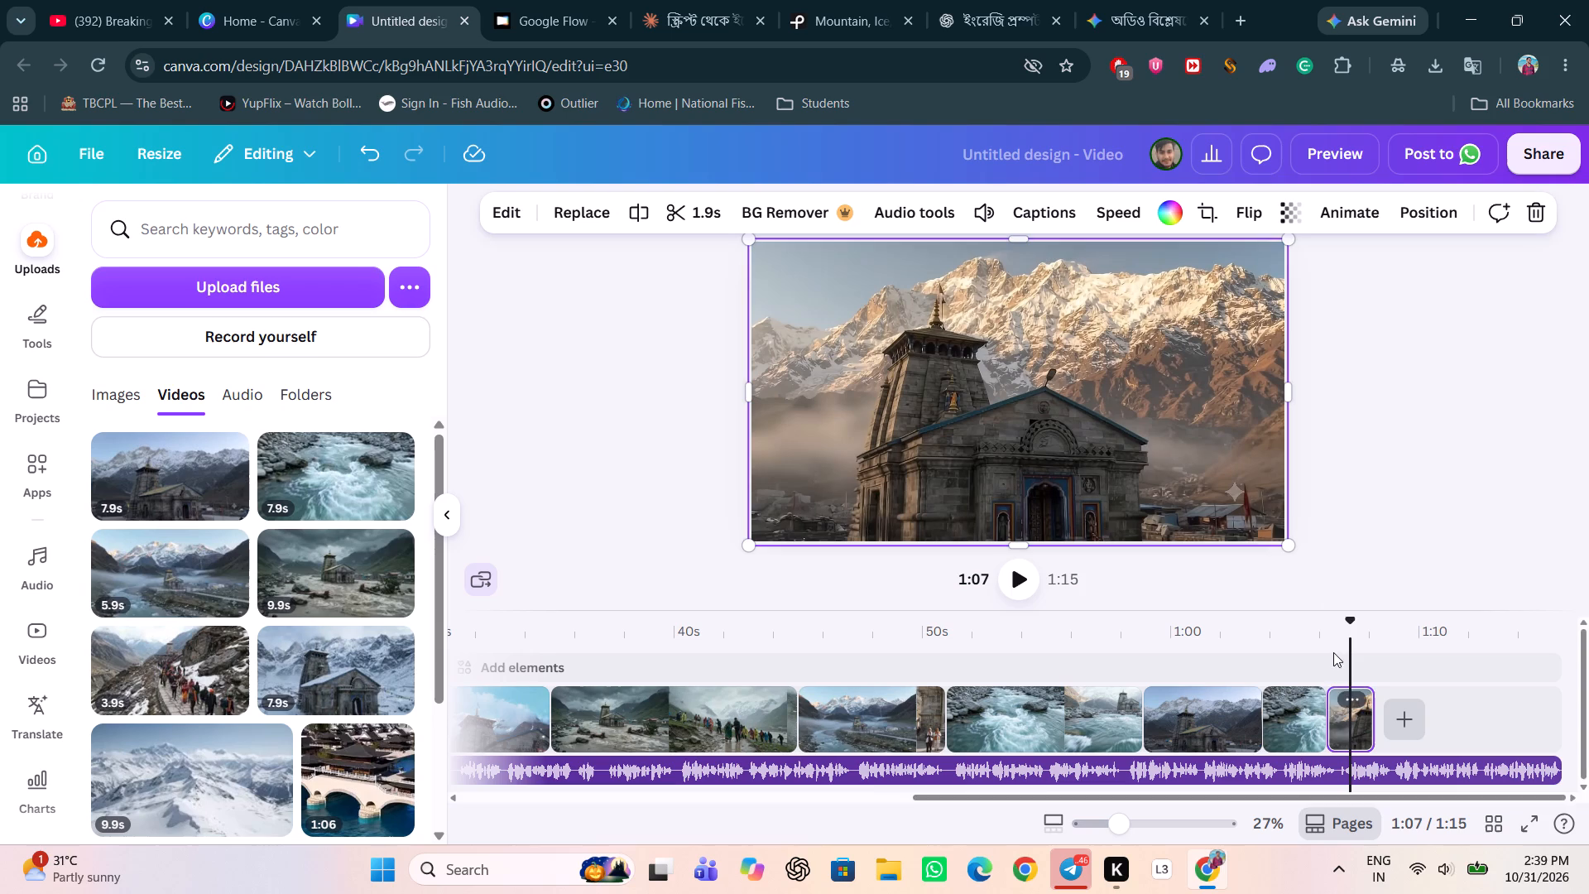
{"action": "left_click", "coordinate": [979, 209]}
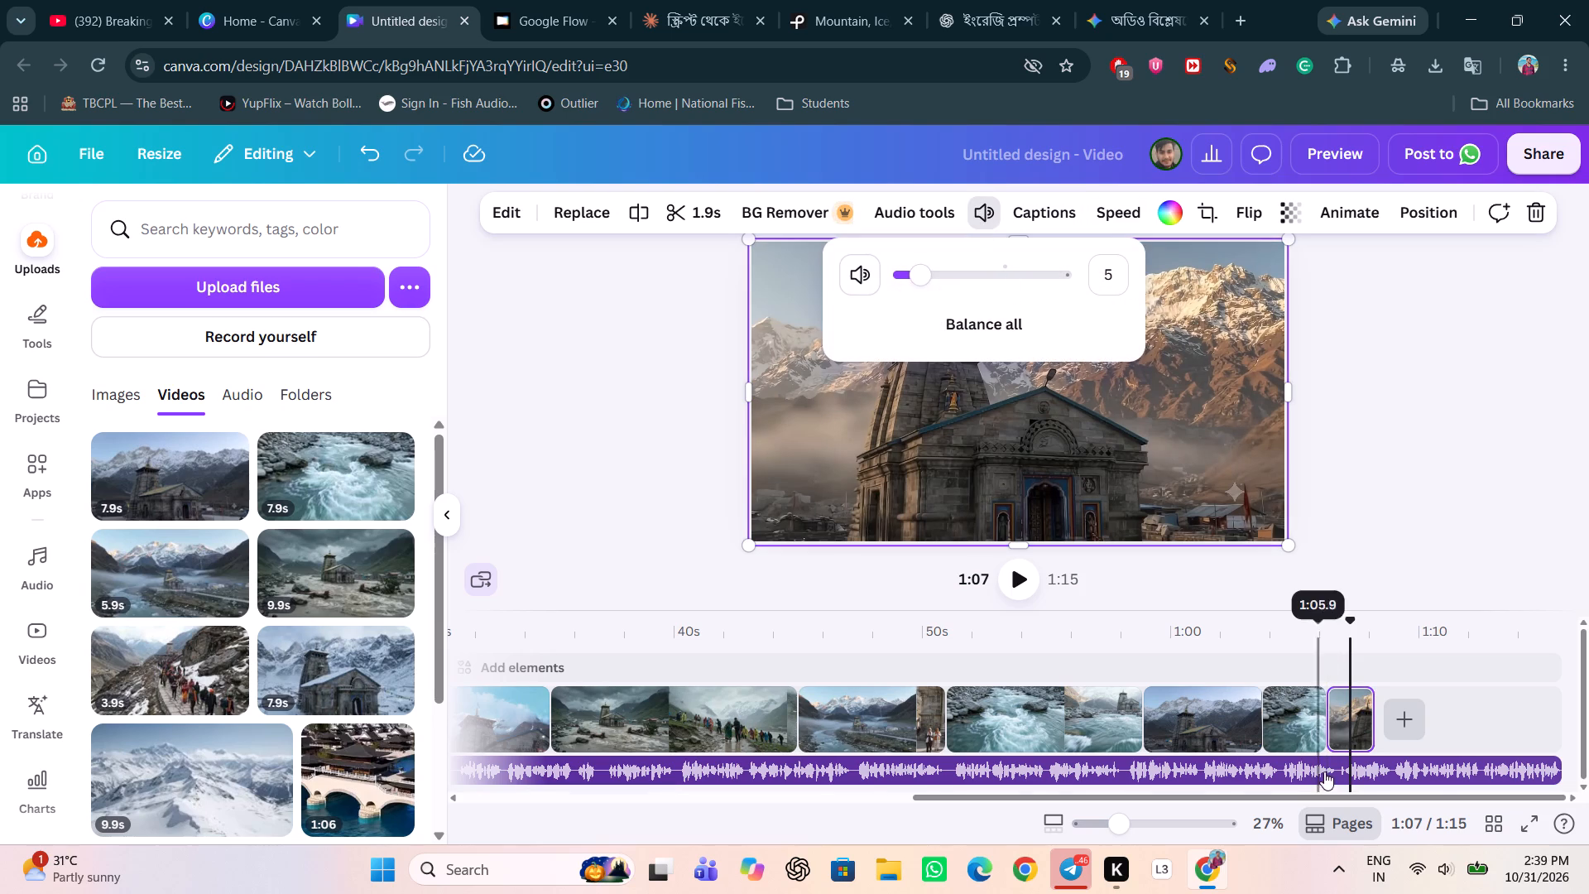
{"action": "left_click", "coordinate": [1295, 695]}
{"action": "left_click", "coordinate": [978, 209]}
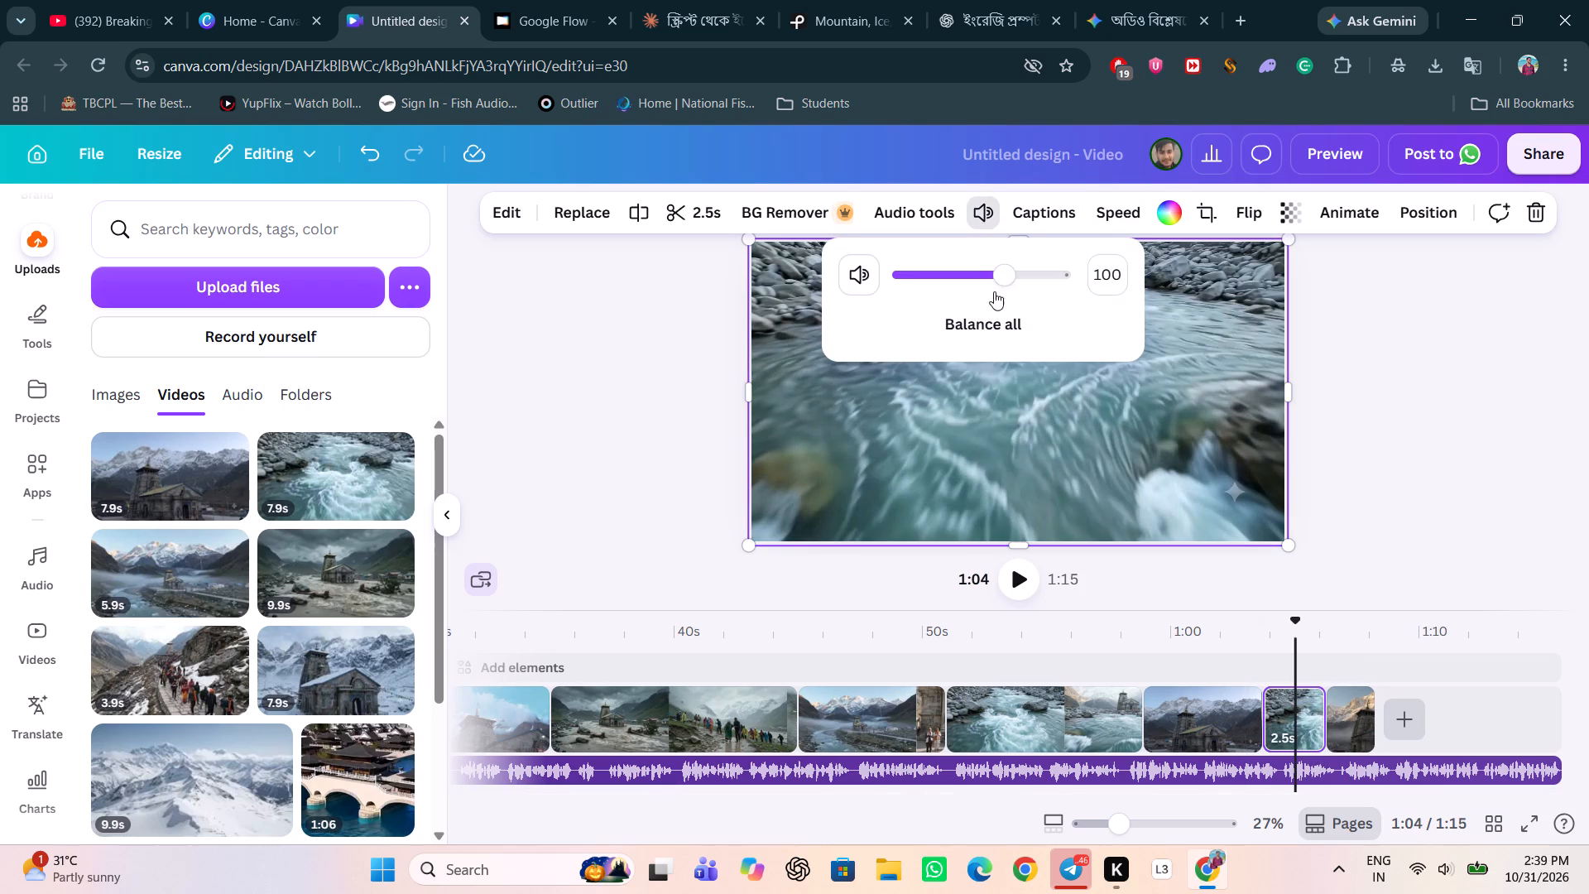
{"action": "left_click_drag", "start_coordinate": [997, 278], "coordinate": [910, 306]}
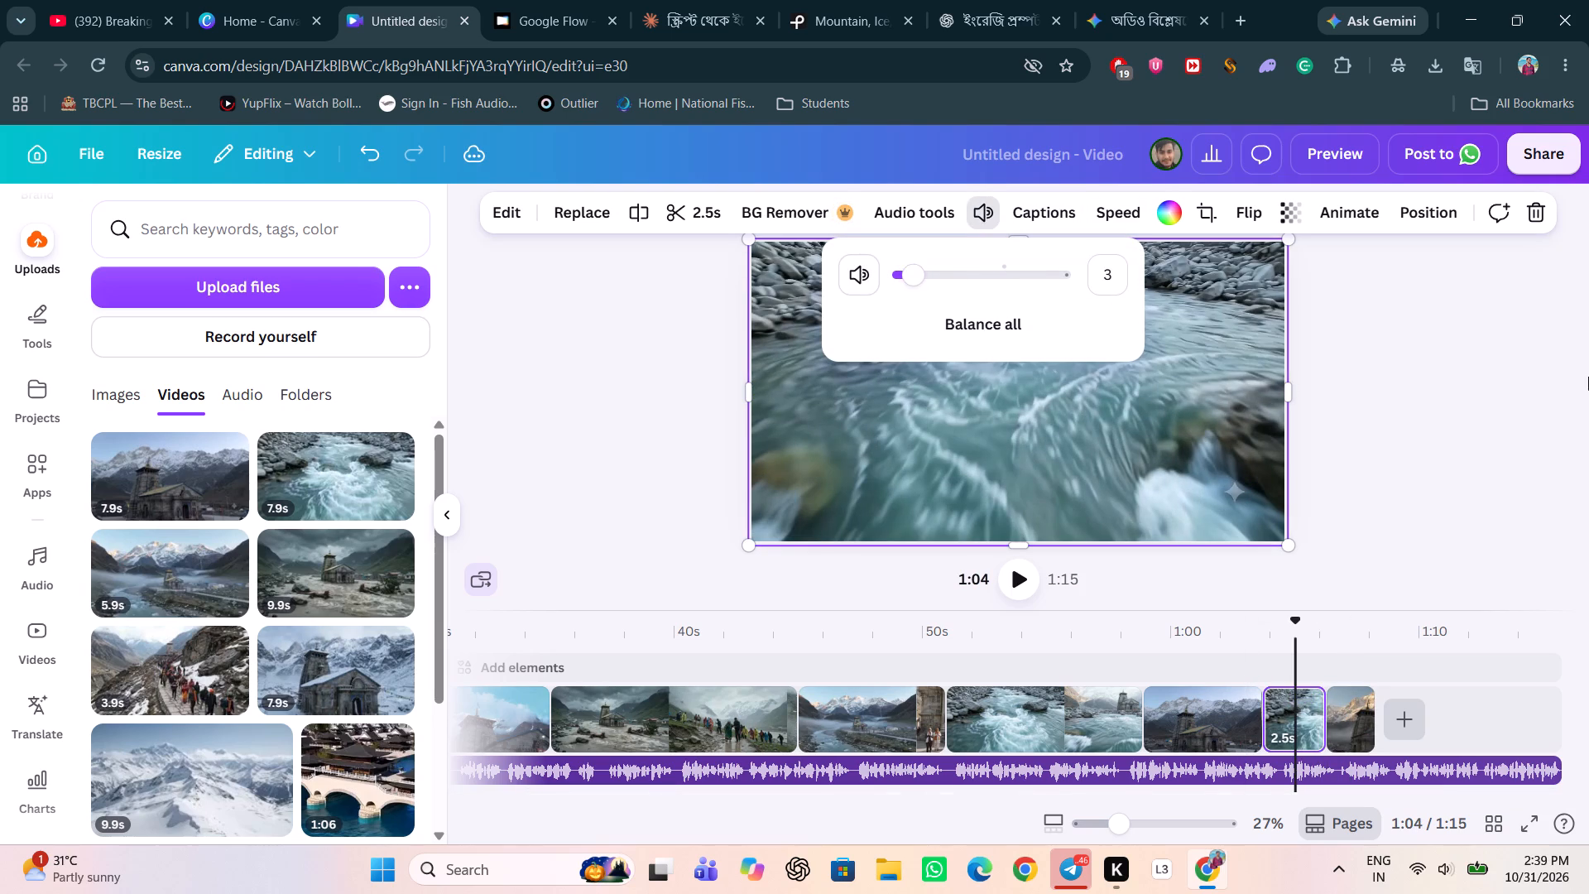
{"action": "left_click", "coordinate": [1530, 386]}
Play the timeline from about 0:58 to review the split sunrise clip with the inserted river shot.
{"action": "left_click_drag", "start_coordinate": [1296, 619], "coordinate": [1150, 625]}
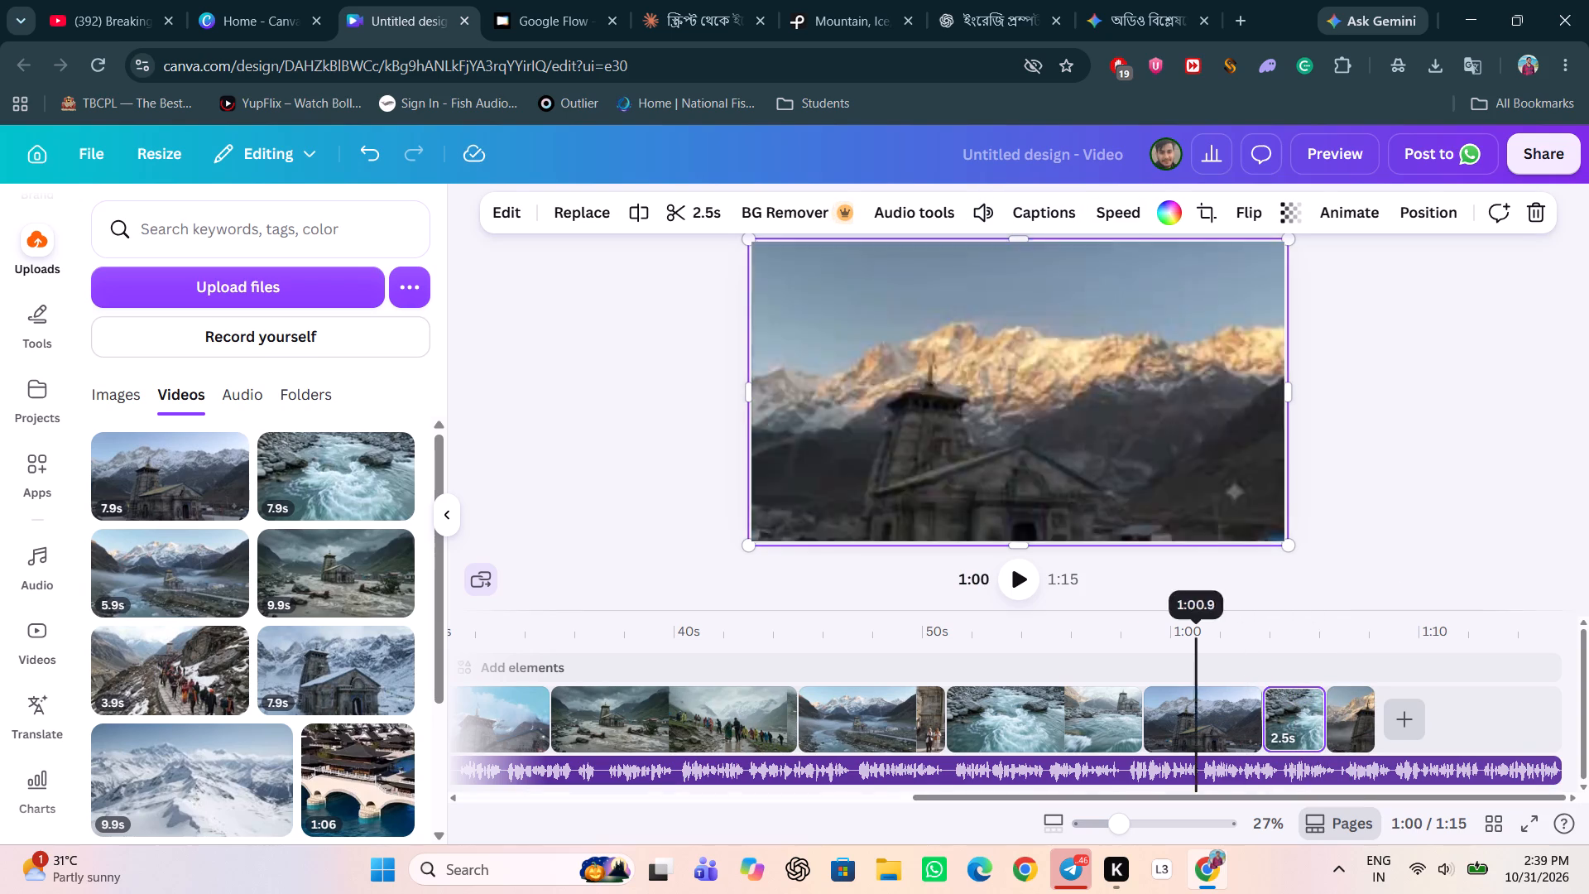
{"action": "left_click_drag", "start_coordinate": [1150, 625], "coordinate": [1124, 618]}
{"action": "left_click_drag", "start_coordinate": [1012, 578], "coordinate": [1014, 569]}
{"action": "left_click", "coordinate": [1028, 588]}
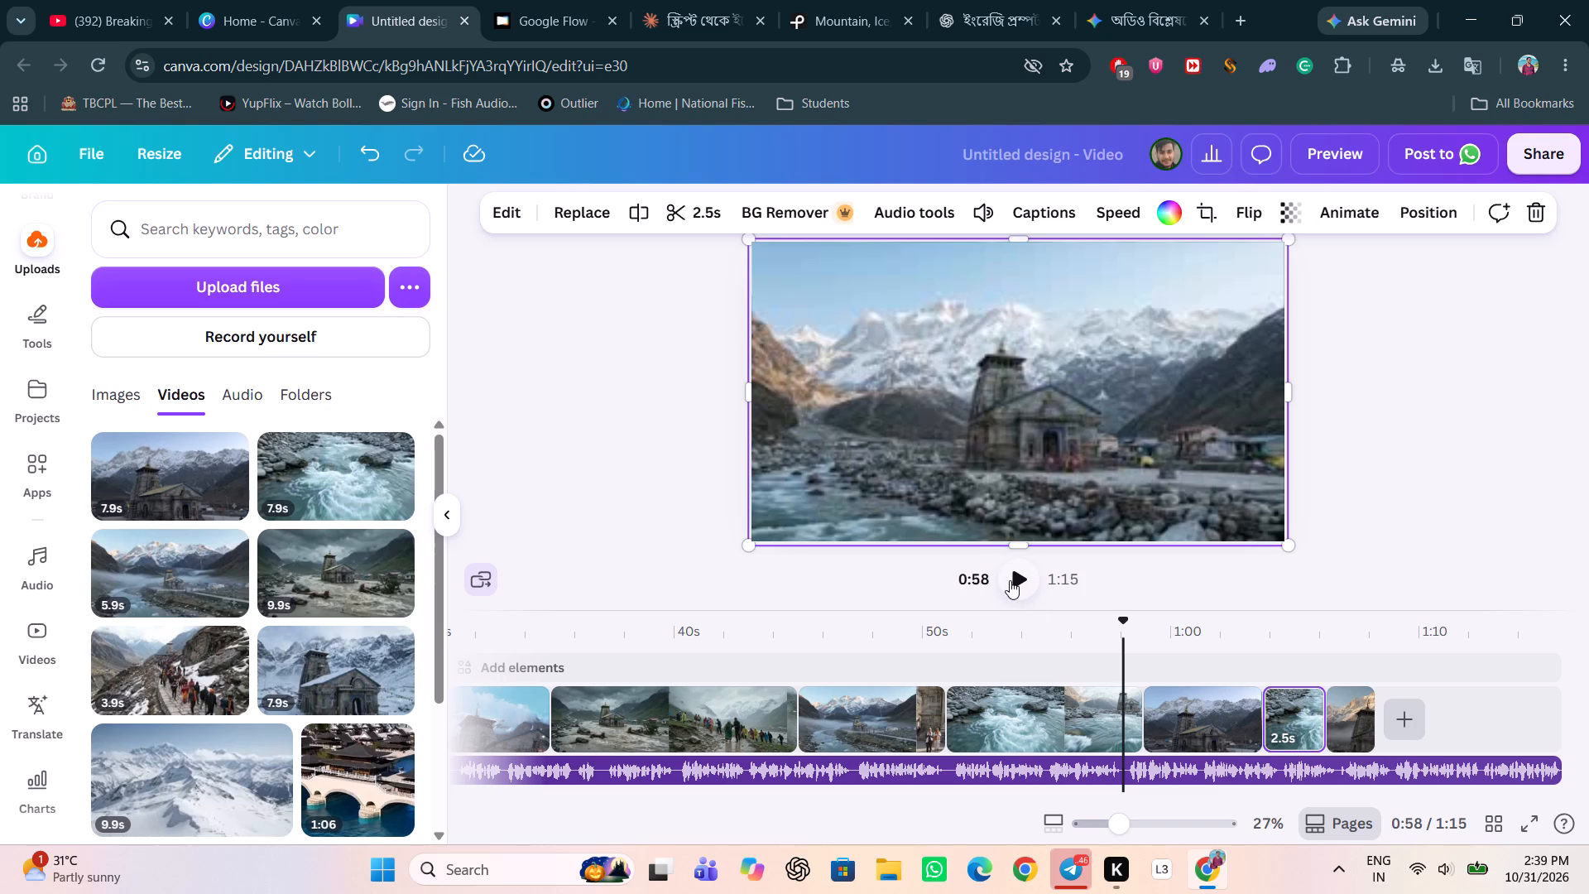
{"action": "left_click", "coordinate": [1010, 580]}
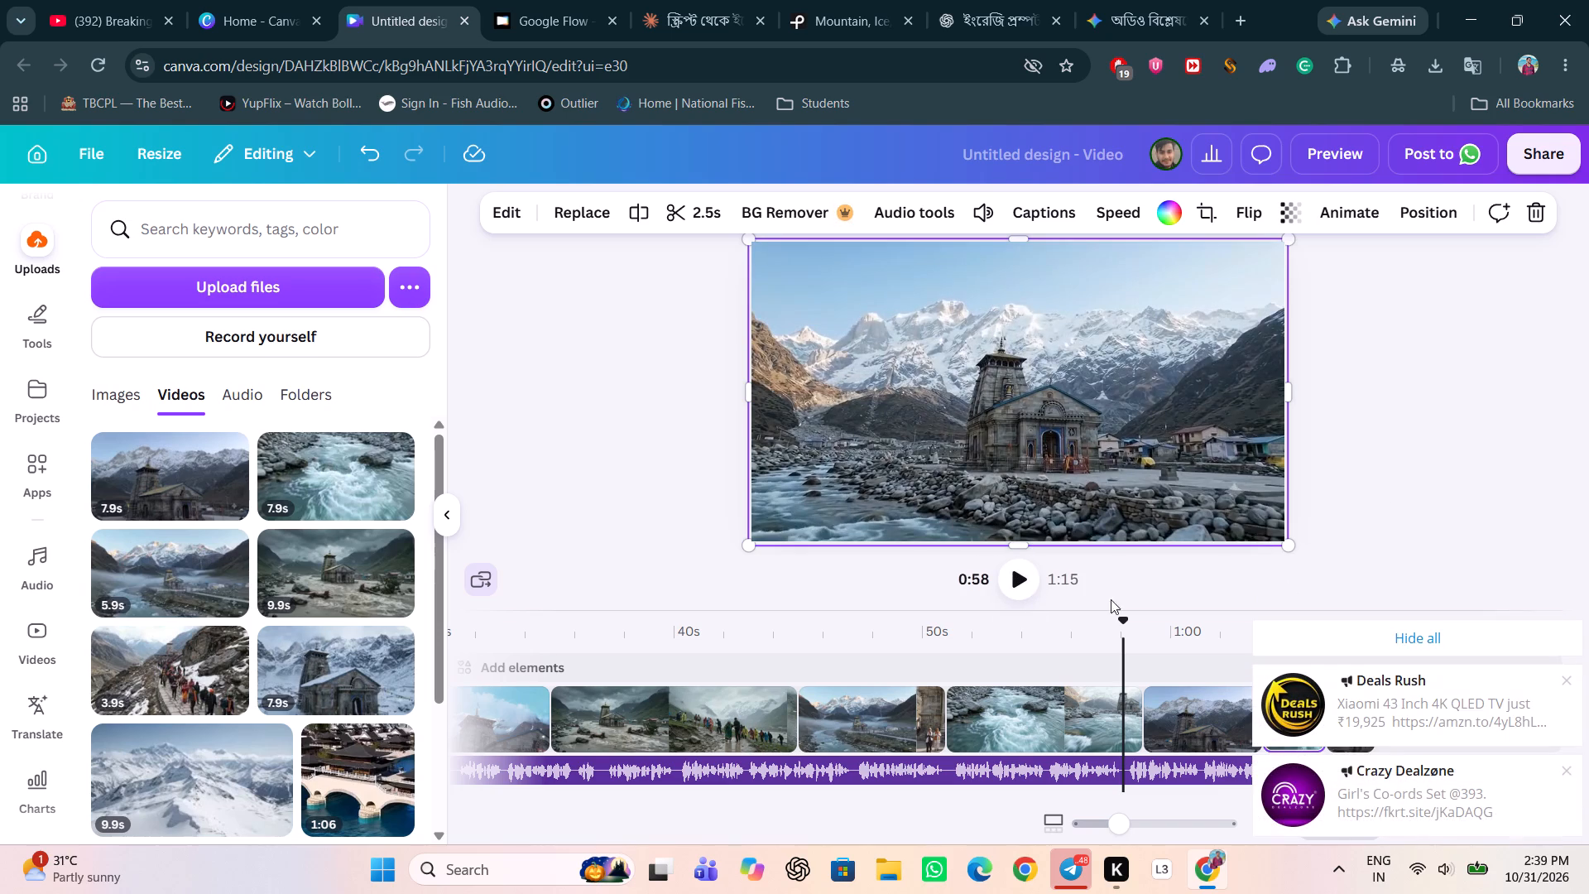
{"action": "left_click", "coordinate": [1017, 584]}
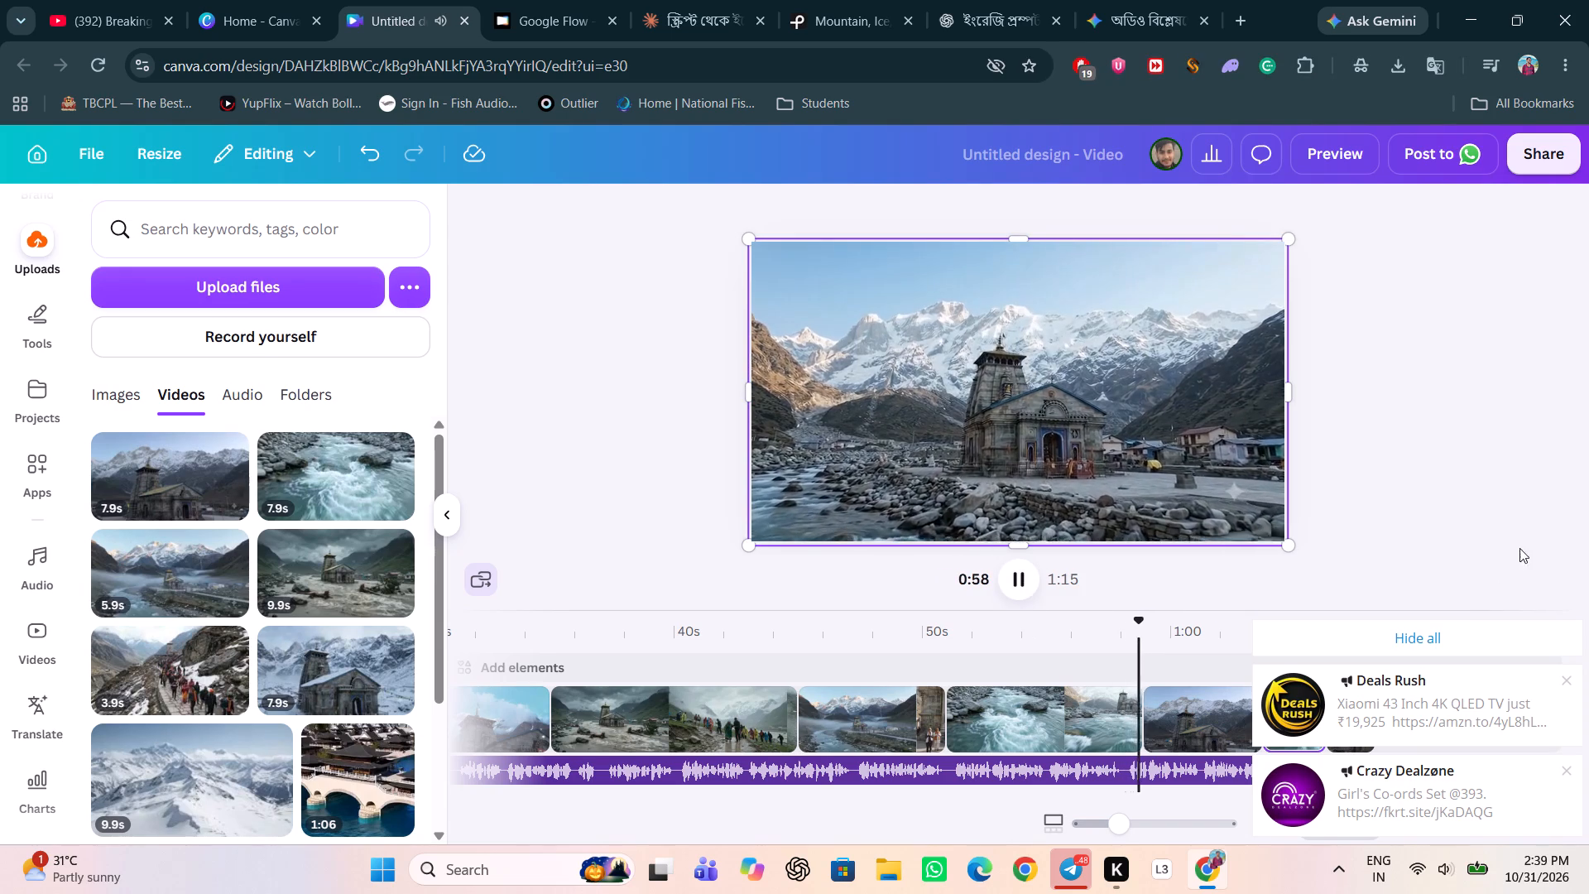
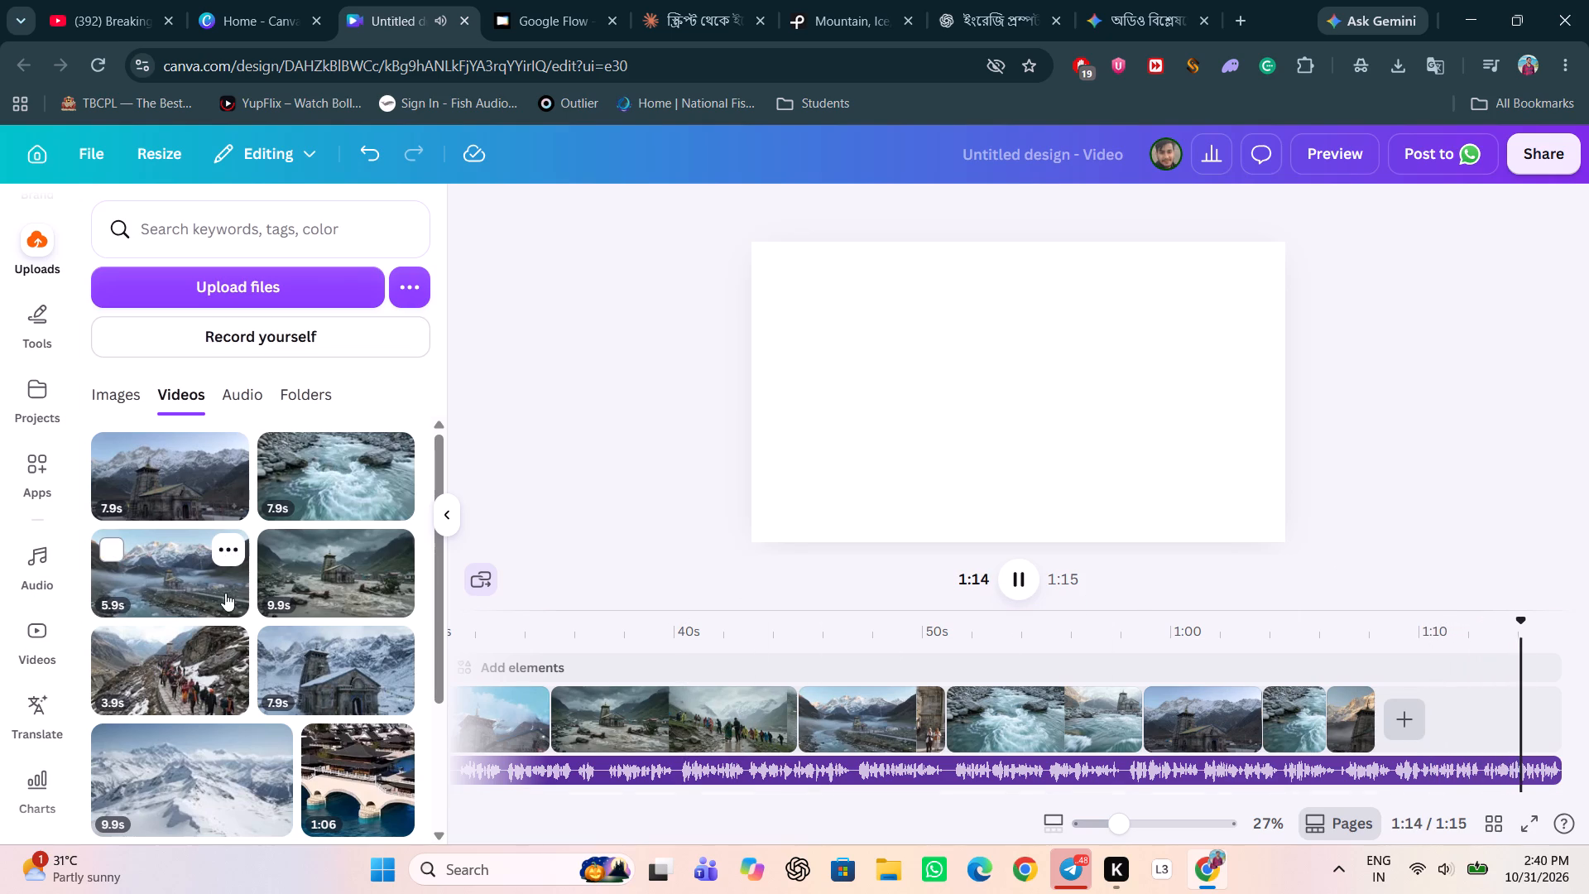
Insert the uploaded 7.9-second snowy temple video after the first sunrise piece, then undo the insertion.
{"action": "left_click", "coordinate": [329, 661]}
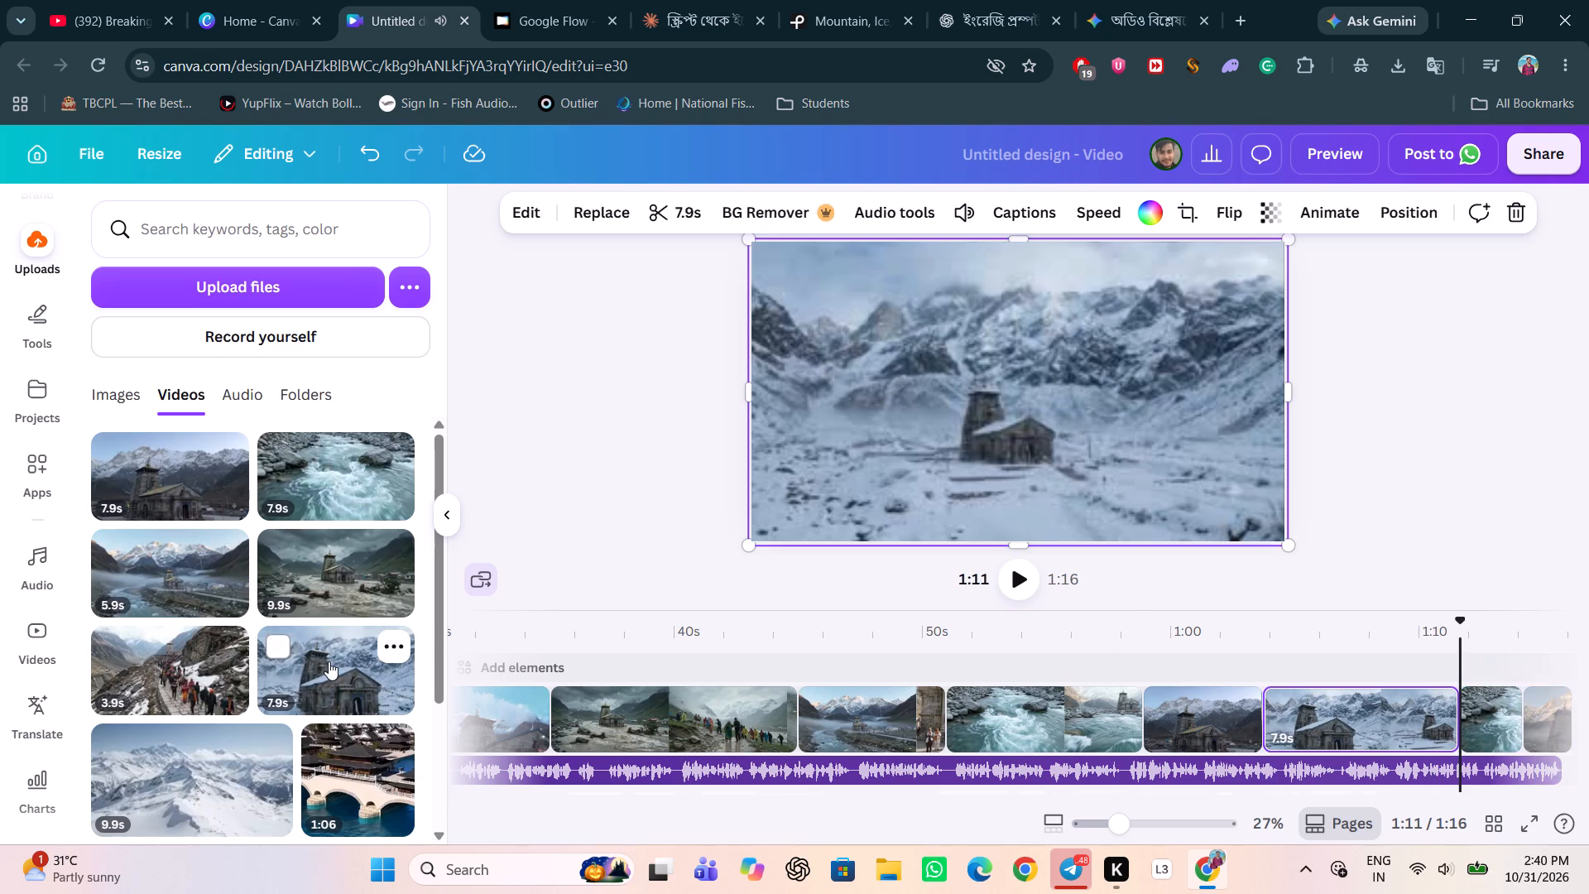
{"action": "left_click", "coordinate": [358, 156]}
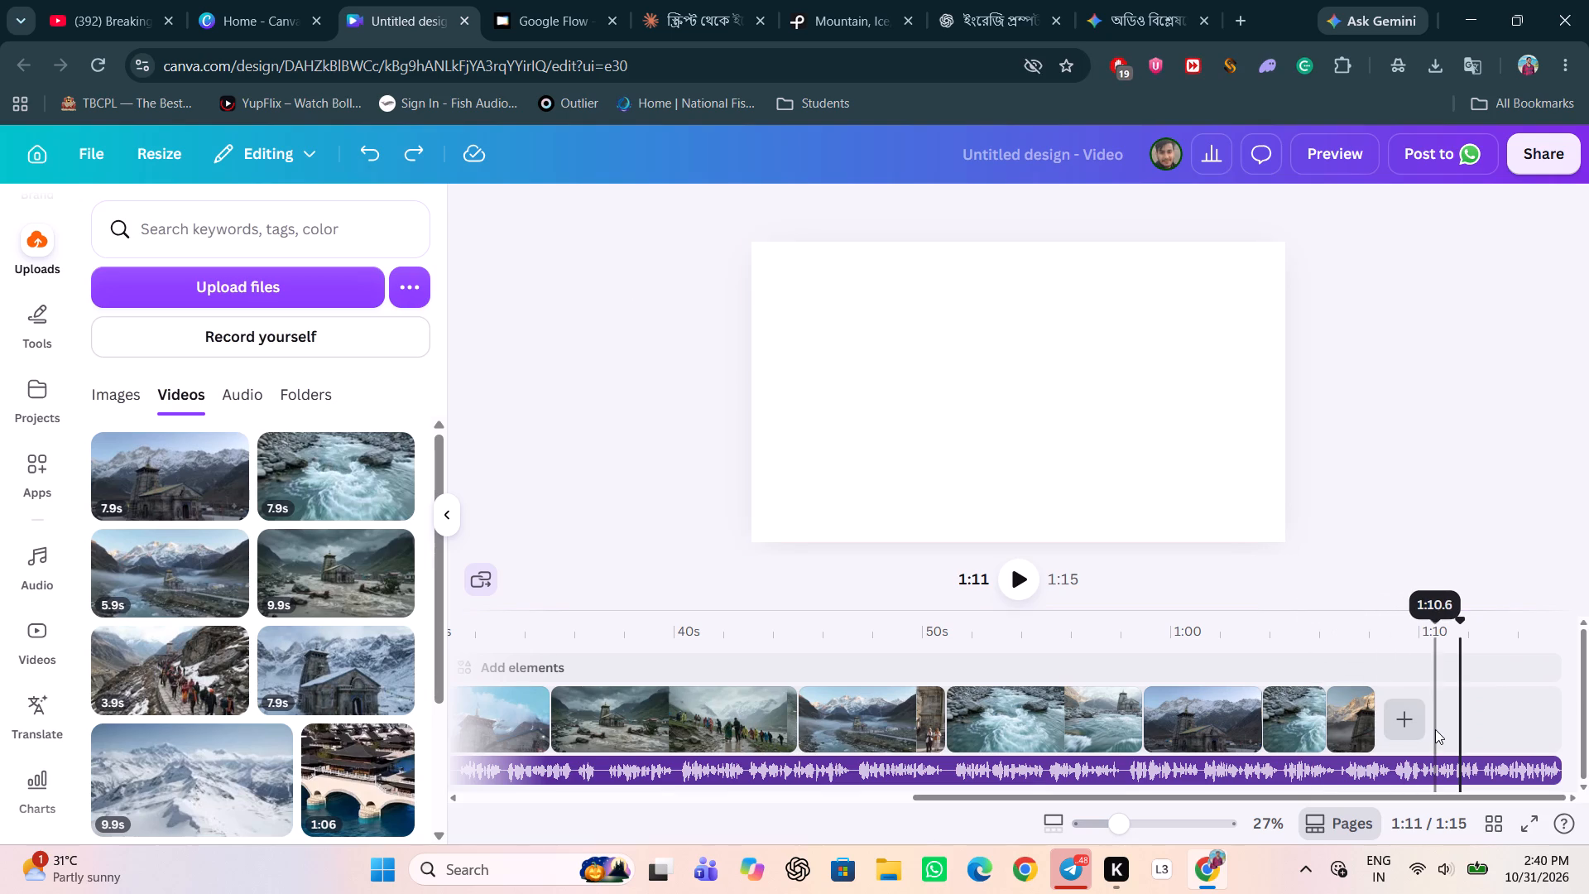
Add the uploaded 7.9-second snowy temple video to the end of the timeline, after the last sunrise piece.
{"action": "left_click", "coordinate": [1435, 729]}
{"action": "left_click", "coordinate": [1408, 723]}
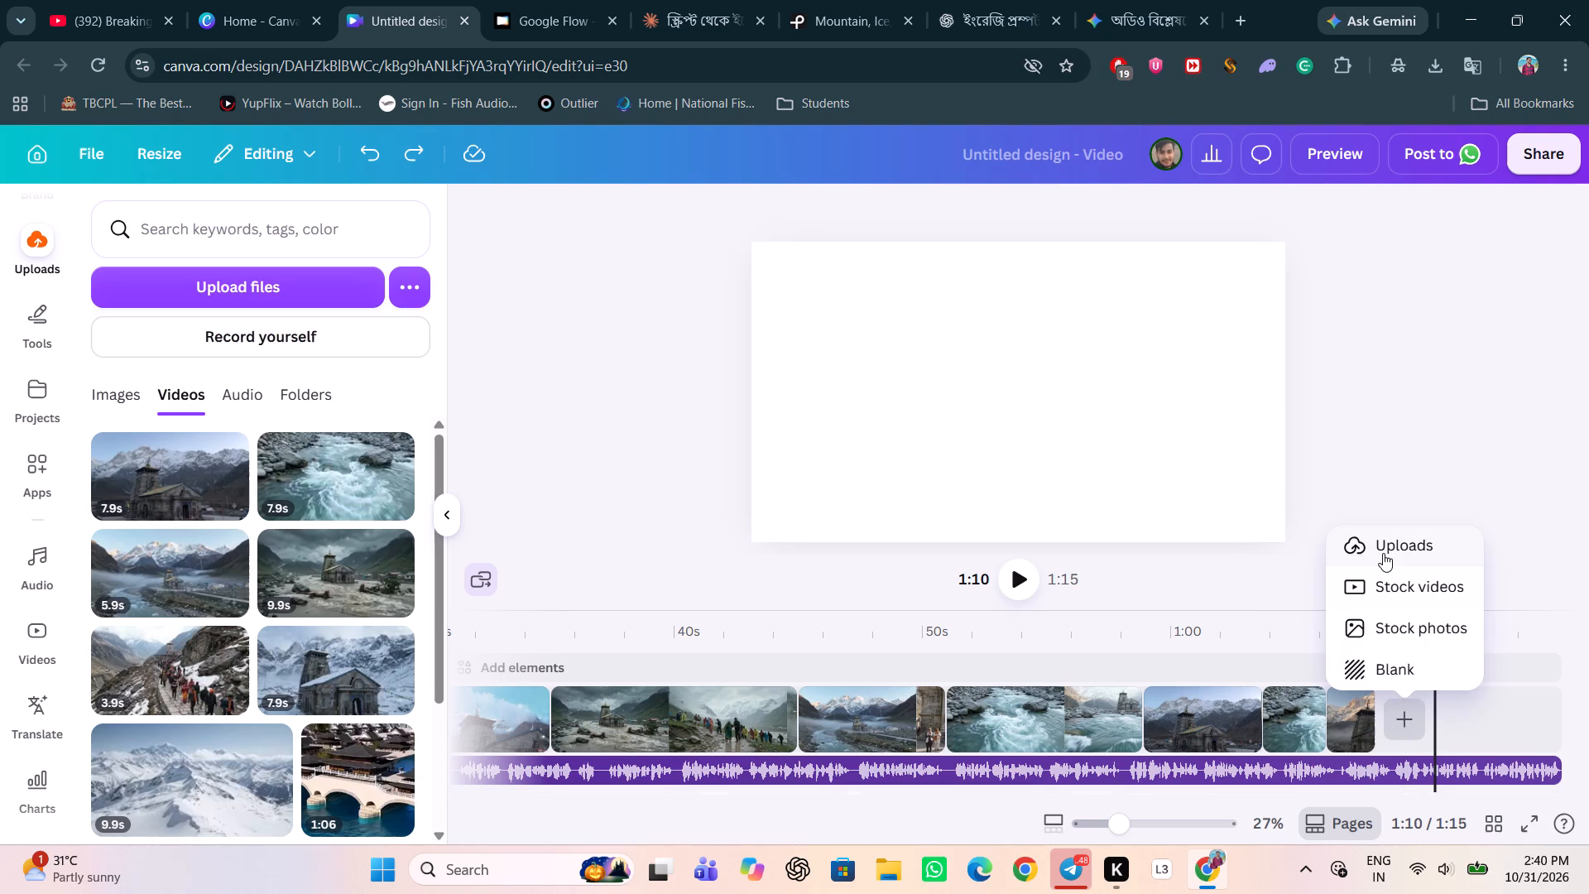
{"action": "left_click", "coordinate": [1383, 553]}
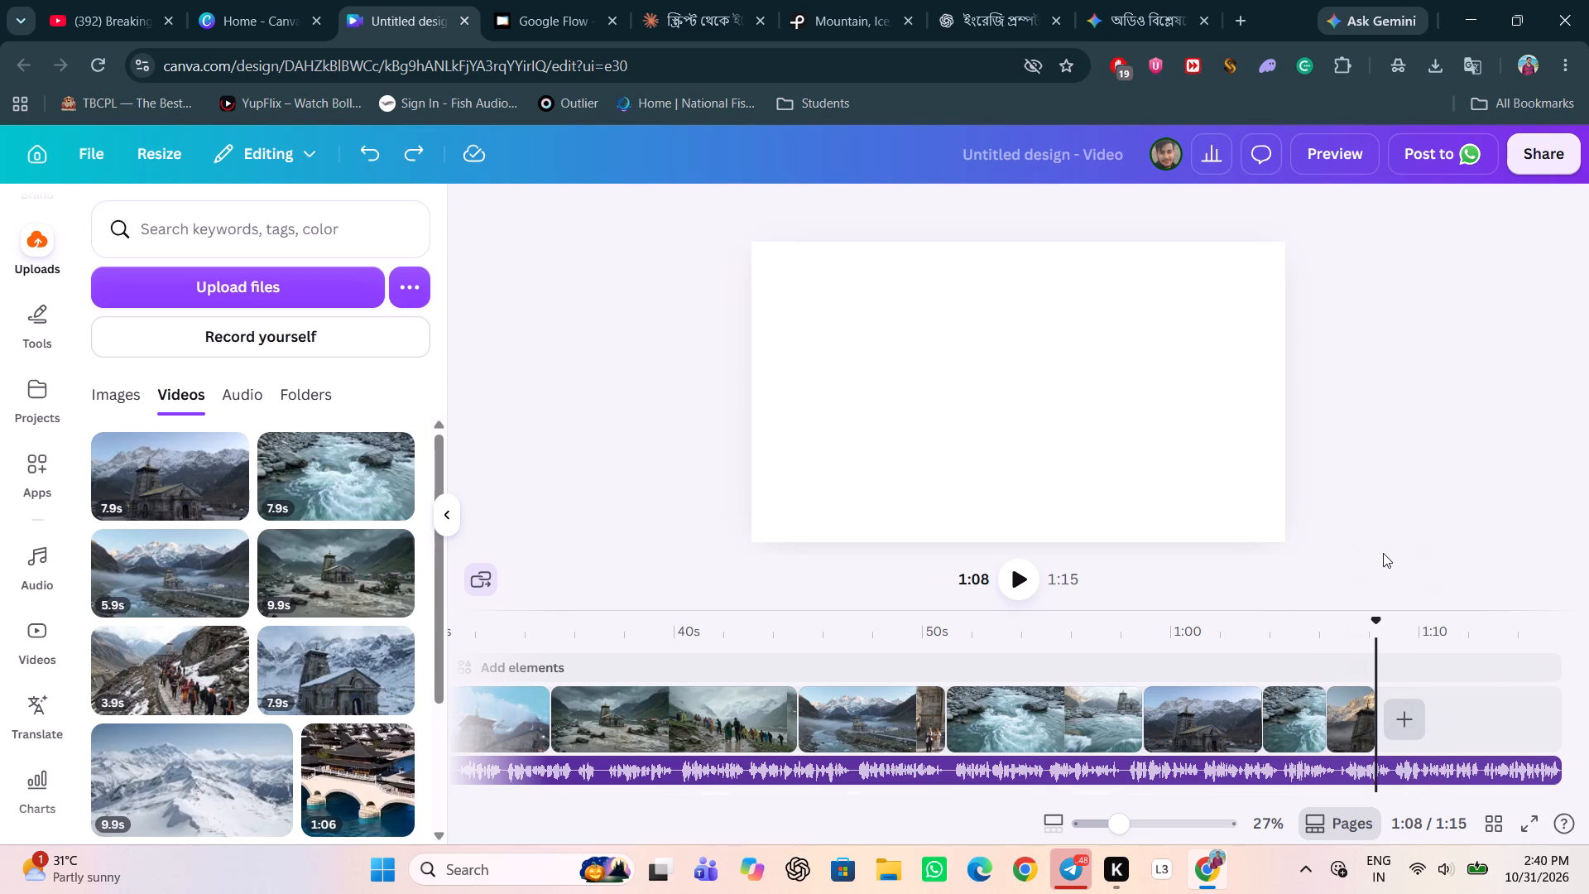
{"action": "left_click", "coordinate": [1375, 631]}
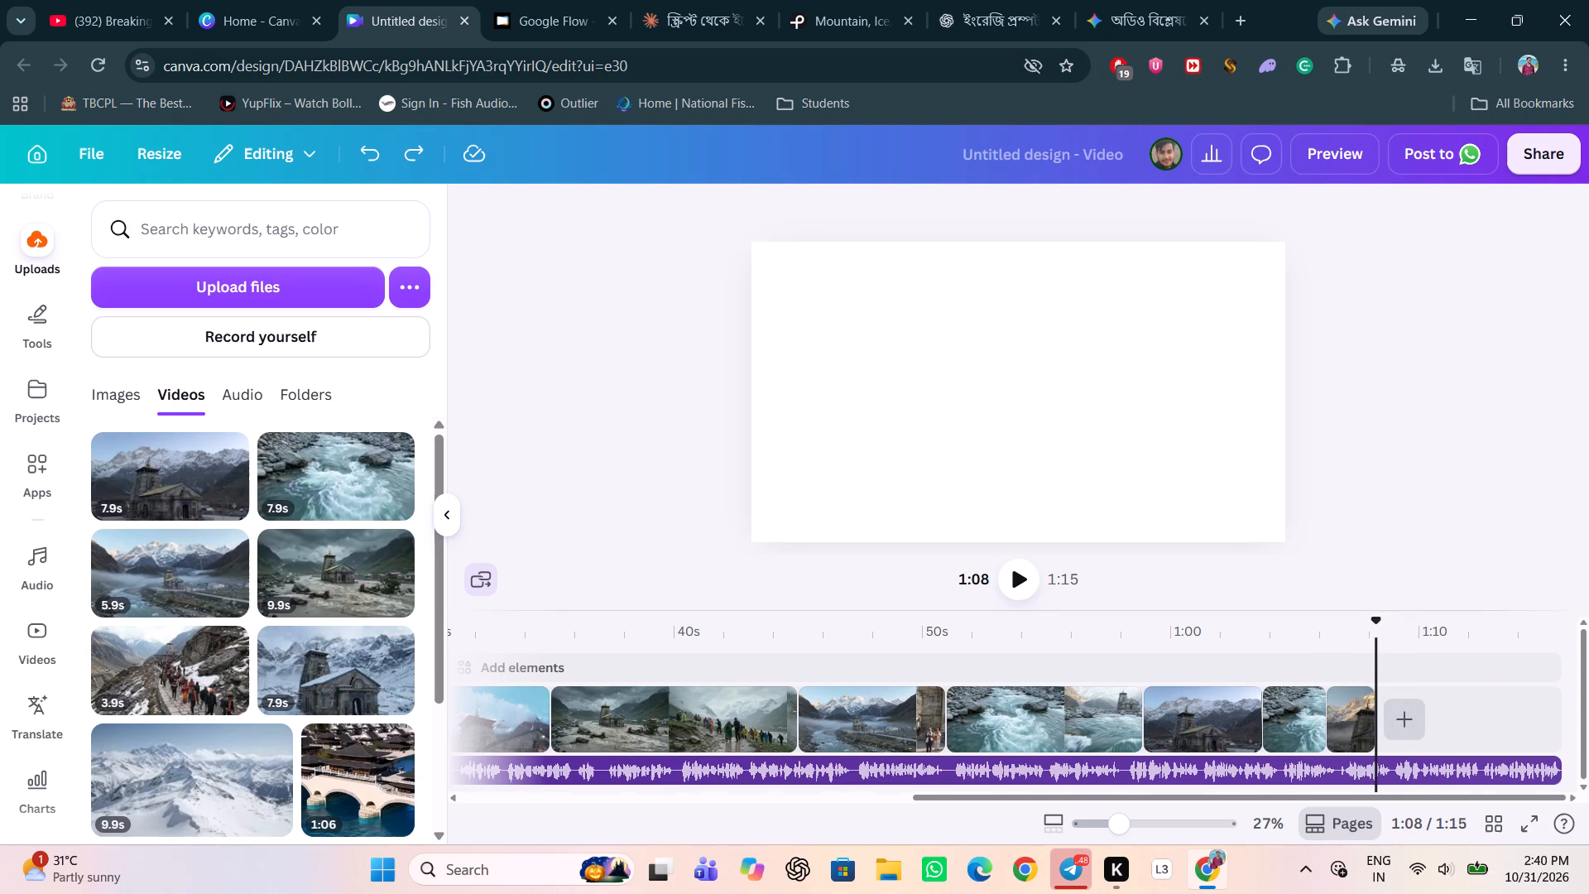
{"action": "left_click_drag", "start_coordinate": [340, 661], "coordinate": [512, 667]}
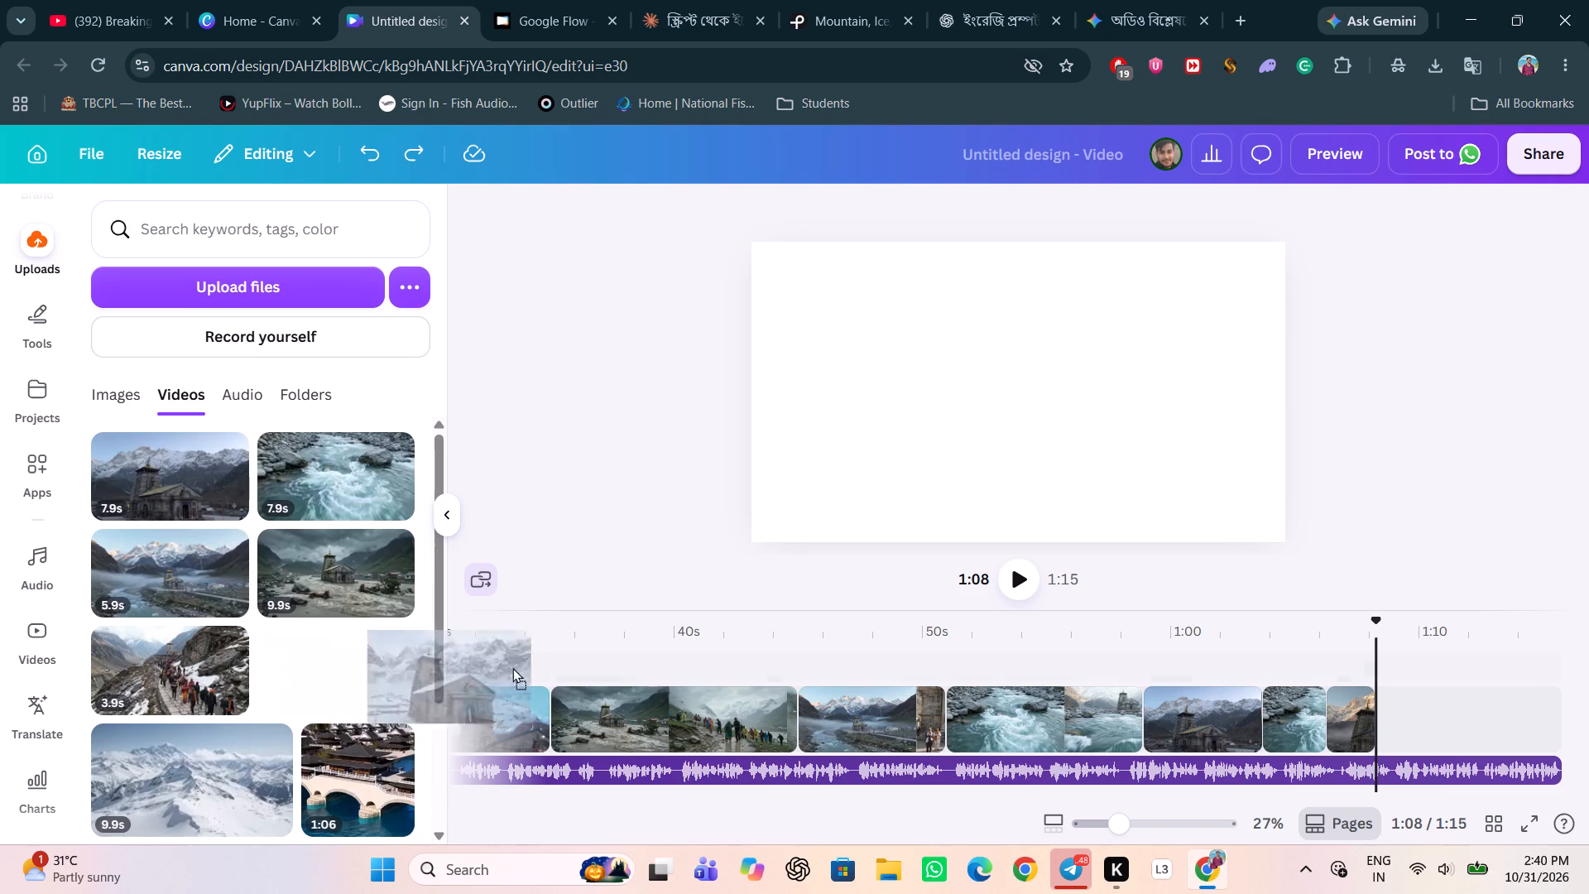
{"action": "left_click_drag", "start_coordinate": [512, 667], "coordinate": [1465, 683]}
{"action": "left_click_drag", "start_coordinate": [1437, 670], "coordinate": [1440, 705]}
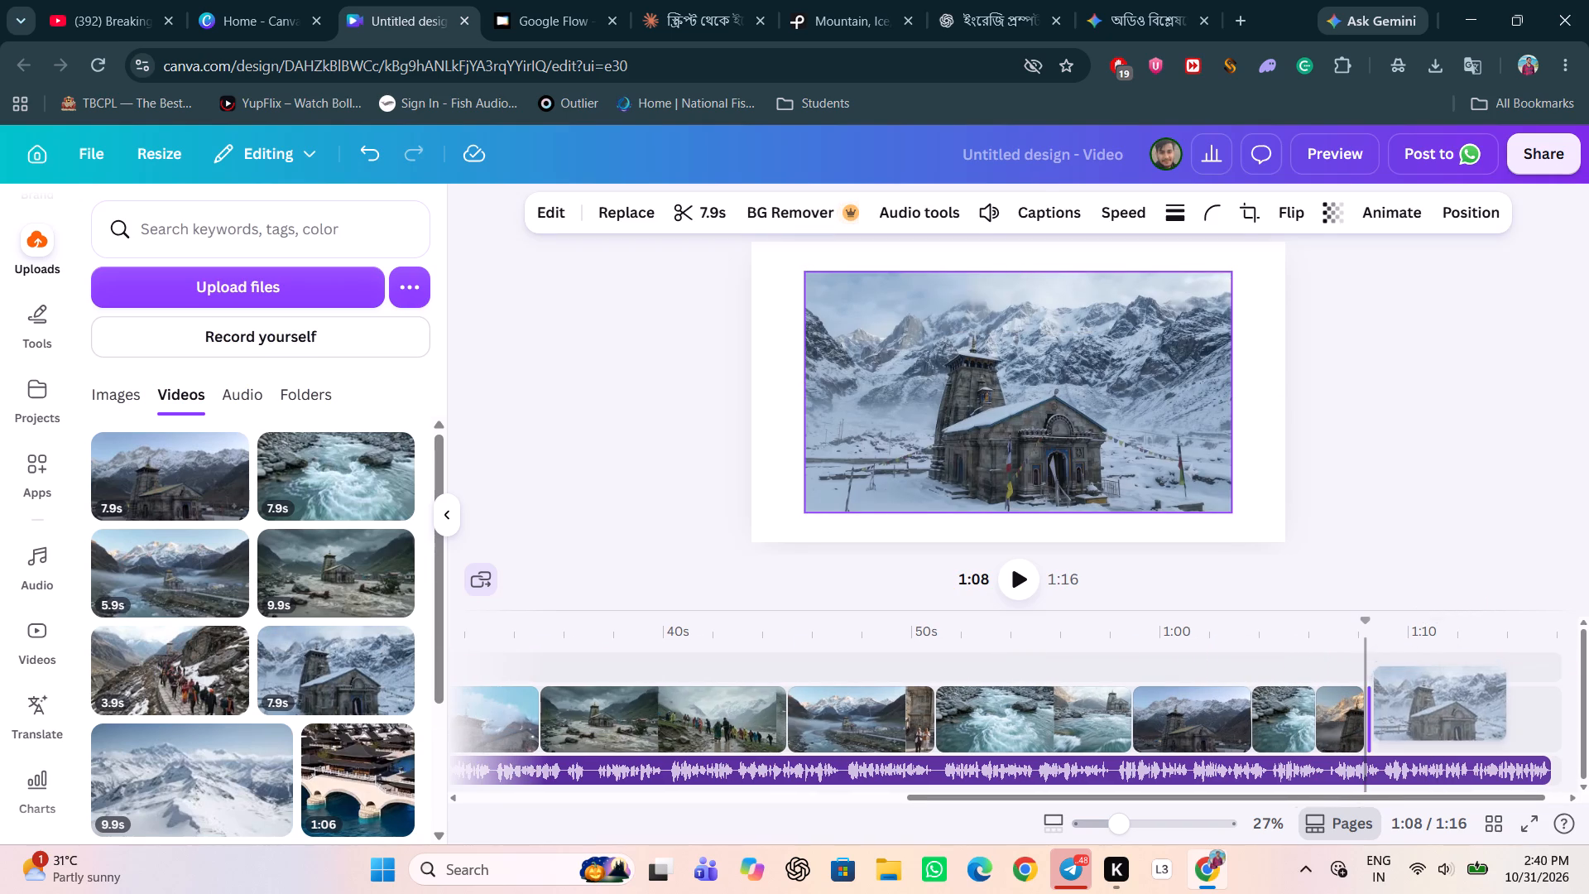
{"action": "left_click_drag", "start_coordinate": [1440, 705], "coordinate": [1440, 722]}
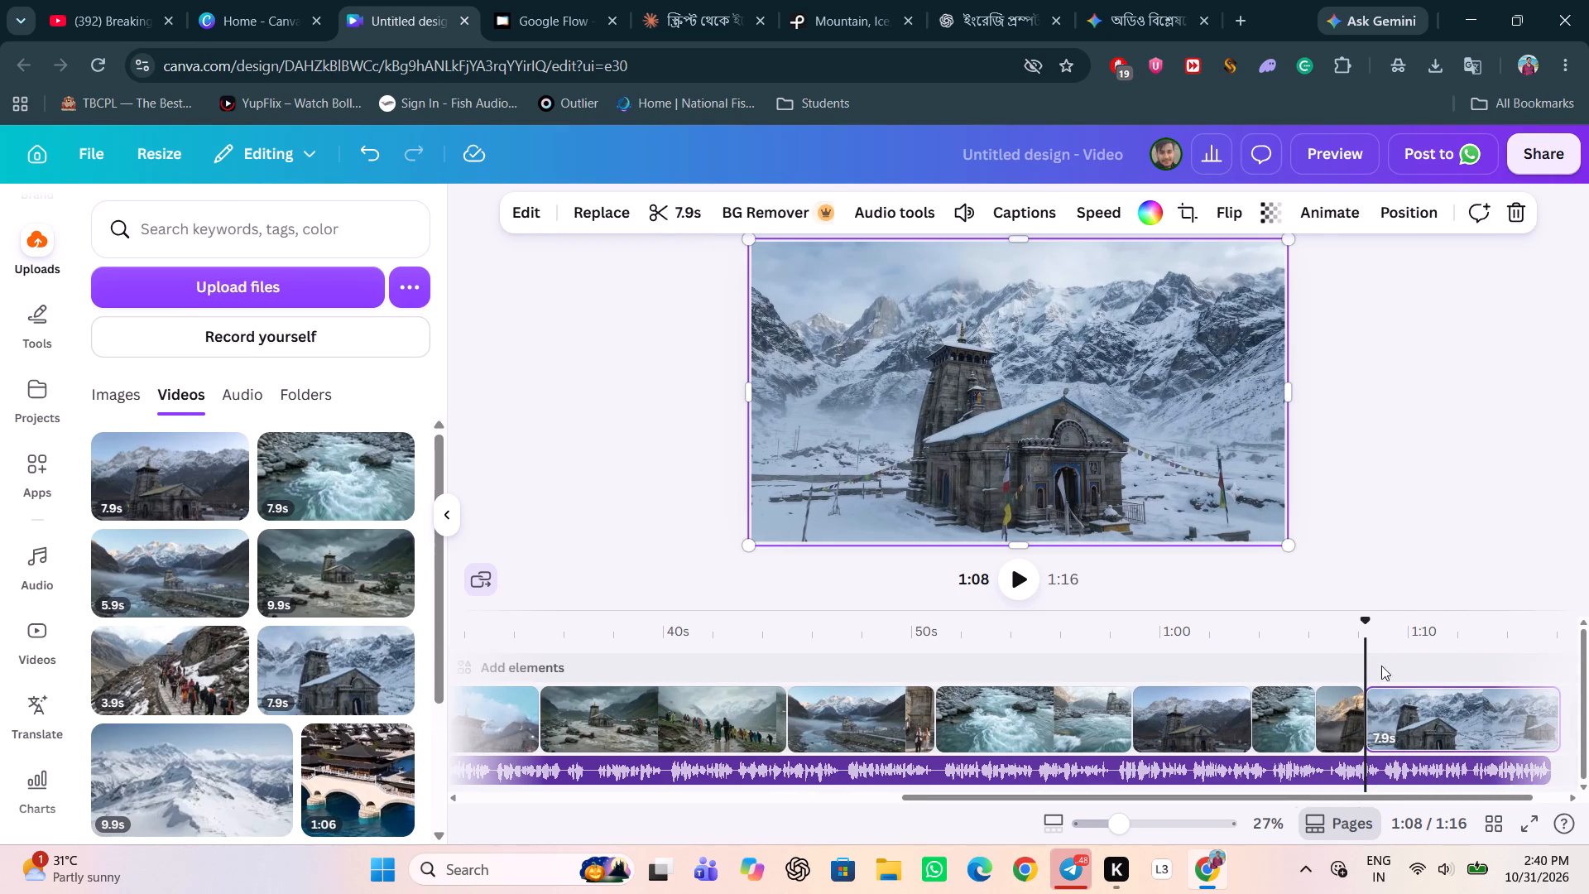
Lower the volume of the newly added snowy temple clip.
{"action": "left_click", "coordinate": [964, 216]}
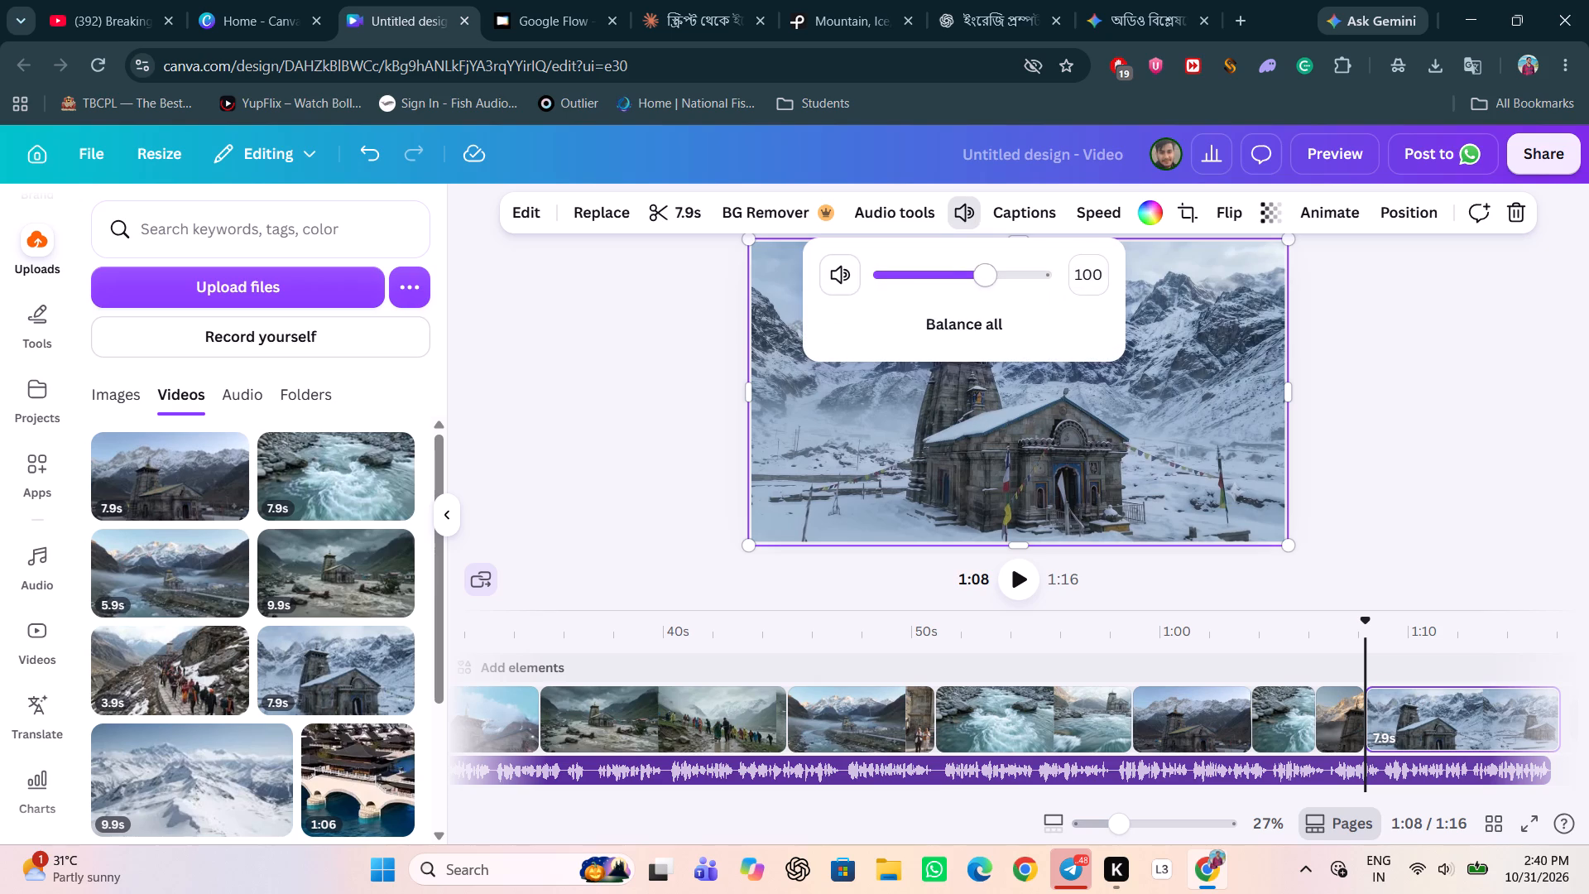
{"action": "left_click_drag", "start_coordinate": [990, 288], "coordinate": [900, 320]}
{"action": "left_click", "coordinate": [1420, 370]}
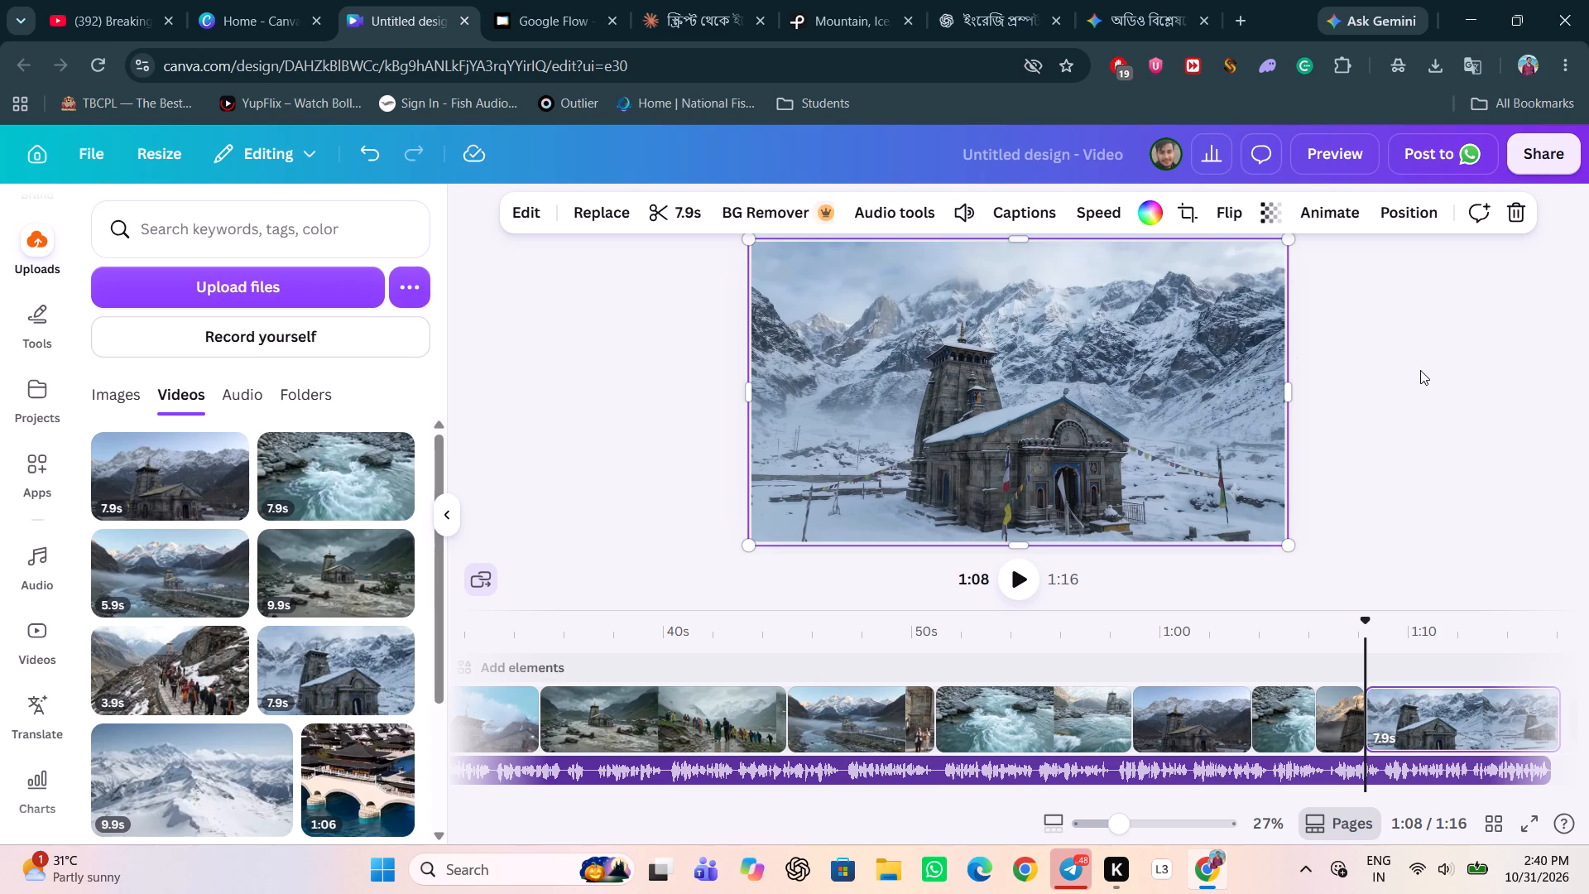
Play the section around 1:02 and trim the first sunrise piece, before the inserted river shot, to 2.2 seconds.
{"action": "left_click_drag", "start_coordinate": [1369, 623], "coordinate": [1233, 646]}
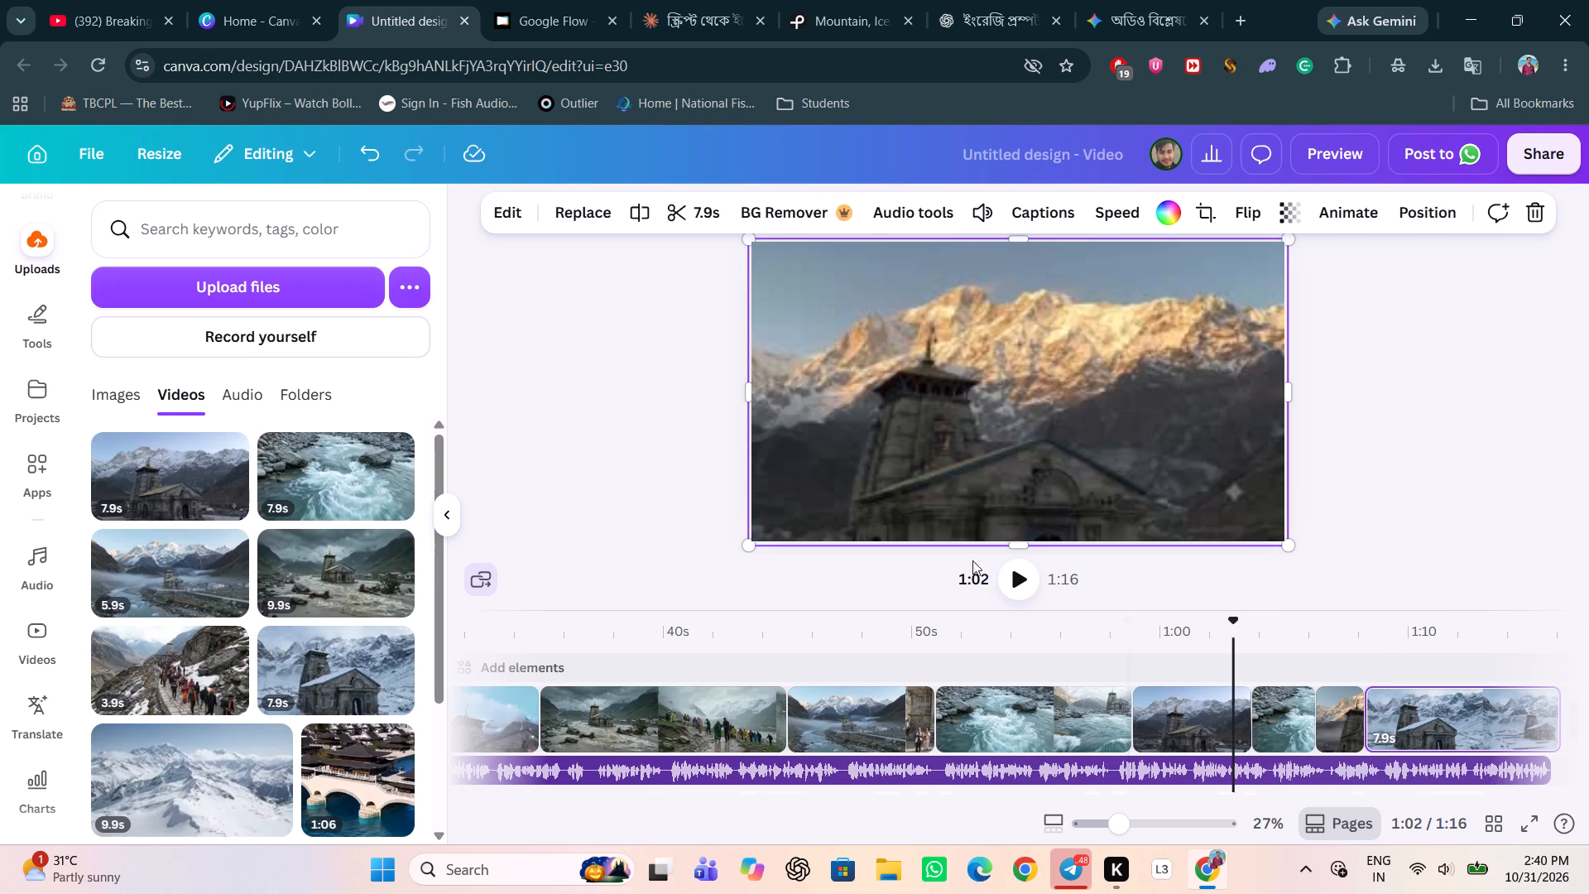
{"action": "left_click", "coordinate": [1006, 571]}
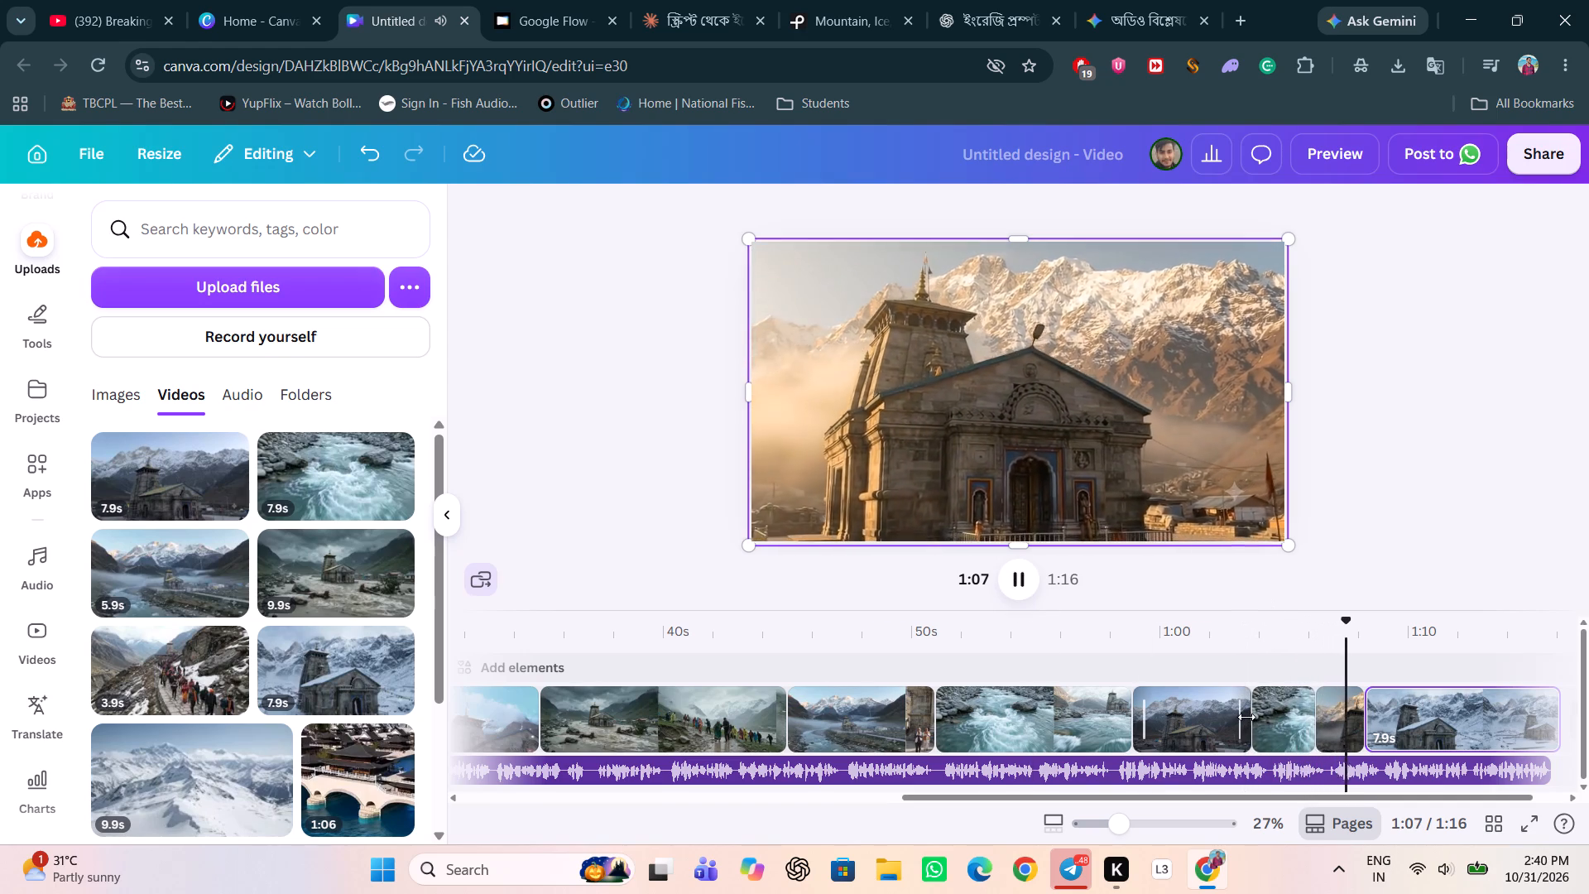
{"action": "left_click_drag", "start_coordinate": [1246, 717], "coordinate": [1222, 719]}
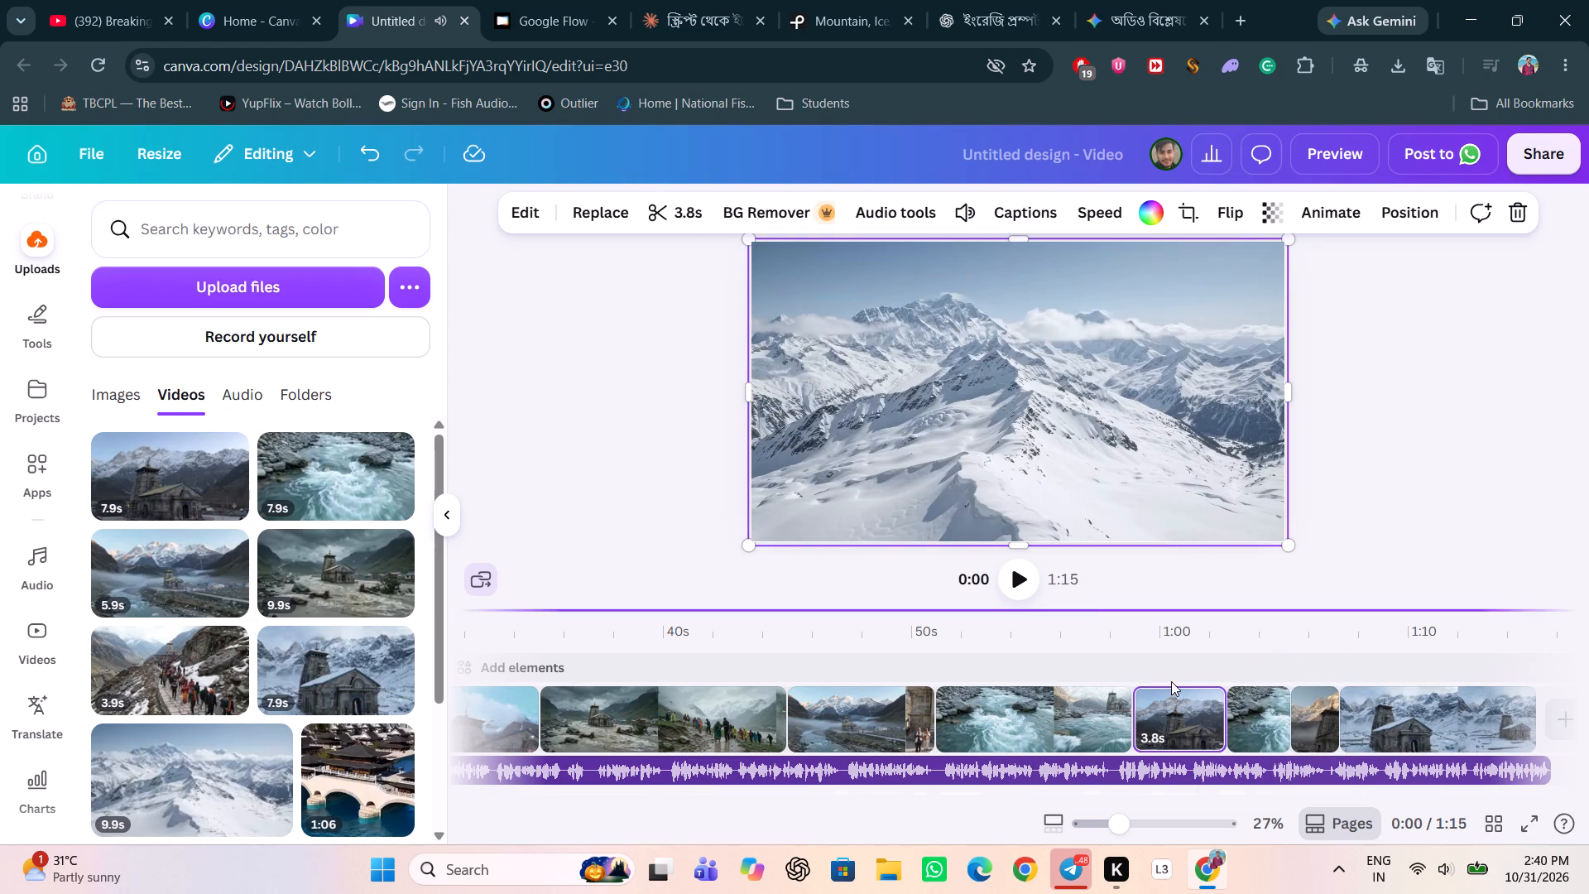
{"action": "left_click", "coordinate": [1176, 675]}
{"action": "left_click", "coordinate": [1028, 576]}
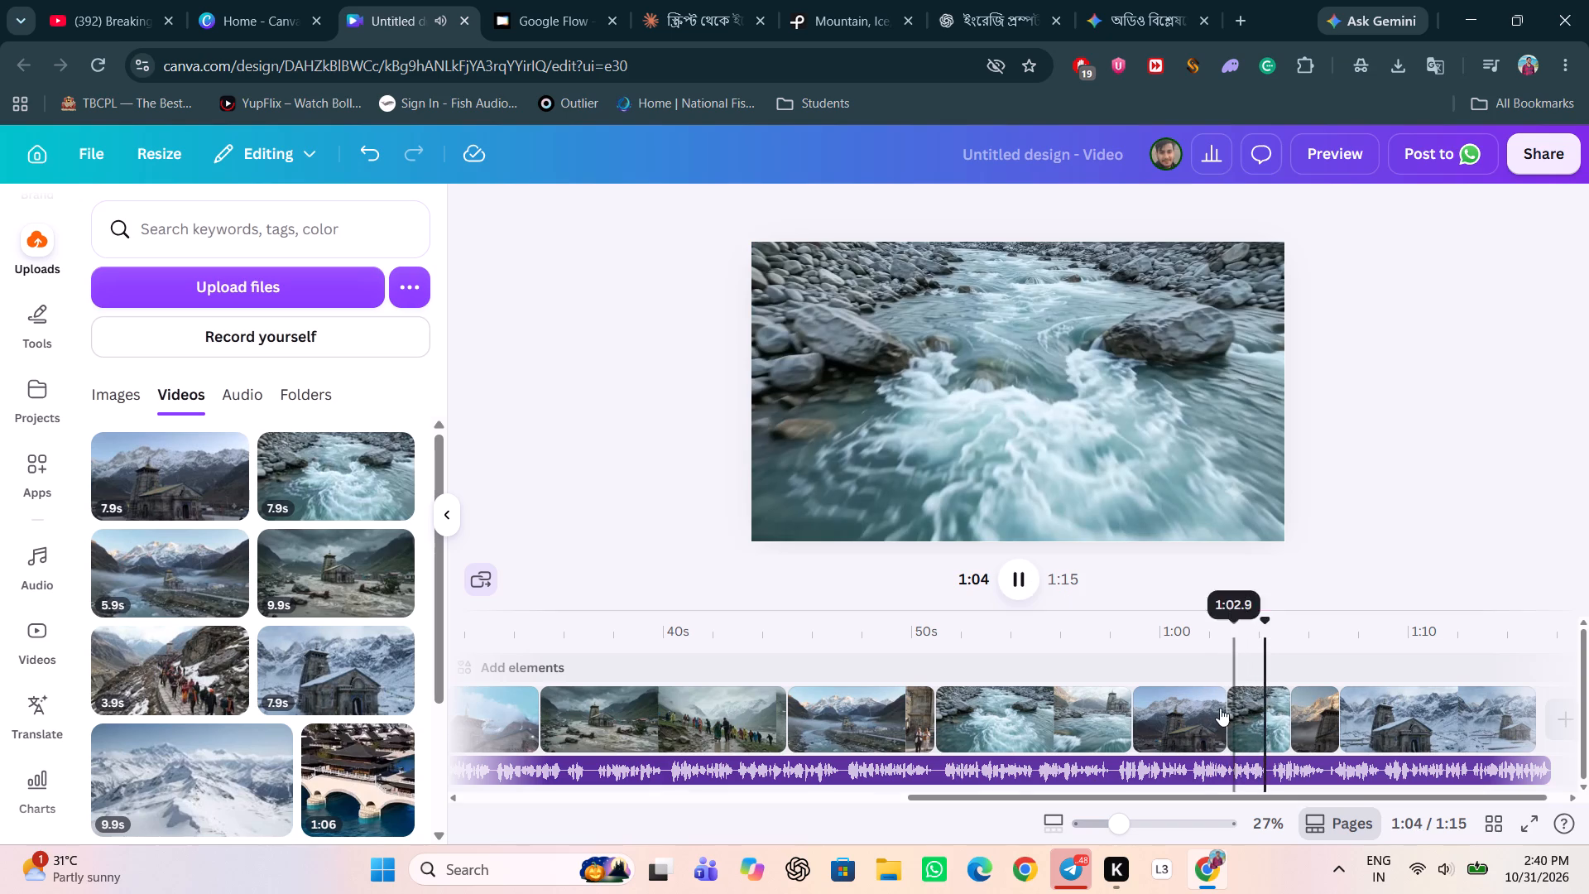
{"action": "left_click", "coordinate": [1207, 709]}
{"action": "left_click", "coordinate": [1017, 584]}
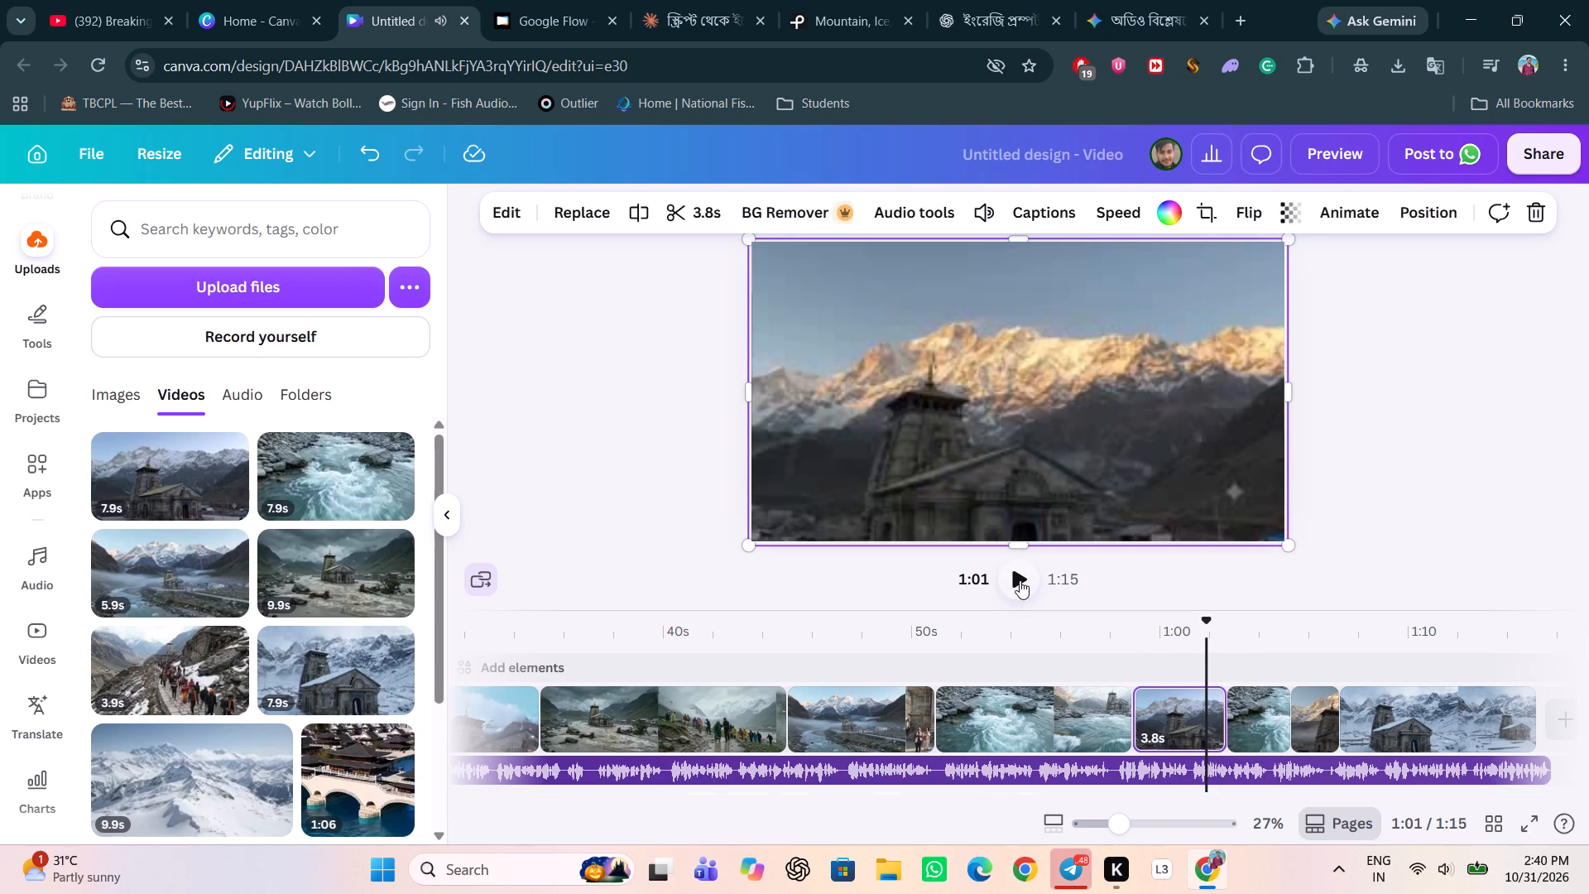
{"action": "left_click", "coordinate": [1023, 580]}
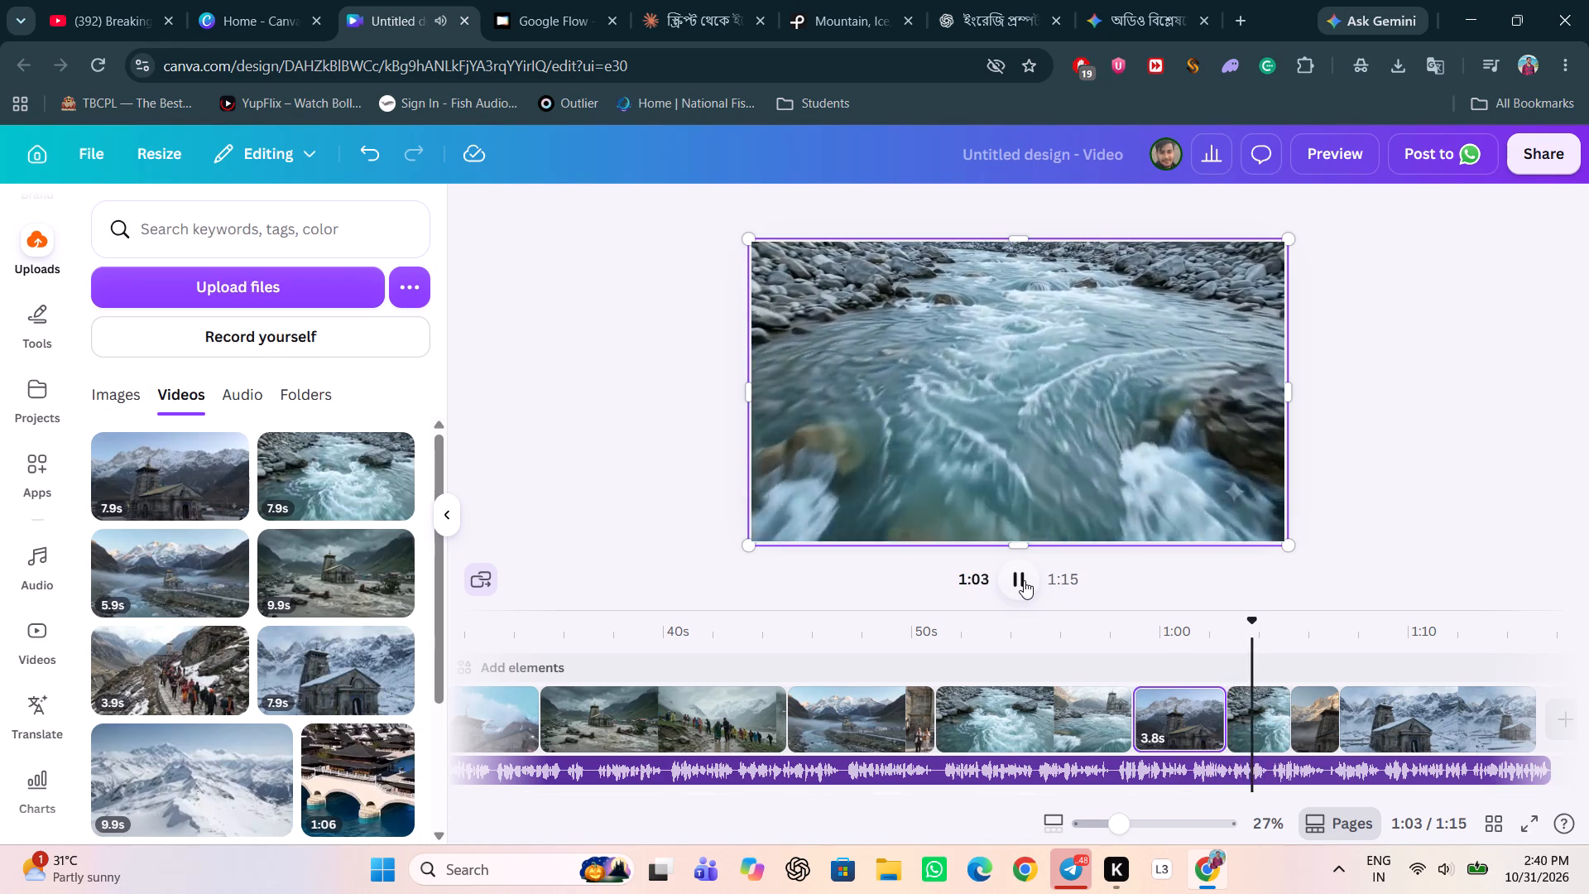
{"action": "left_click_drag", "start_coordinate": [1217, 716], "coordinate": [1179, 723]}
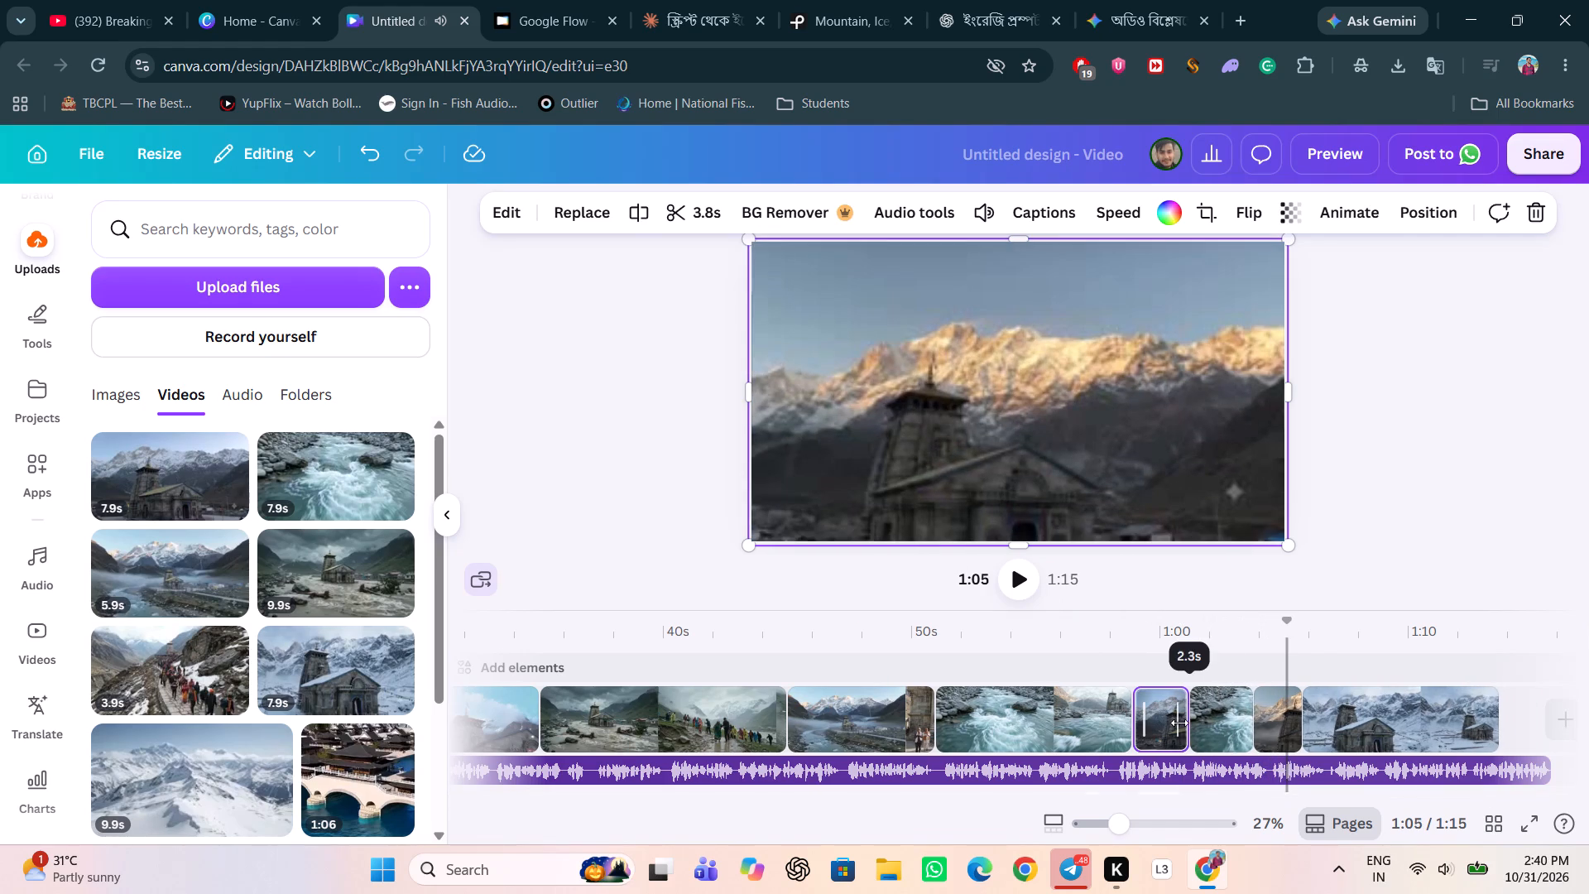
{"action": "left_click_drag", "start_coordinate": [1179, 723], "coordinate": [1179, 723]}
Play the timeline from about 0:57 to the end to review the shortened sunrise piece and the snowy temple clip.
{"action": "left_click", "coordinate": [1104, 636]}
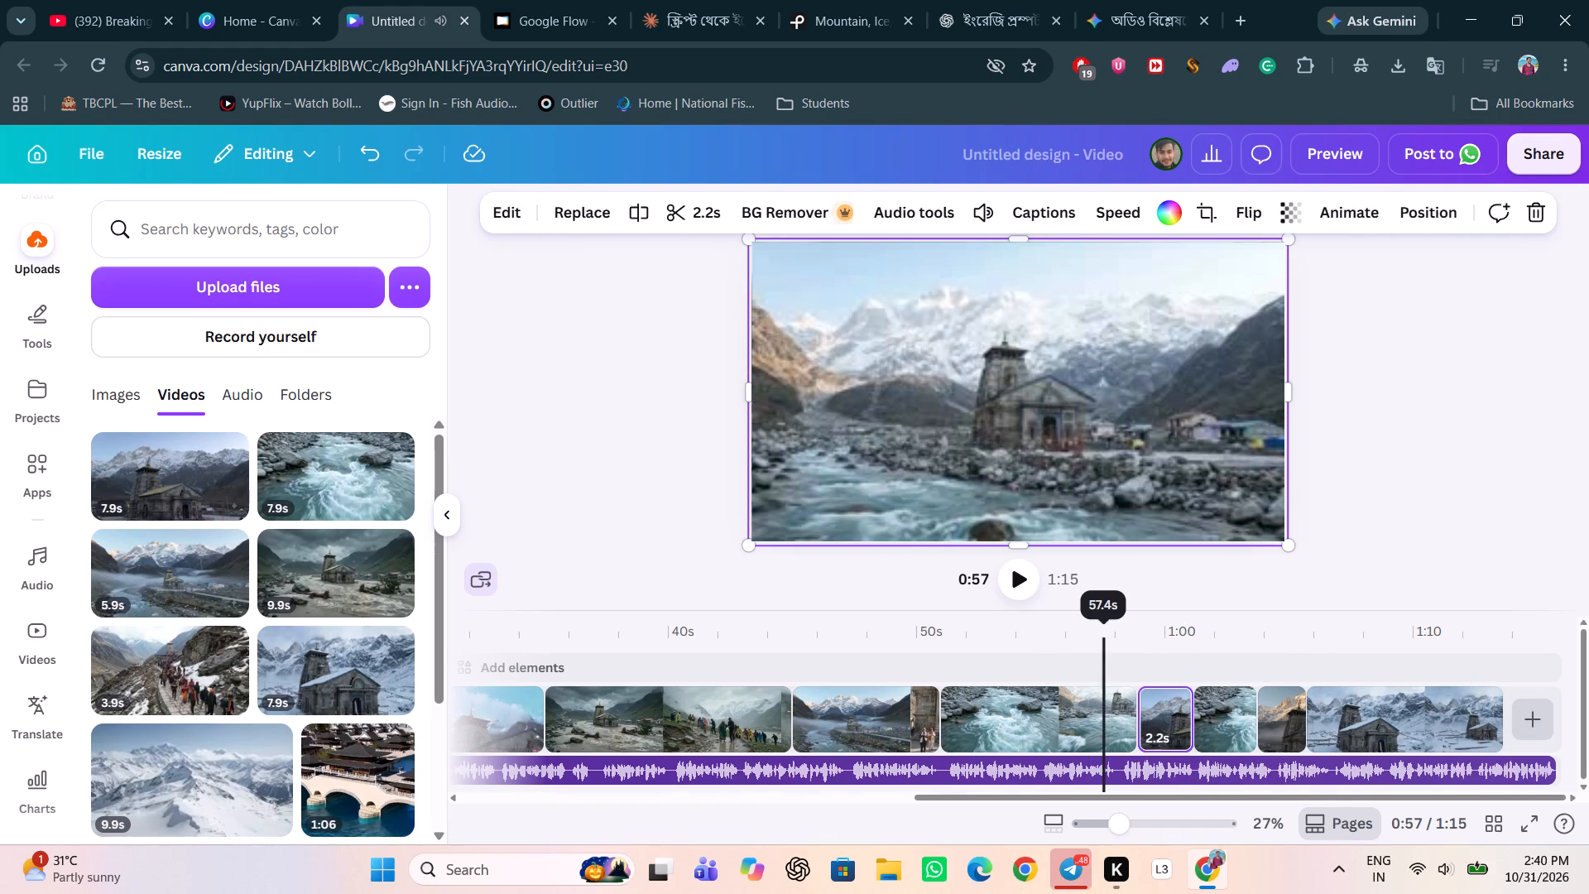
{"action": "left_click", "coordinate": [1011, 584]}
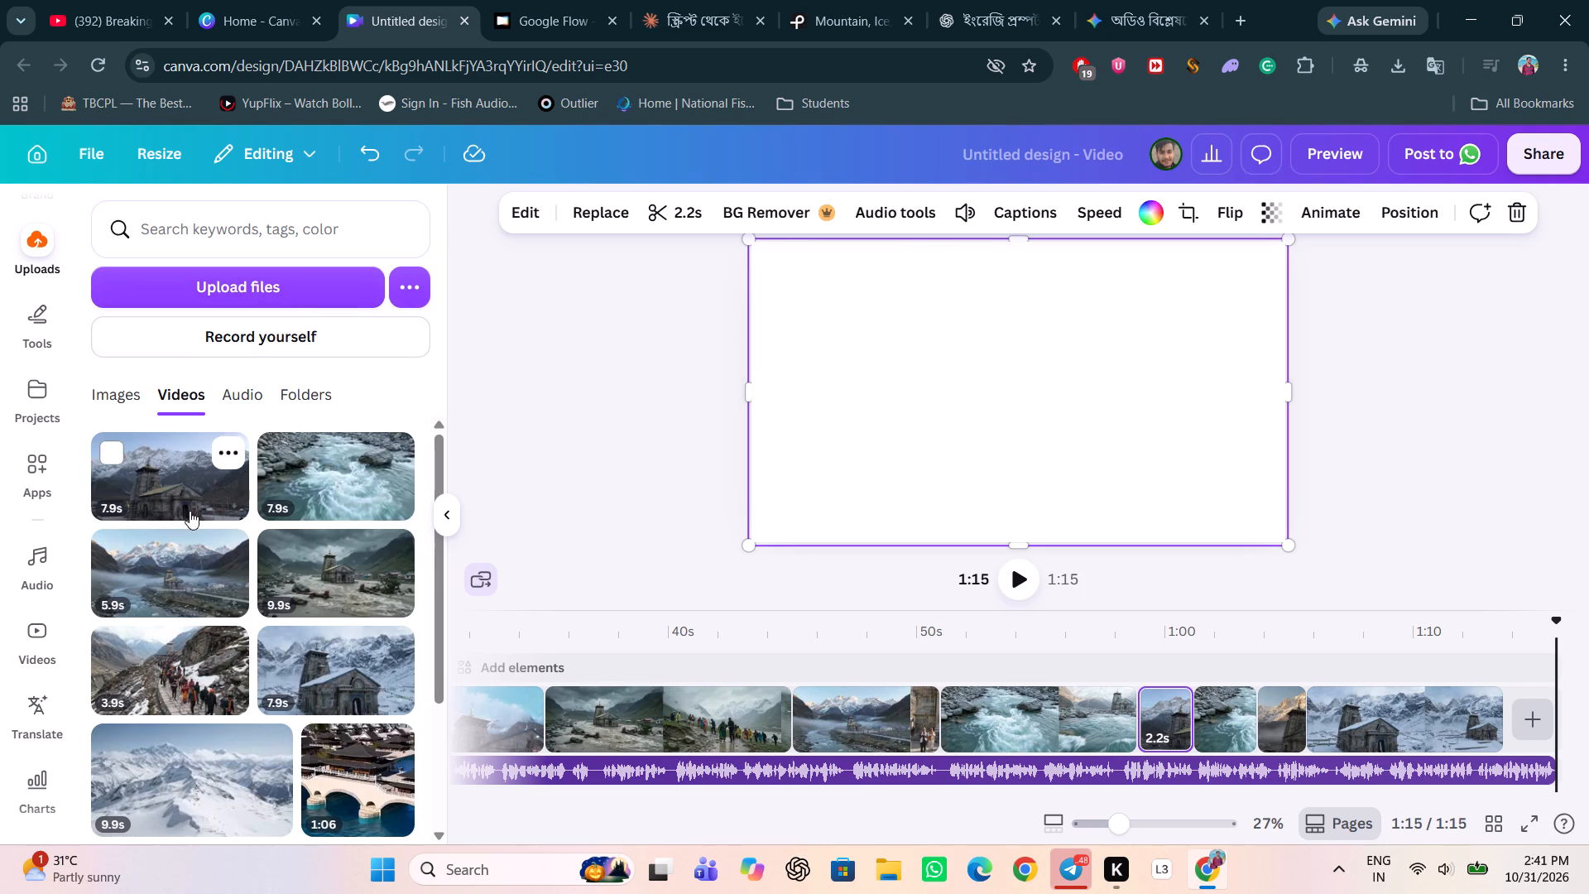
Add the recently used 9-second stock video of the temple under a blue sky to the end of the timeline.
{"action": "scroll", "coordinate": [188, 502], "scroll_direction": "down", "scroll_amount": 2}
{"action": "scroll", "coordinate": [255, 598], "scroll_direction": "up", "scroll_amount": 5}
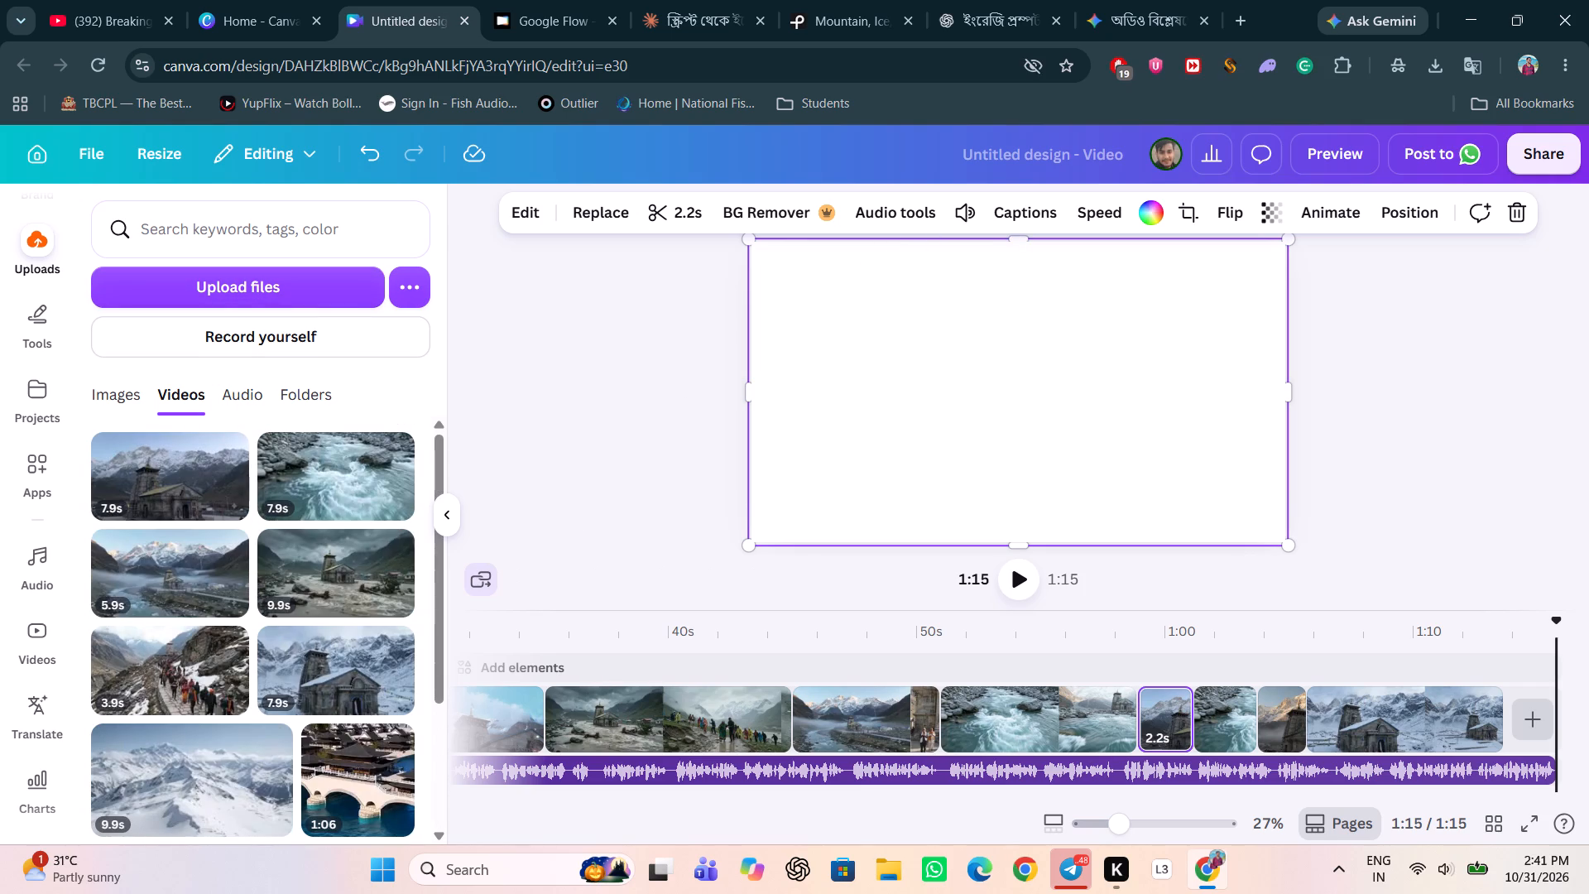
{"action": "left_click", "coordinate": [1529, 725]}
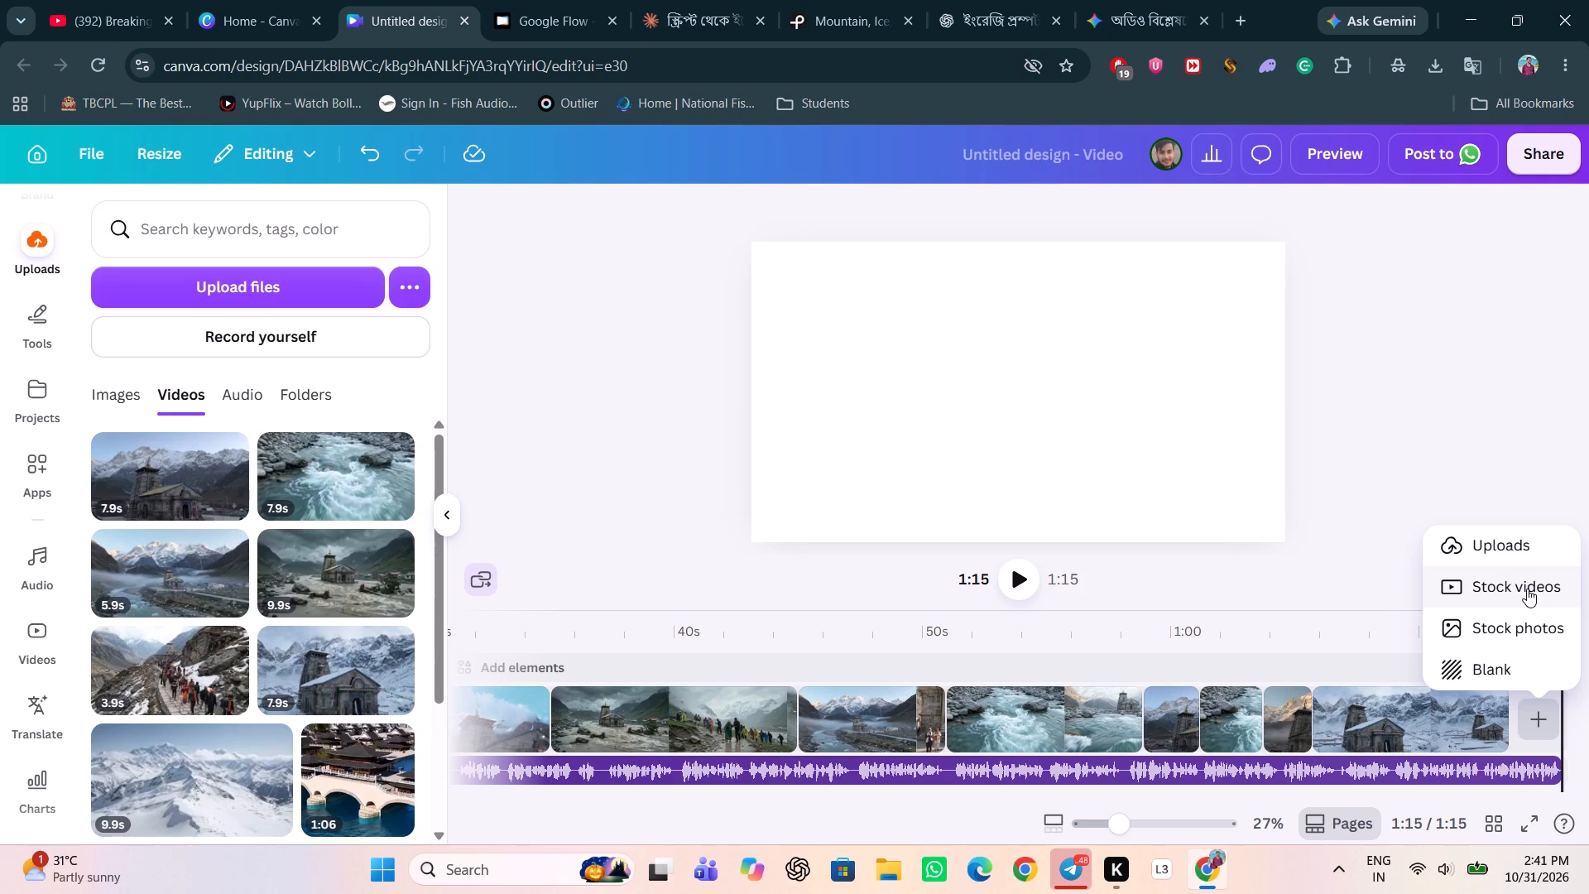
{"action": "left_click", "coordinate": [1527, 589]}
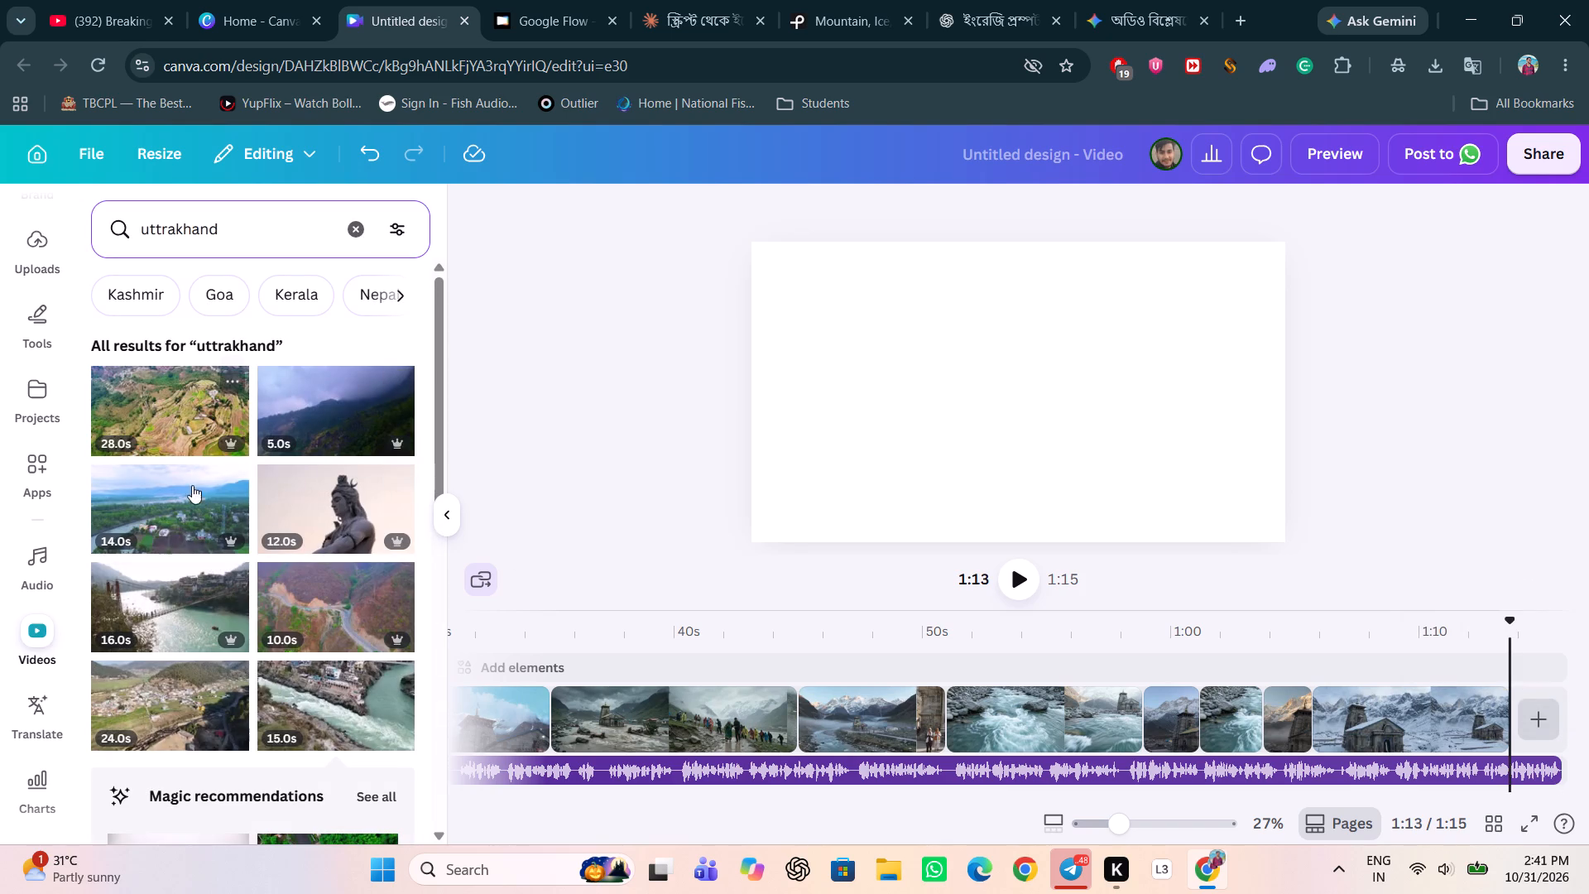
{"action": "scroll", "coordinate": [195, 625], "scroll_direction": "down", "scroll_amount": 2}
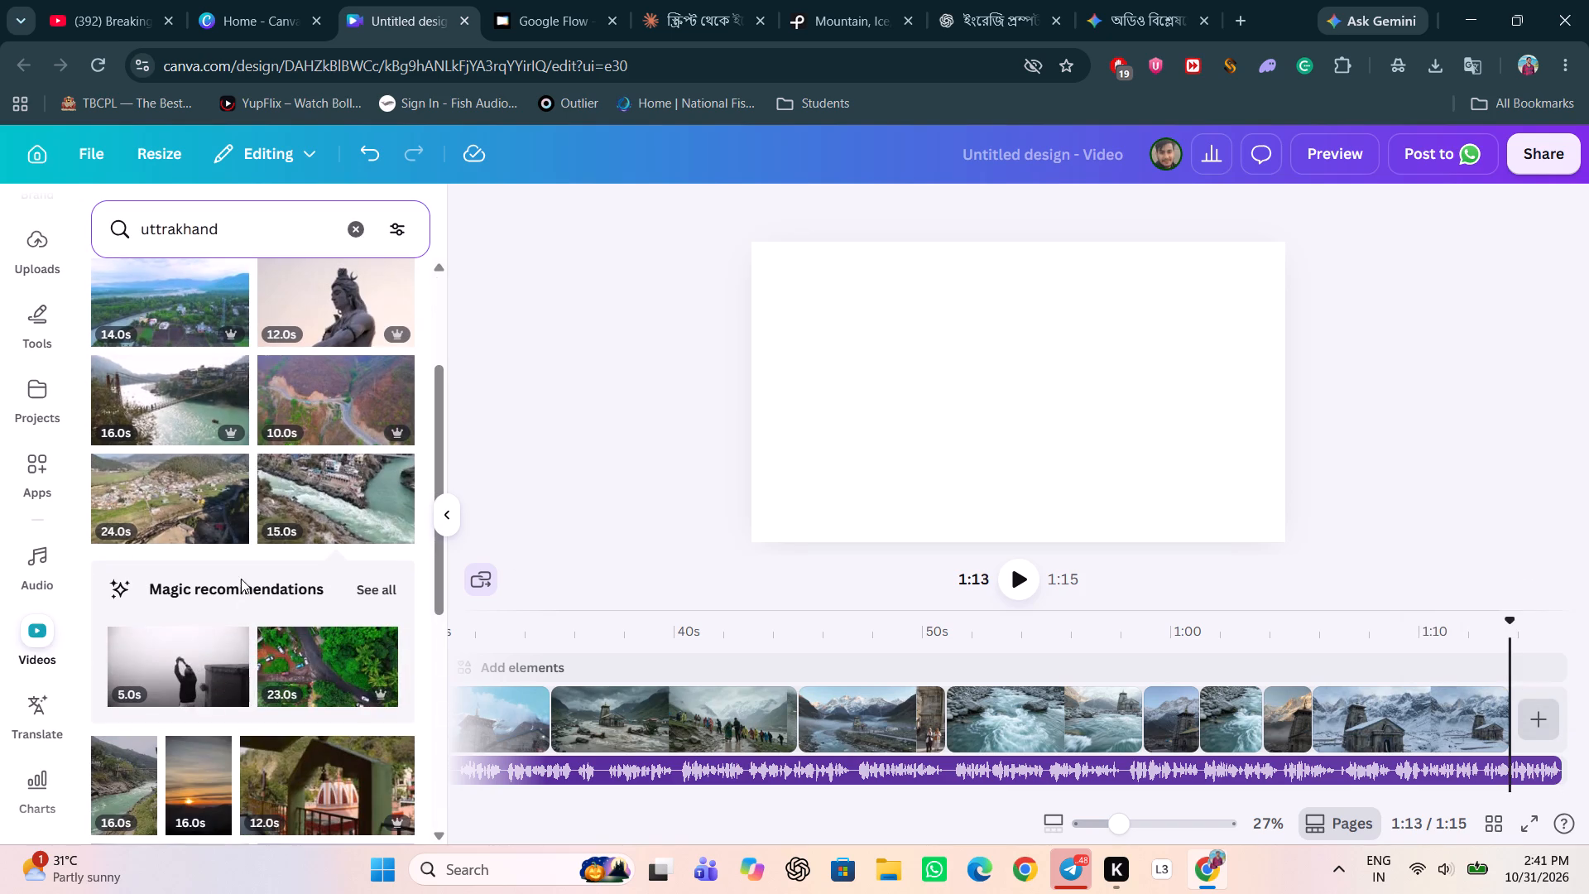
{"action": "scroll", "coordinate": [183, 461], "scroll_direction": "up", "scroll_amount": 5}
{"action": "left_click", "coordinate": [358, 228]}
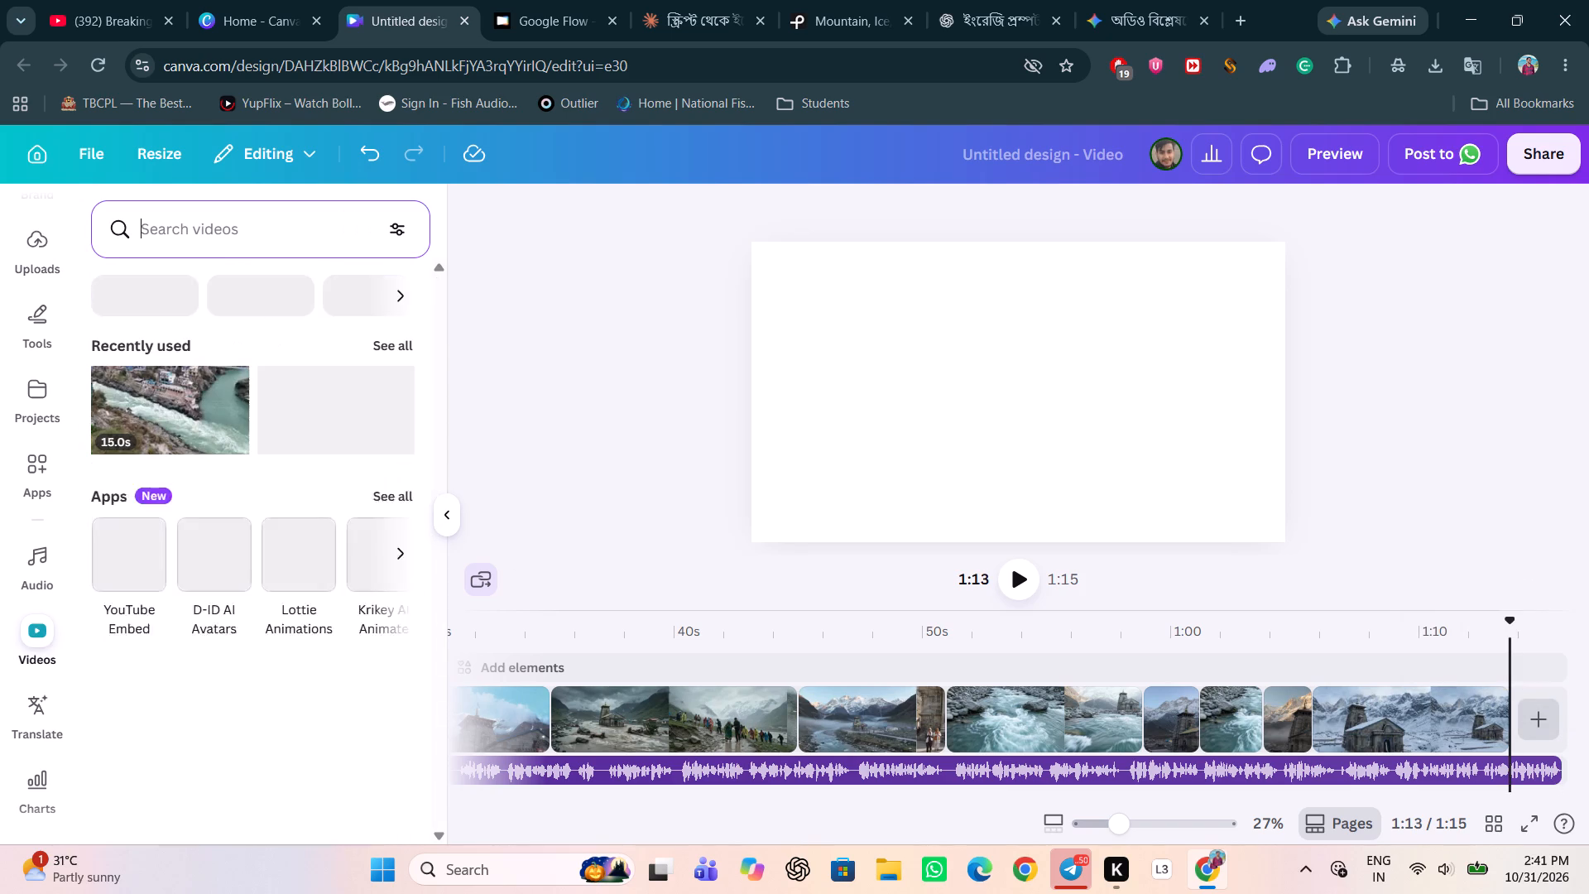
{"action": "left_click", "coordinate": [270, 231]}
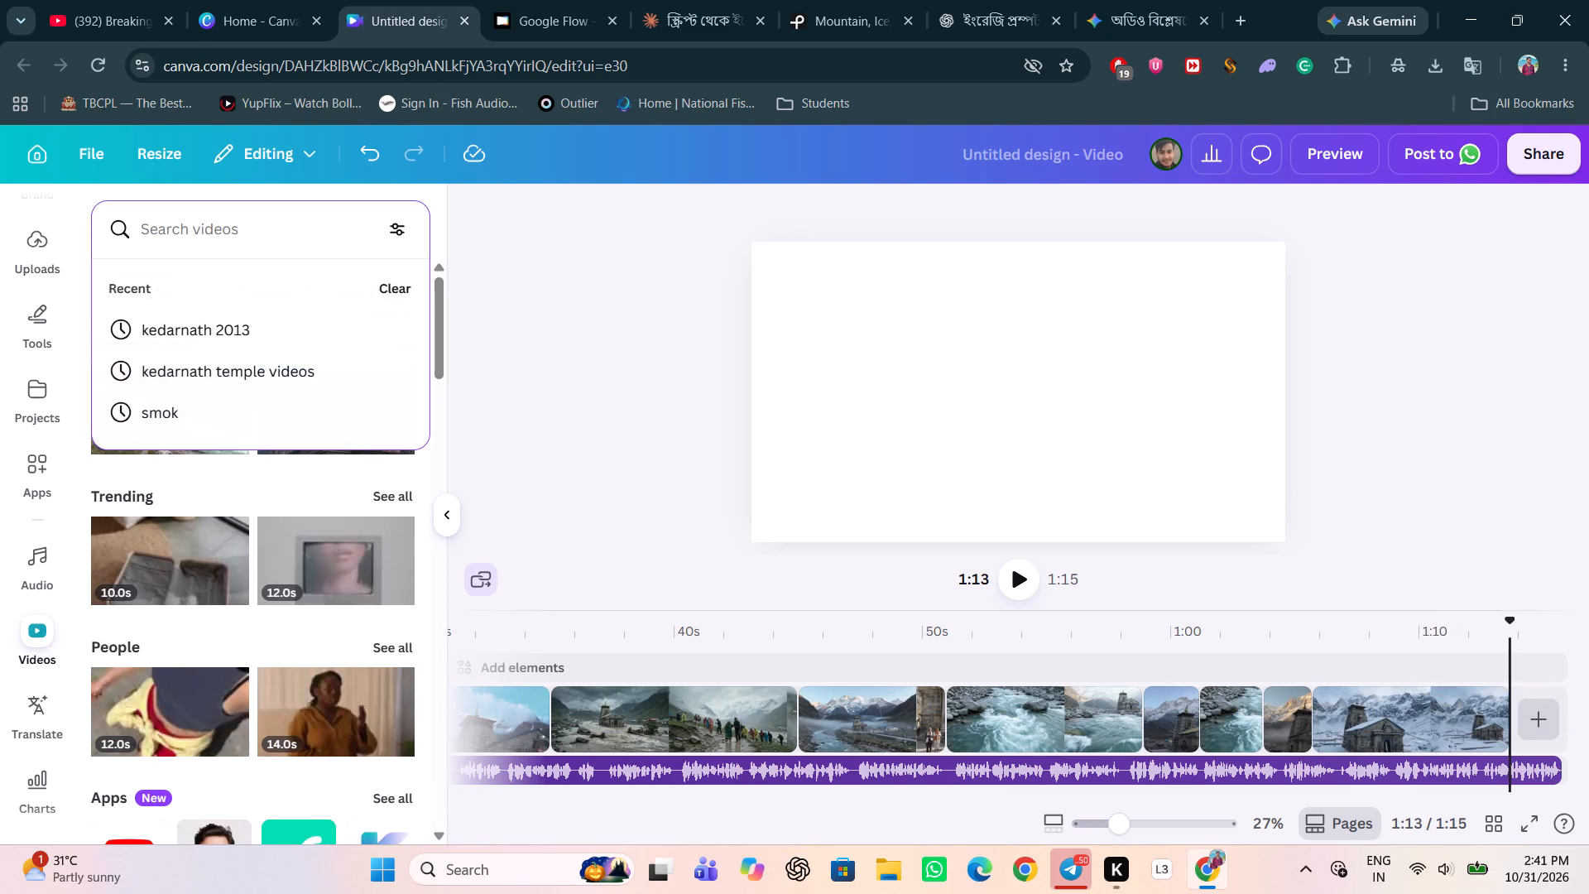
{"action": "left_click", "coordinate": [559, 435]}
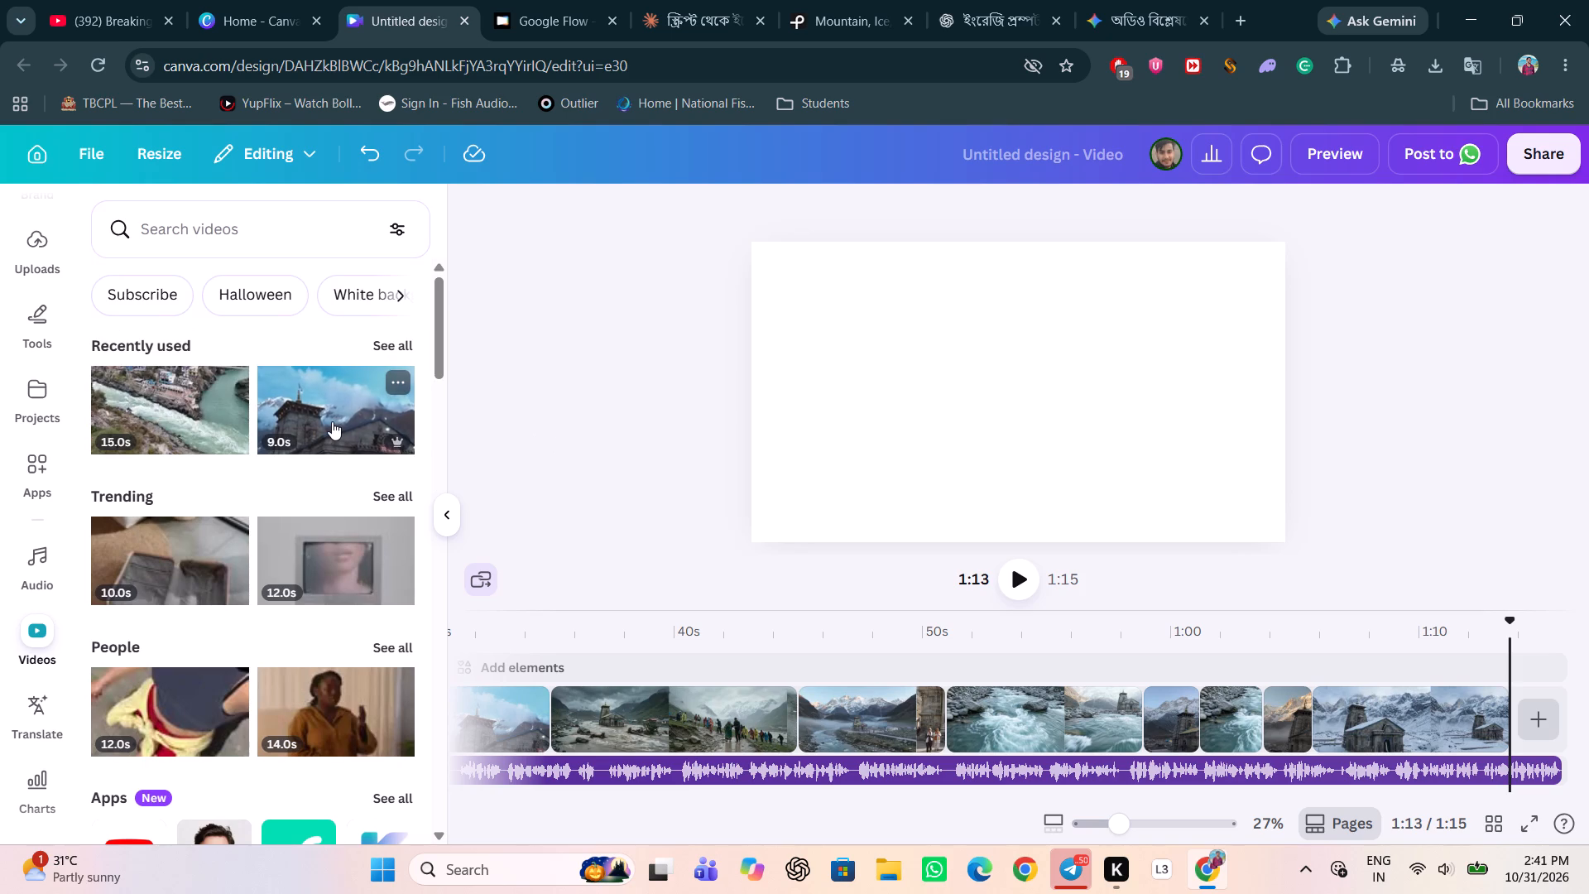
{"action": "left_click", "coordinate": [332, 421]}
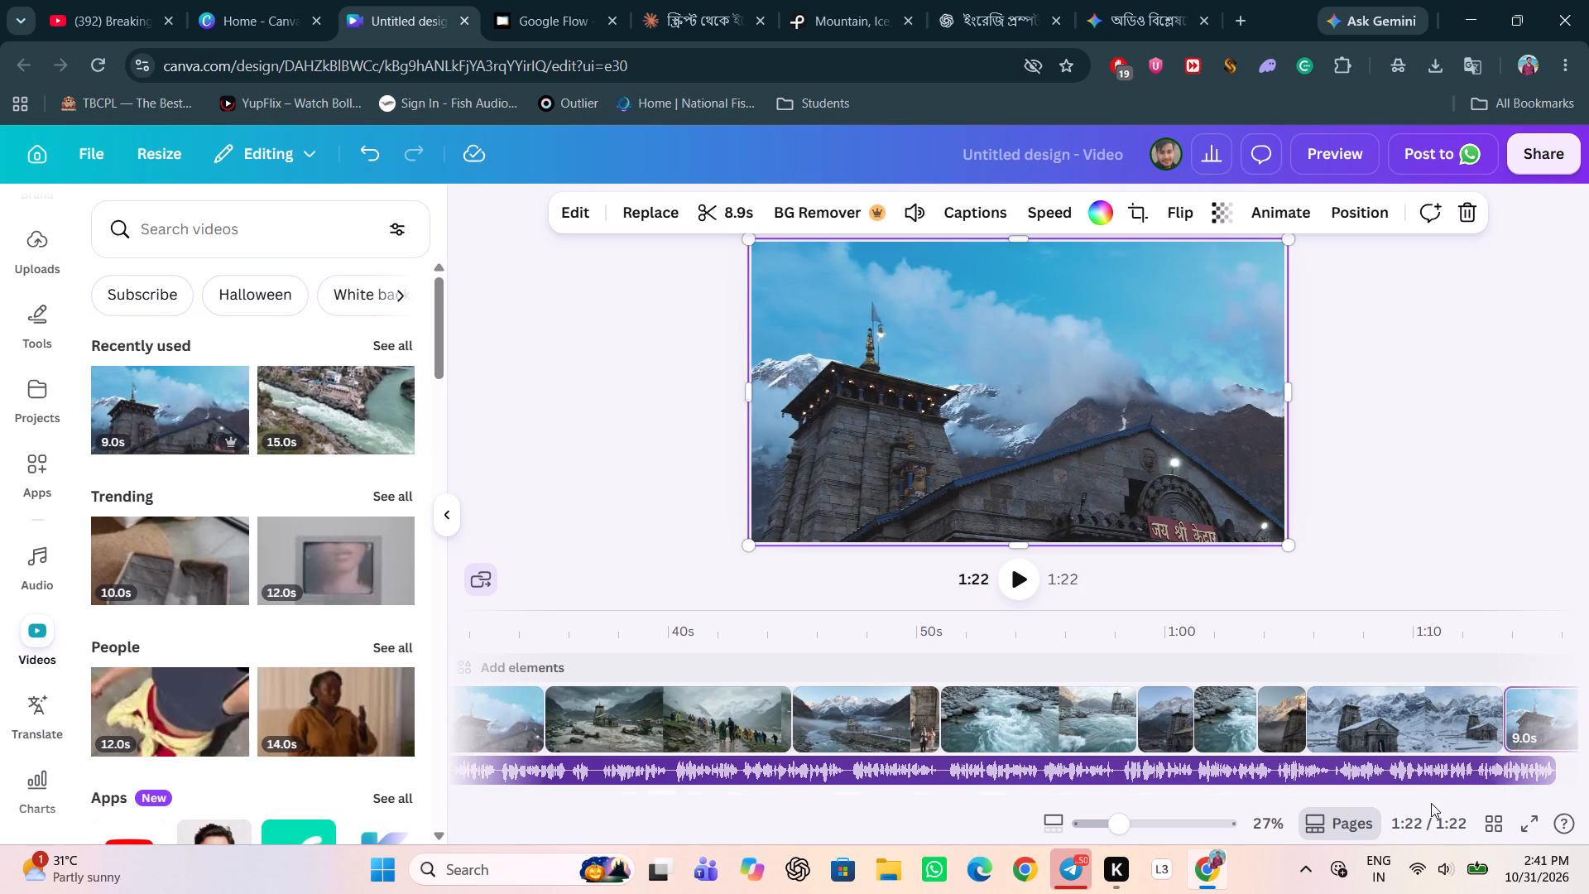
Trim the end of the new blue-sky temple stock clip so it finishes with the narration at 1:15.
{"action": "left_click_drag", "start_coordinate": [1443, 792], "coordinate": [1482, 794]}
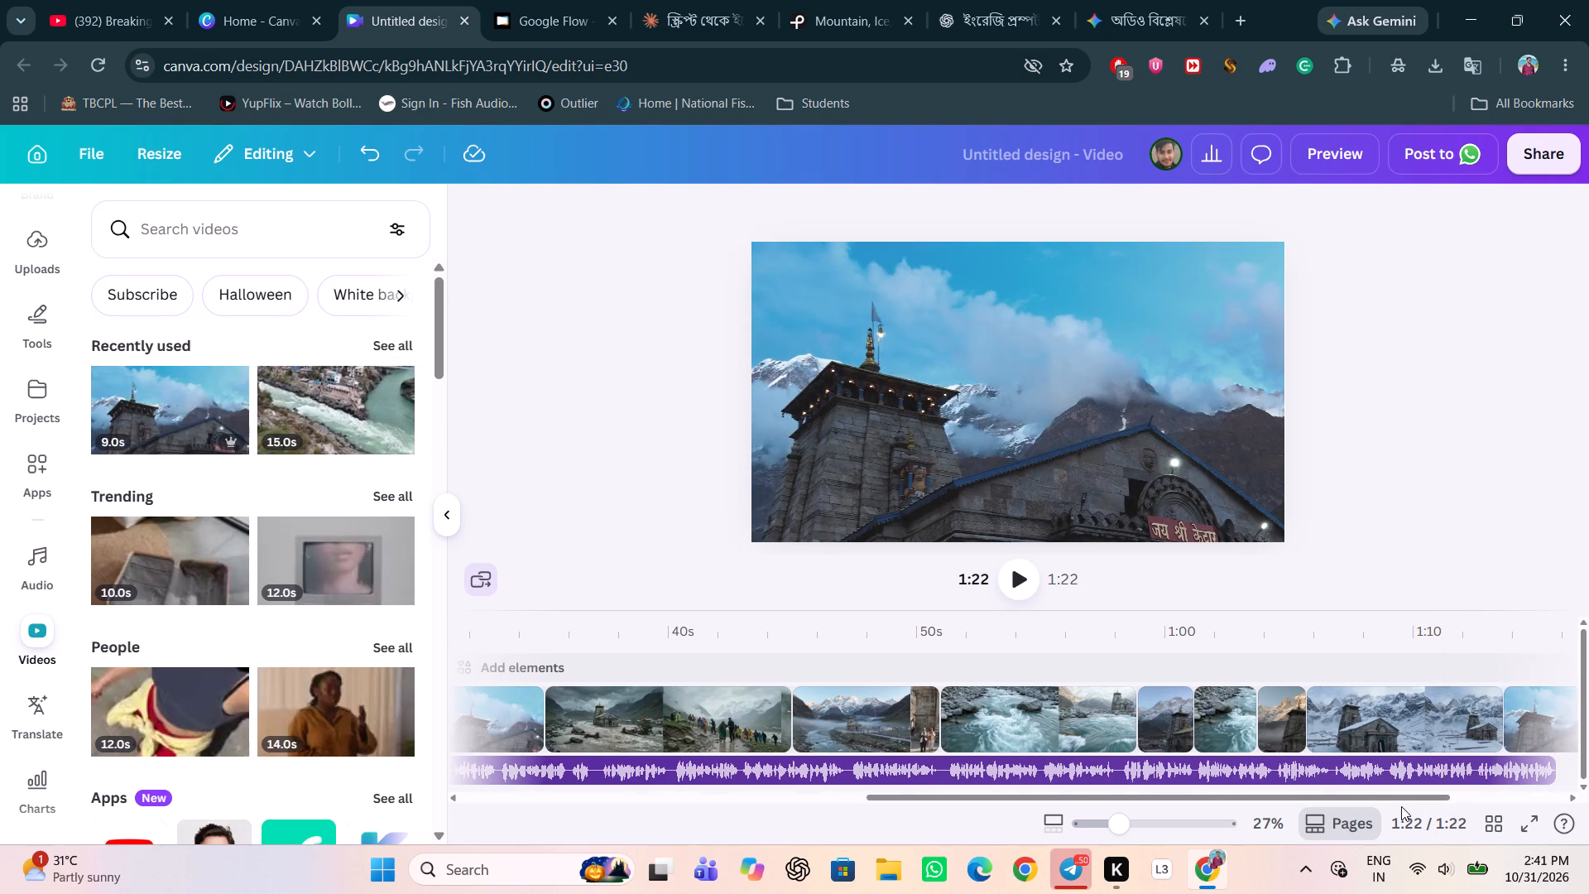
{"action": "left_click_drag", "start_coordinate": [1382, 797], "coordinate": [1551, 786]}
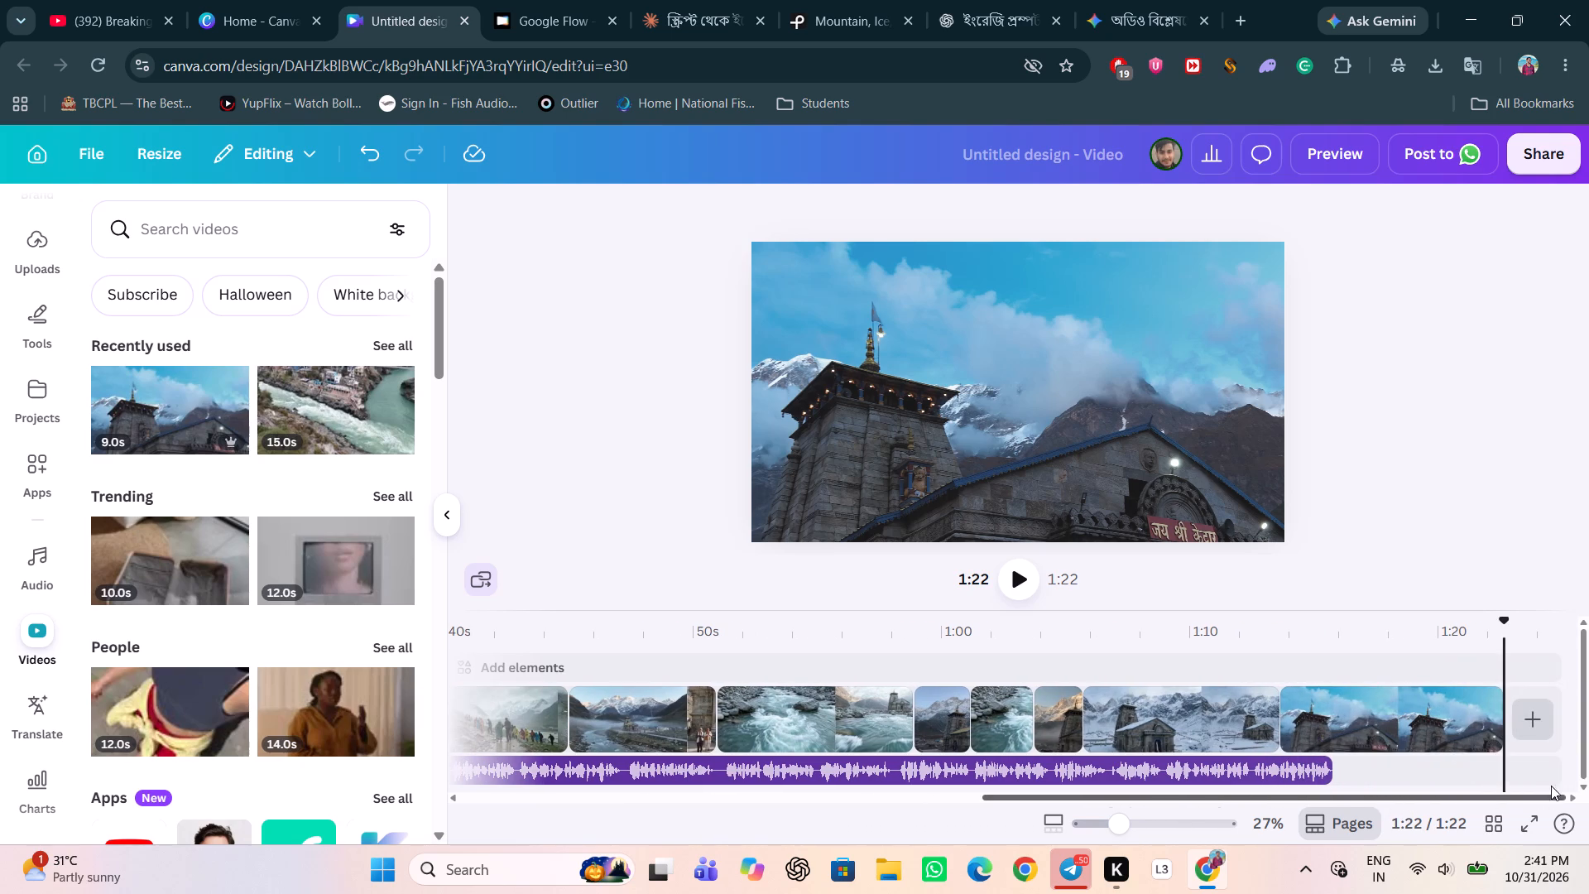
{"action": "left_click_drag", "start_coordinate": [1551, 786], "coordinate": [1546, 780]}
{"action": "left_click_drag", "start_coordinate": [1496, 716], "coordinate": [1342, 751]}
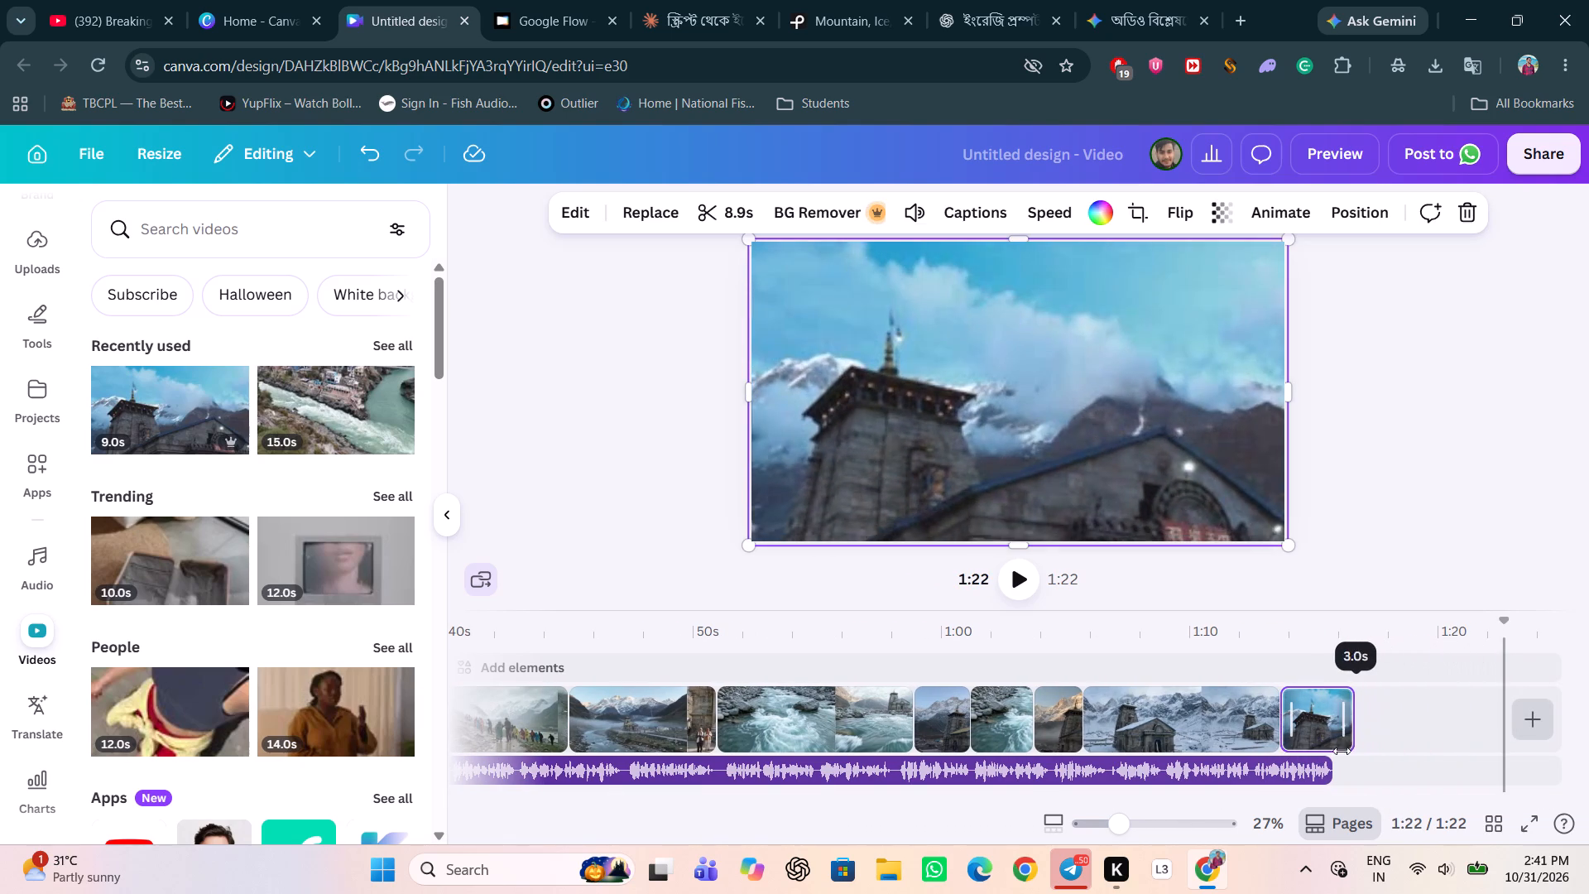
{"action": "left_click_drag", "start_coordinate": [1342, 751], "coordinate": [1327, 760]}
{"action": "left_click", "coordinate": [1409, 469]}
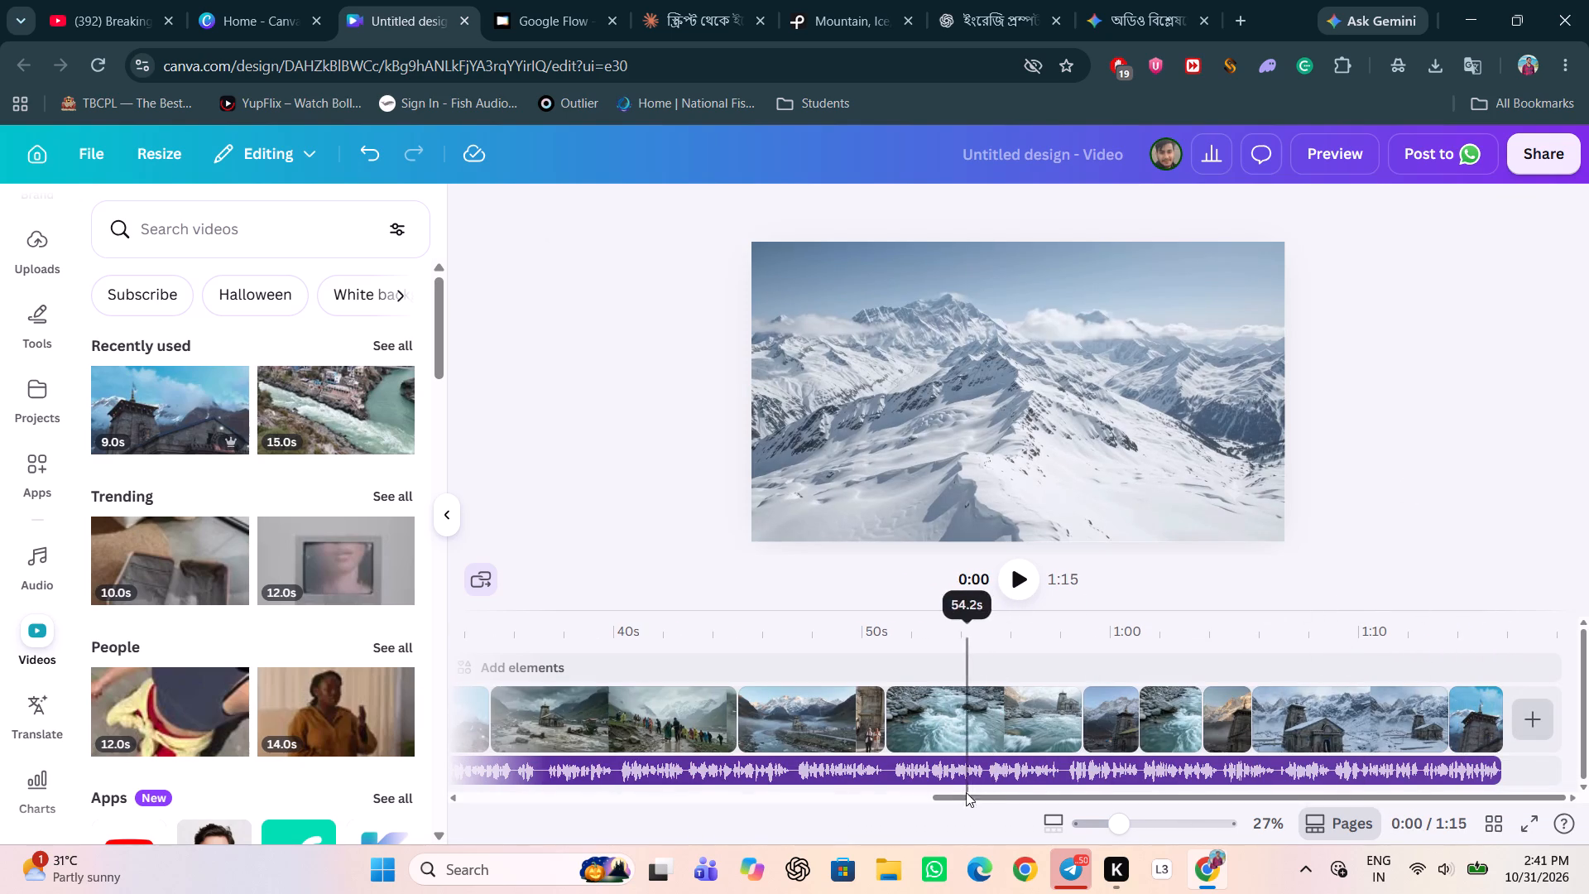
Collapse the side panel and play the whole video from 0:00 to review it.
{"action": "left_click_drag", "start_coordinate": [961, 798], "coordinate": [364, 715]}
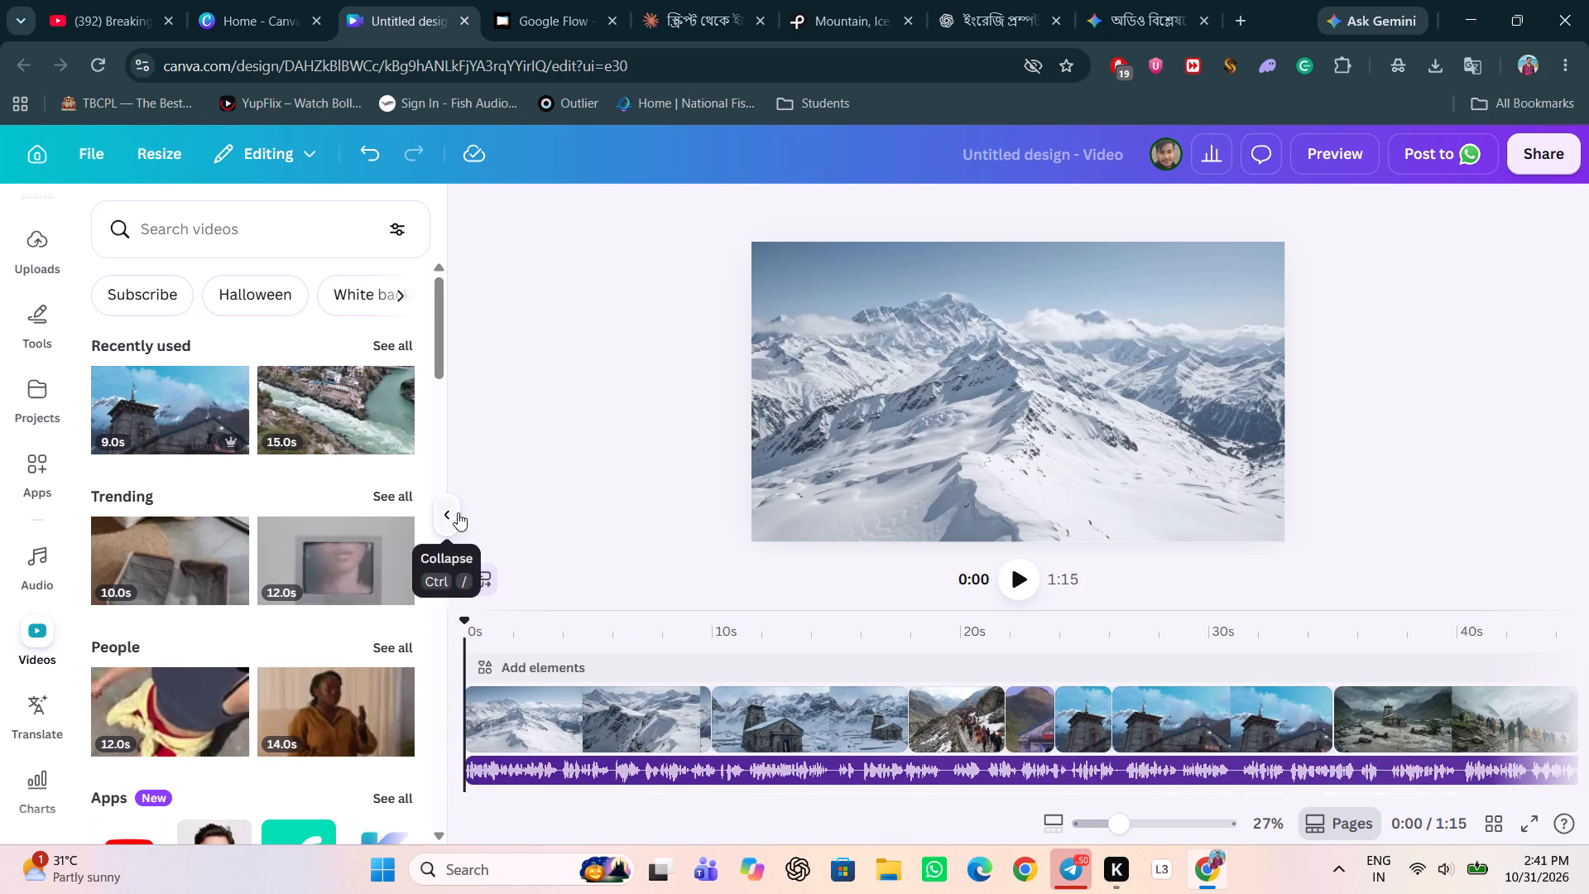
{"action": "left_click", "coordinate": [458, 512]}
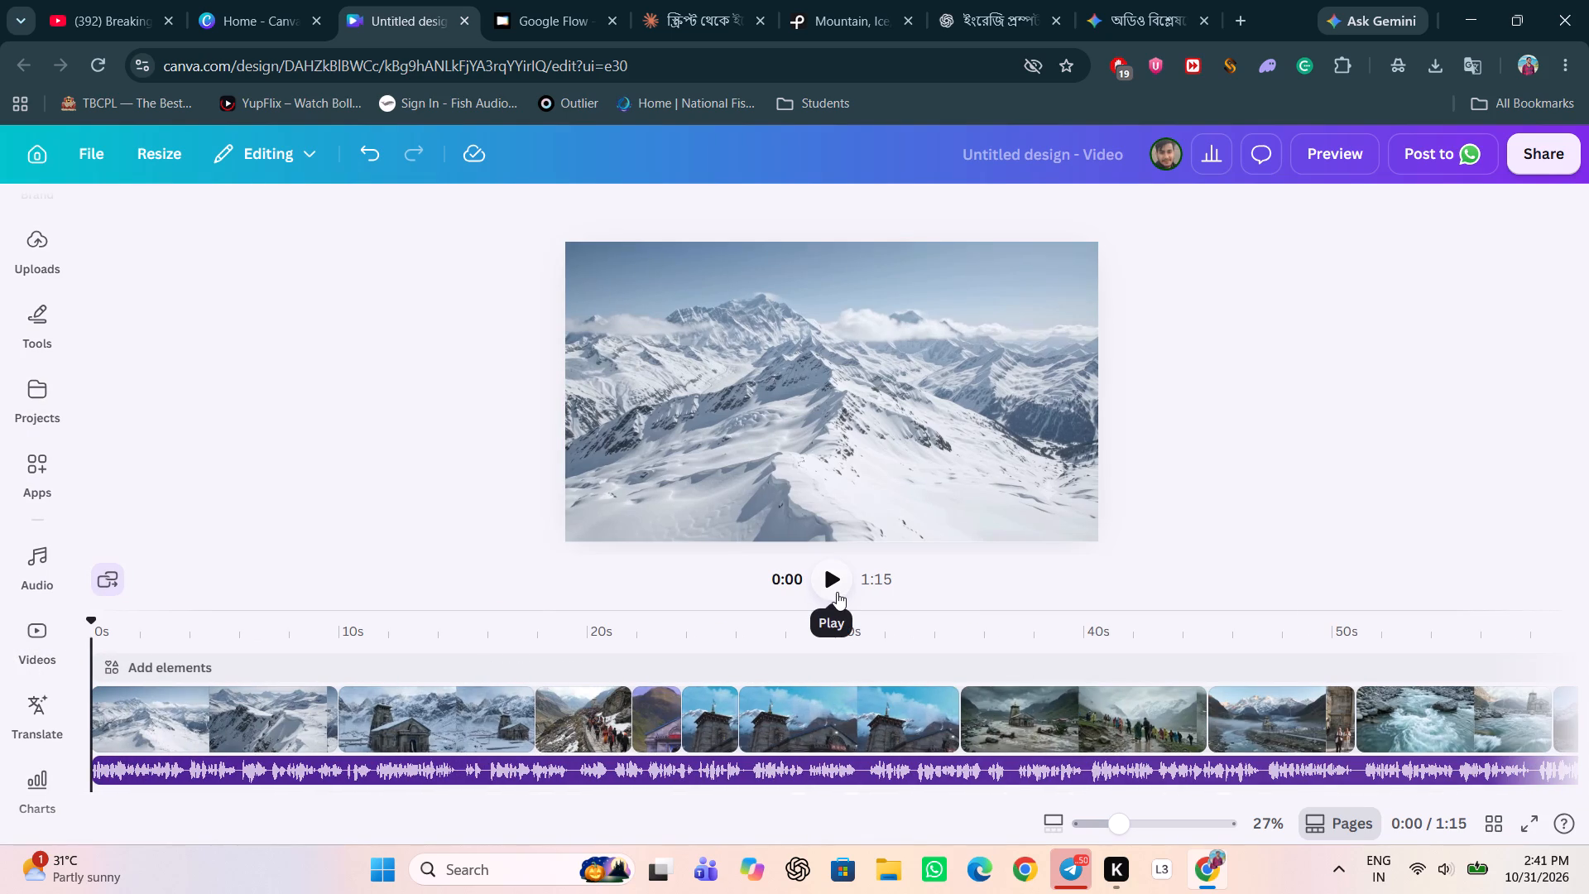
{"action": "left_click", "coordinate": [837, 592]}
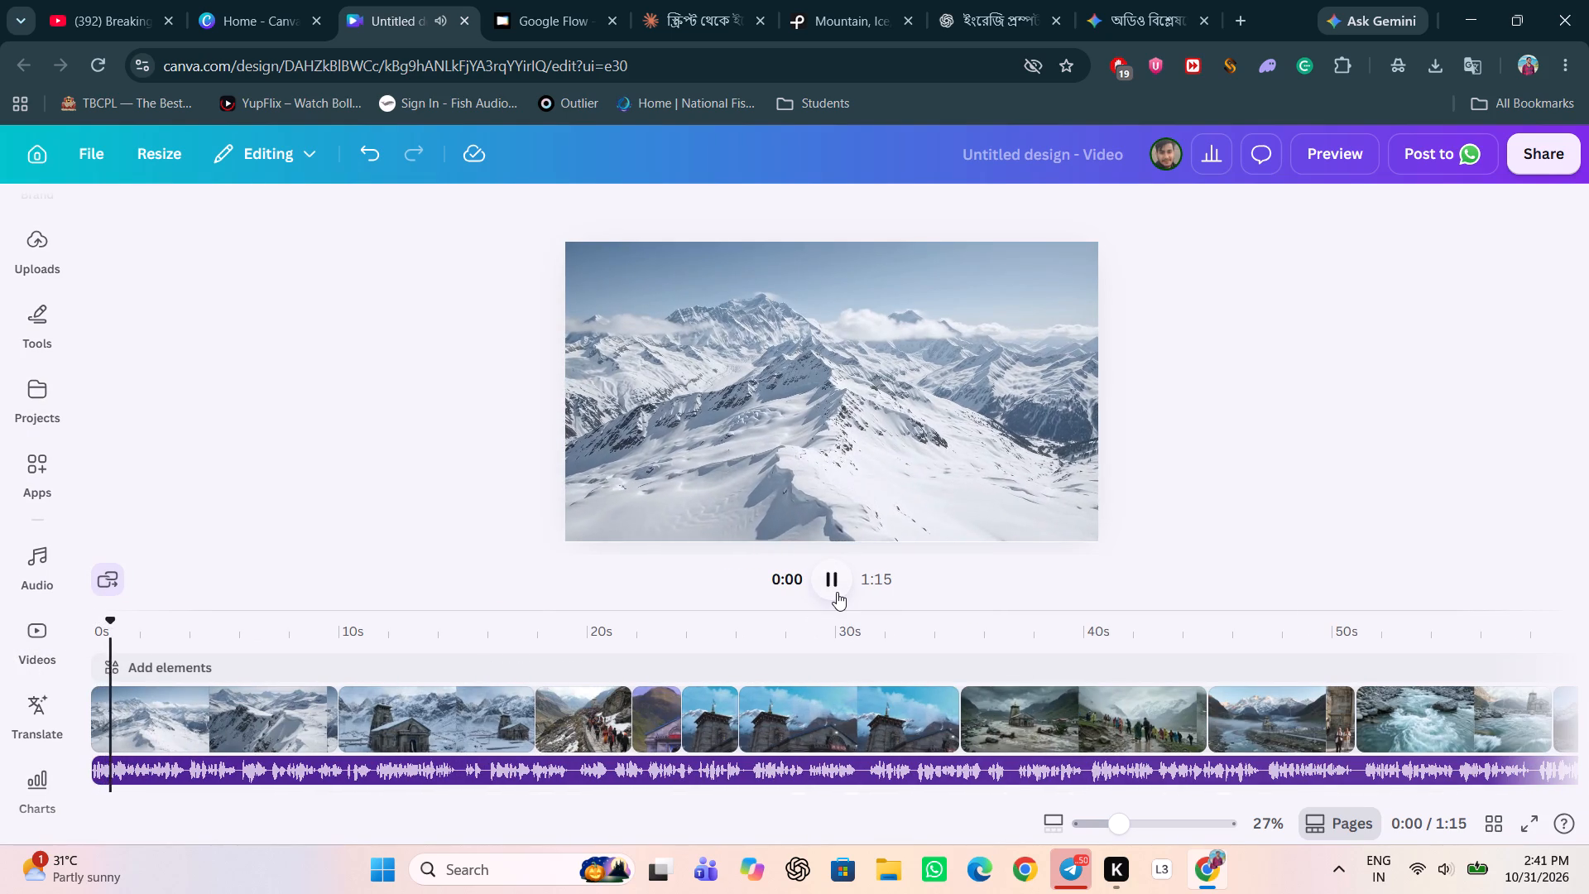
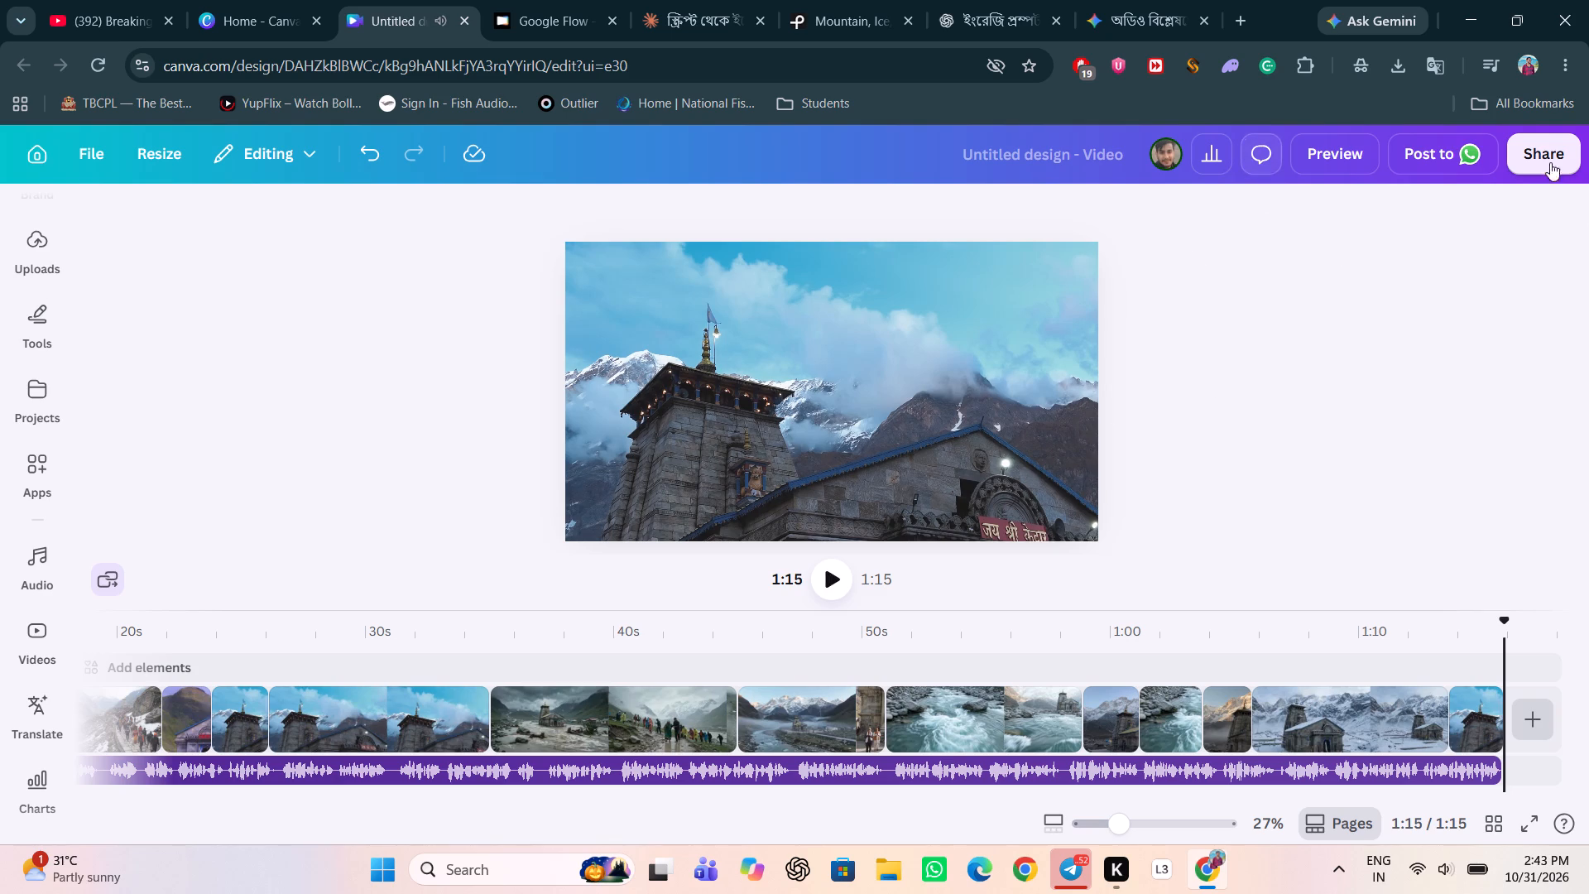
Make the Kedarnath video design available offline.
{"action": "left_click", "coordinate": [466, 166]}
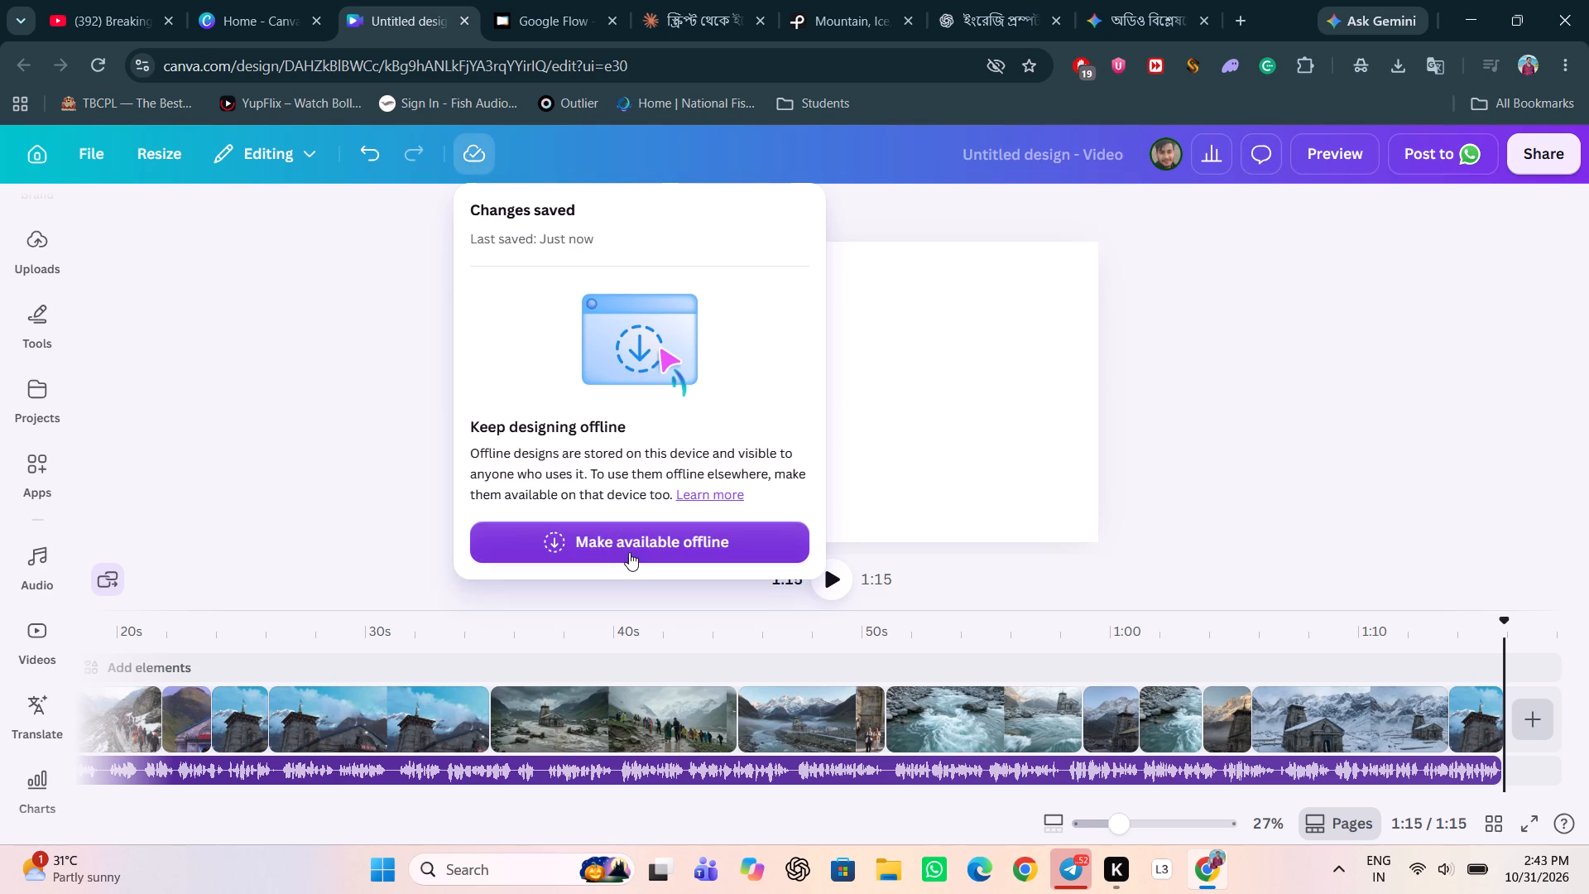
{"action": "left_click", "coordinate": [629, 552]}
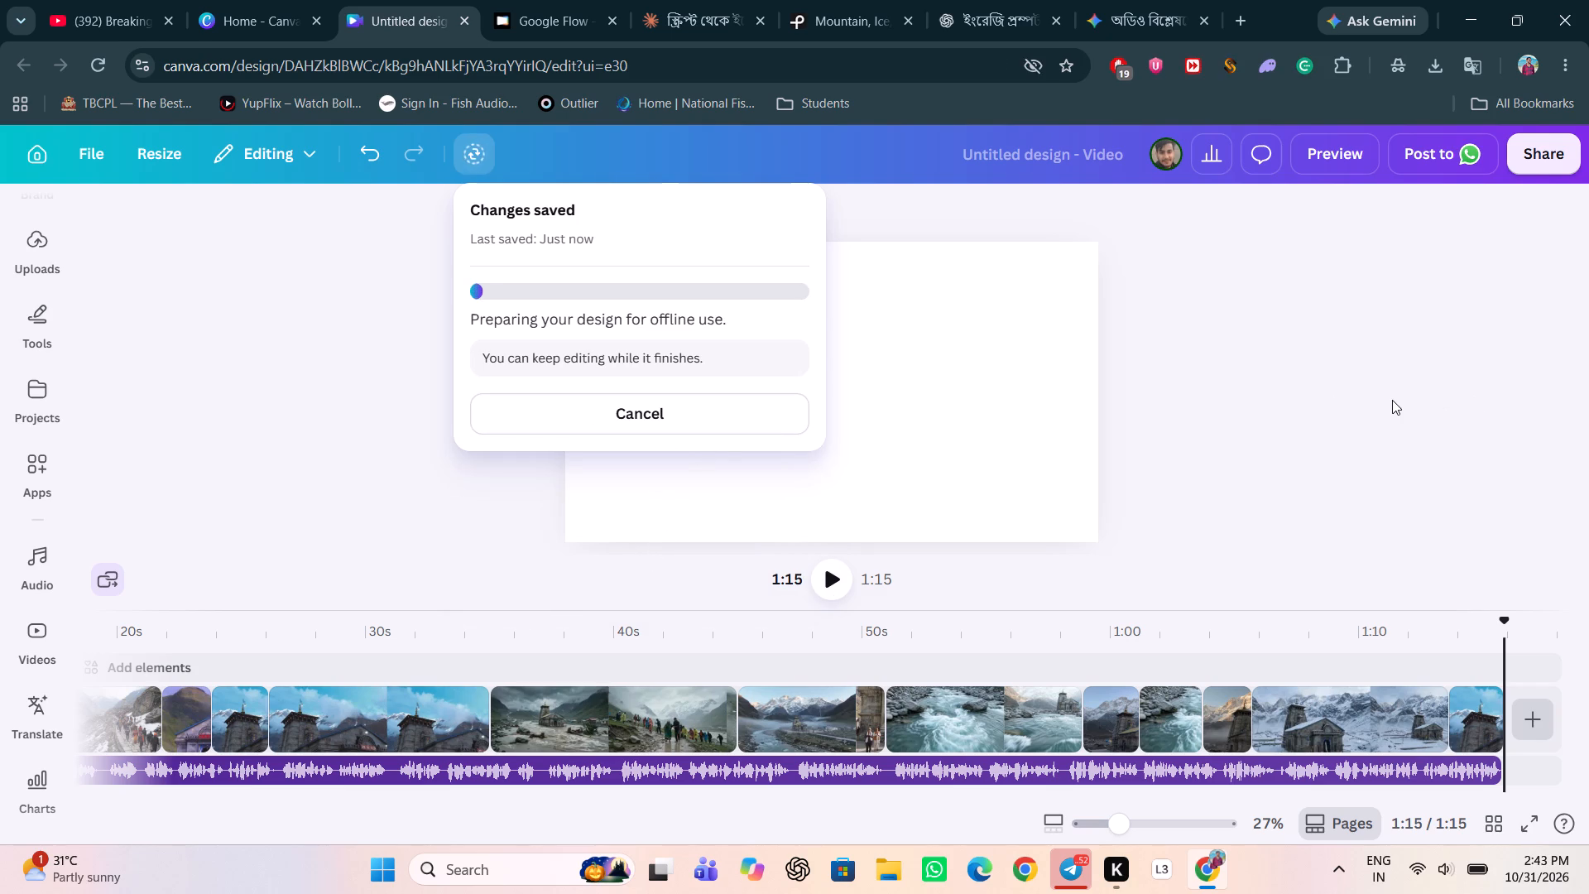
Download the finished design as an MP4 video in 4K quality.
{"action": "left_click", "coordinate": [1547, 158]}
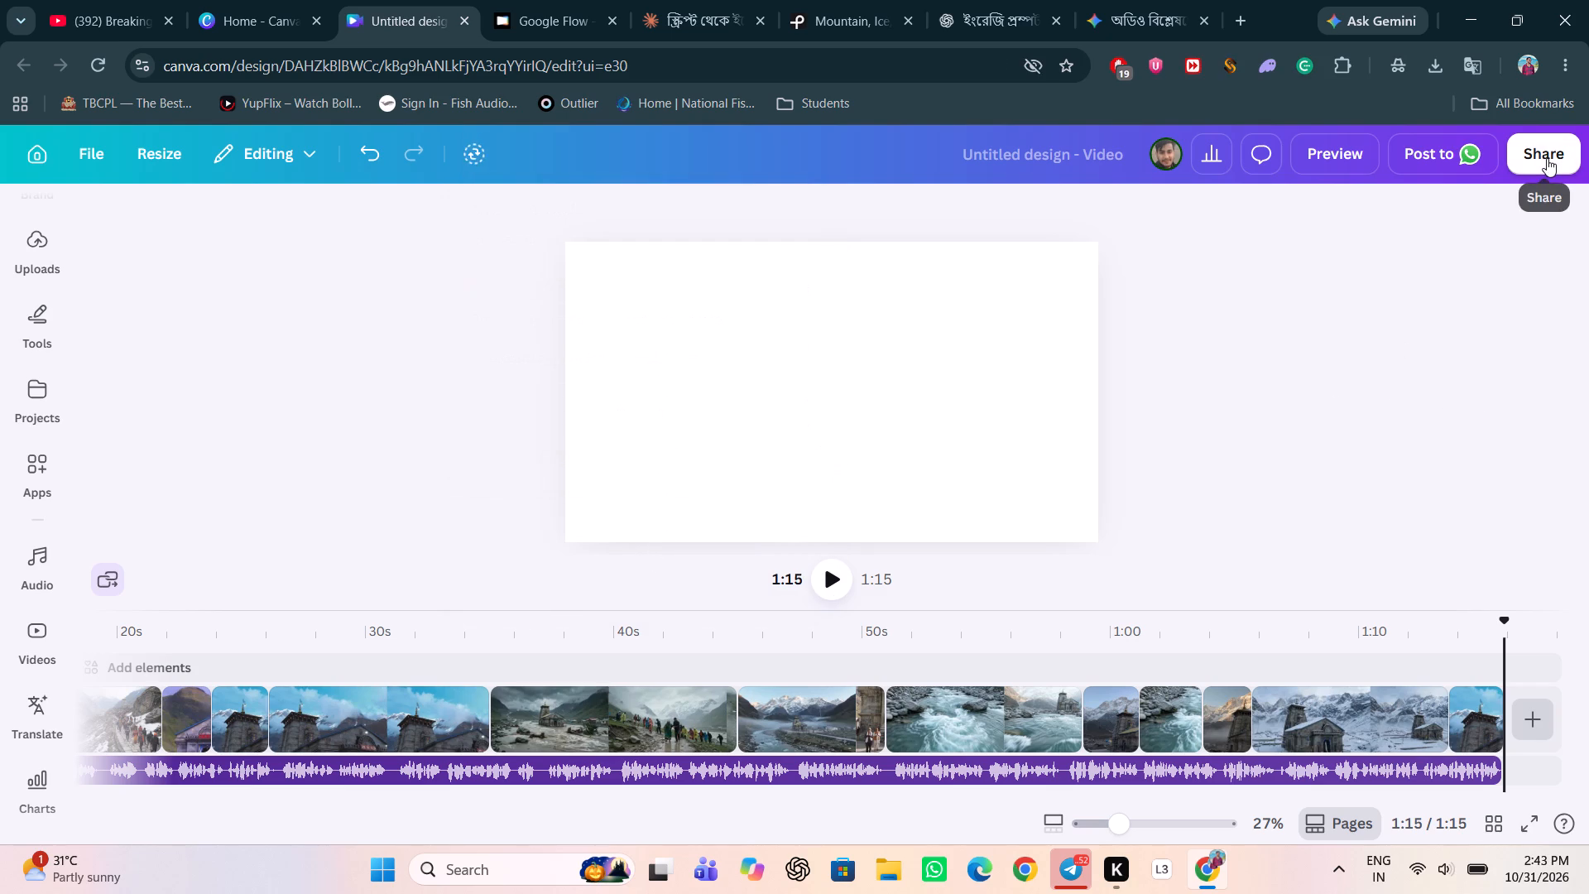
{"action": "left_click", "coordinate": [1547, 158]}
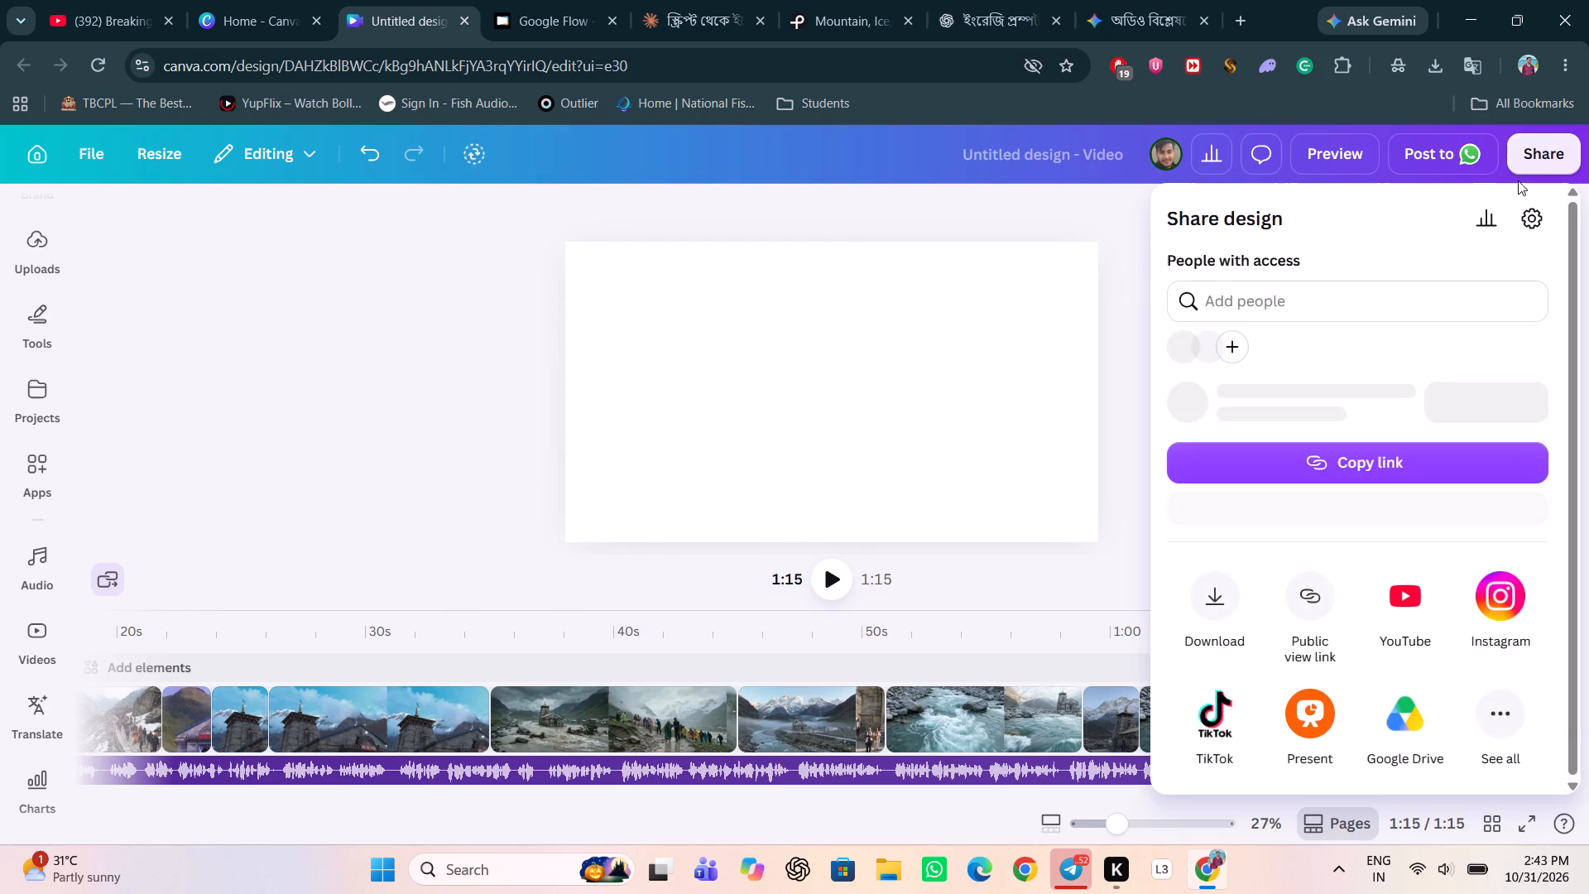
{"action": "left_click", "coordinate": [1216, 660]}
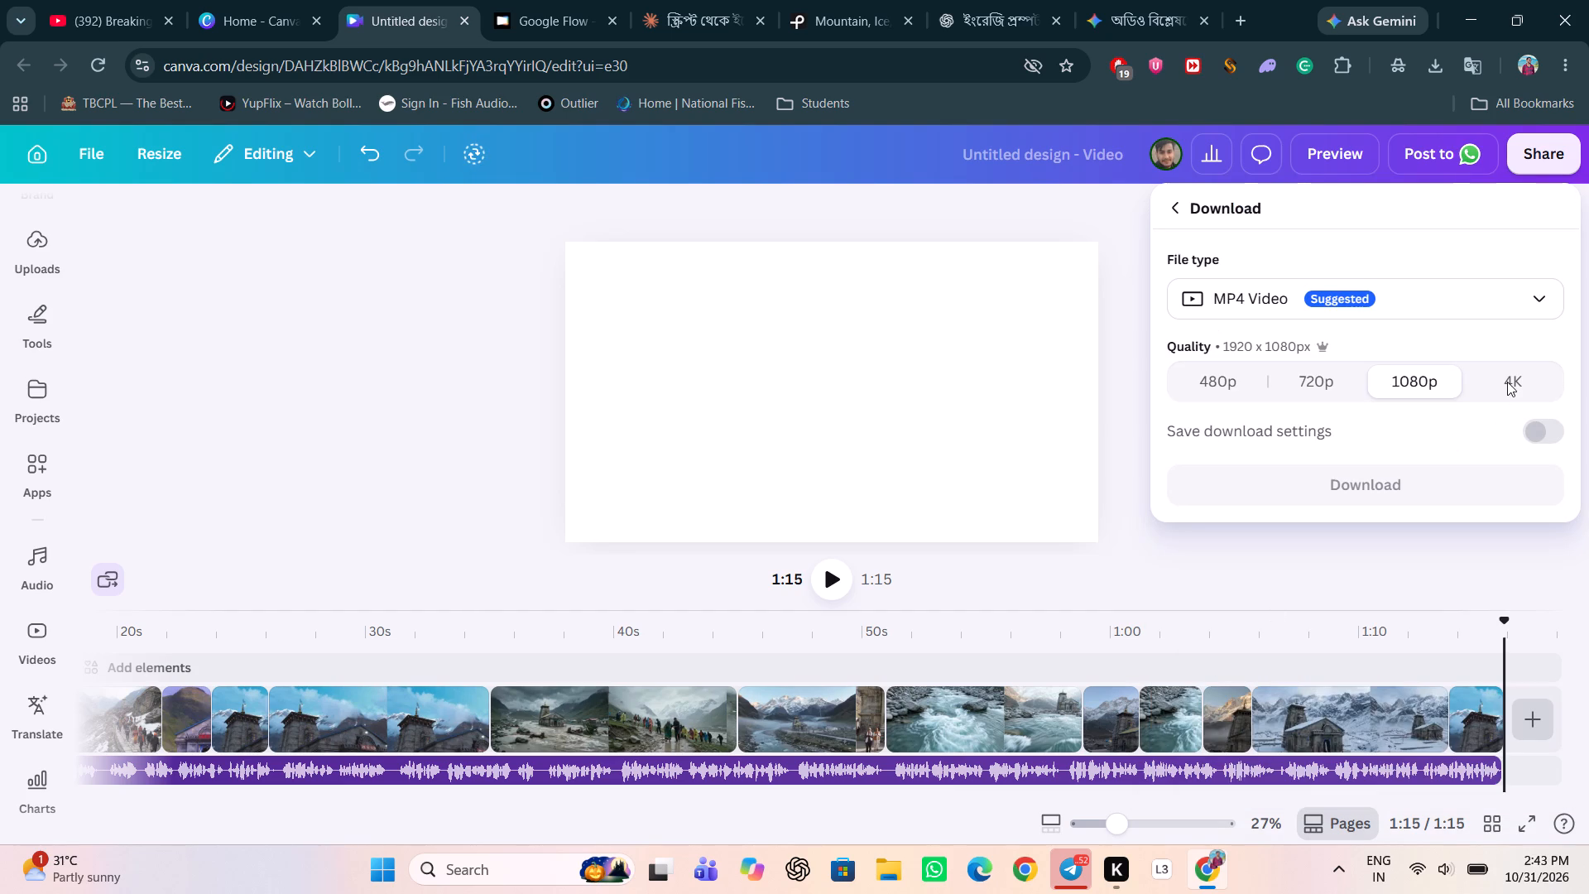
{"action": "left_click", "coordinate": [1507, 382]}
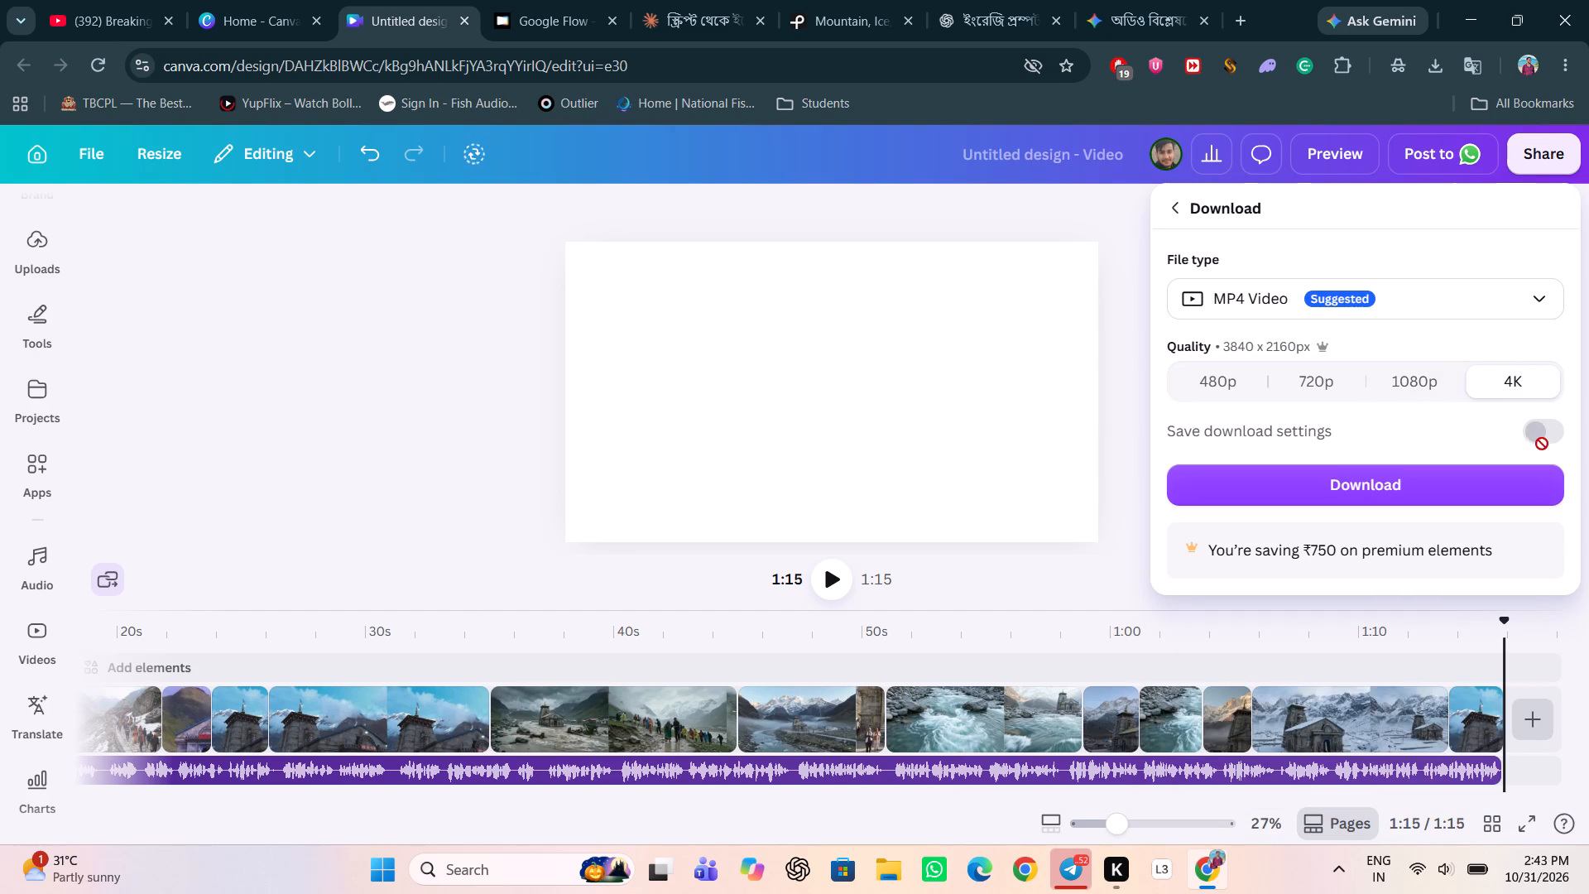
{"action": "left_click", "coordinate": [1408, 487]}
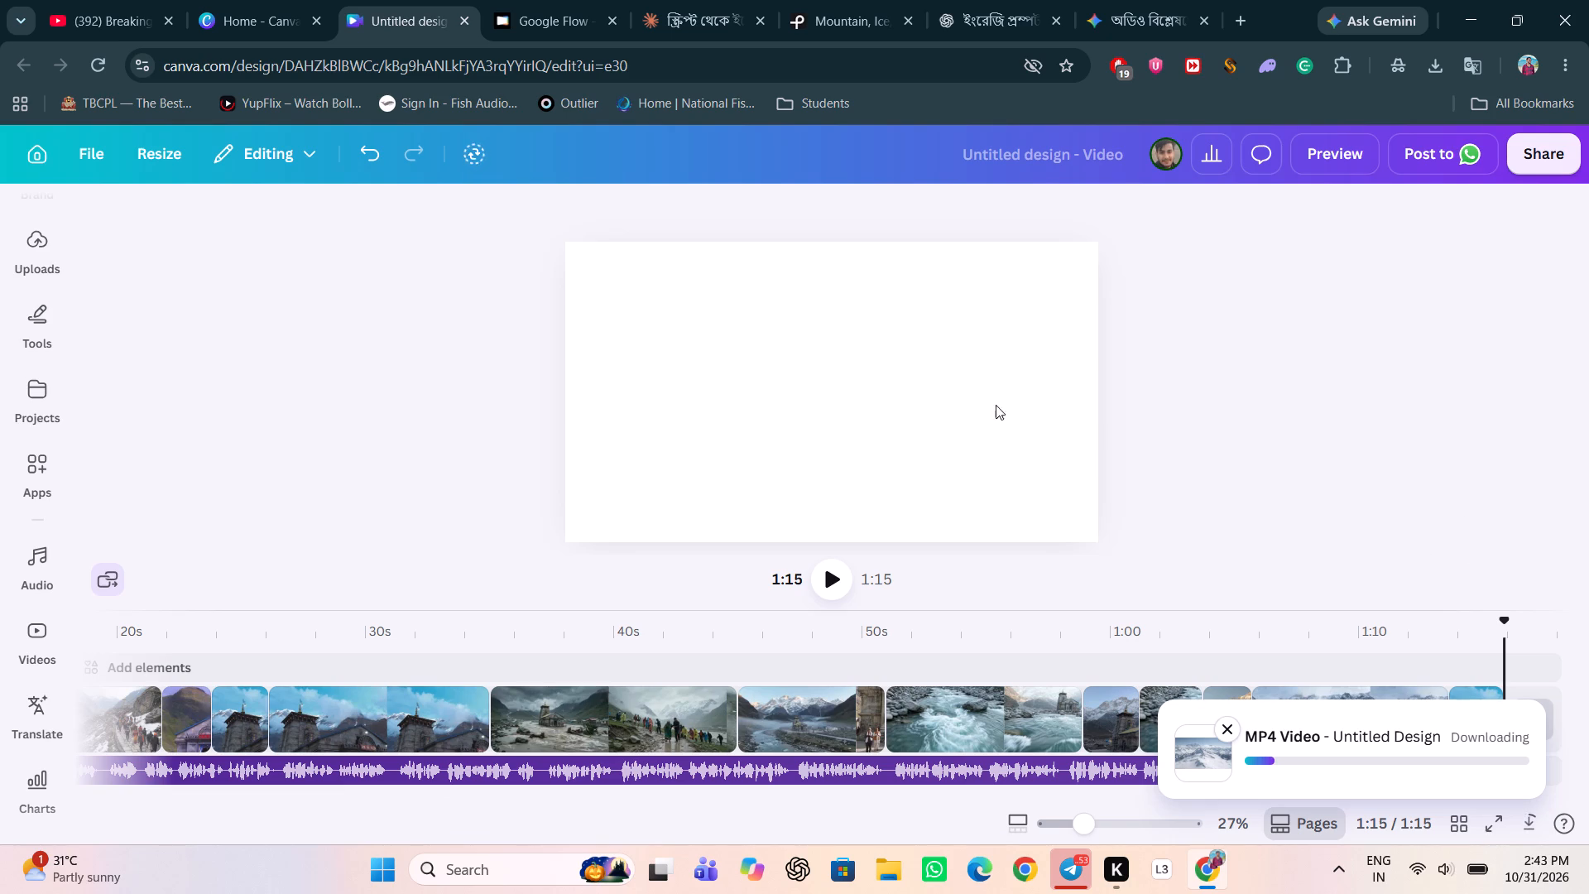
Check how far the offline preparation of the design has progressed.
{"action": "left_click", "coordinate": [473, 150]}
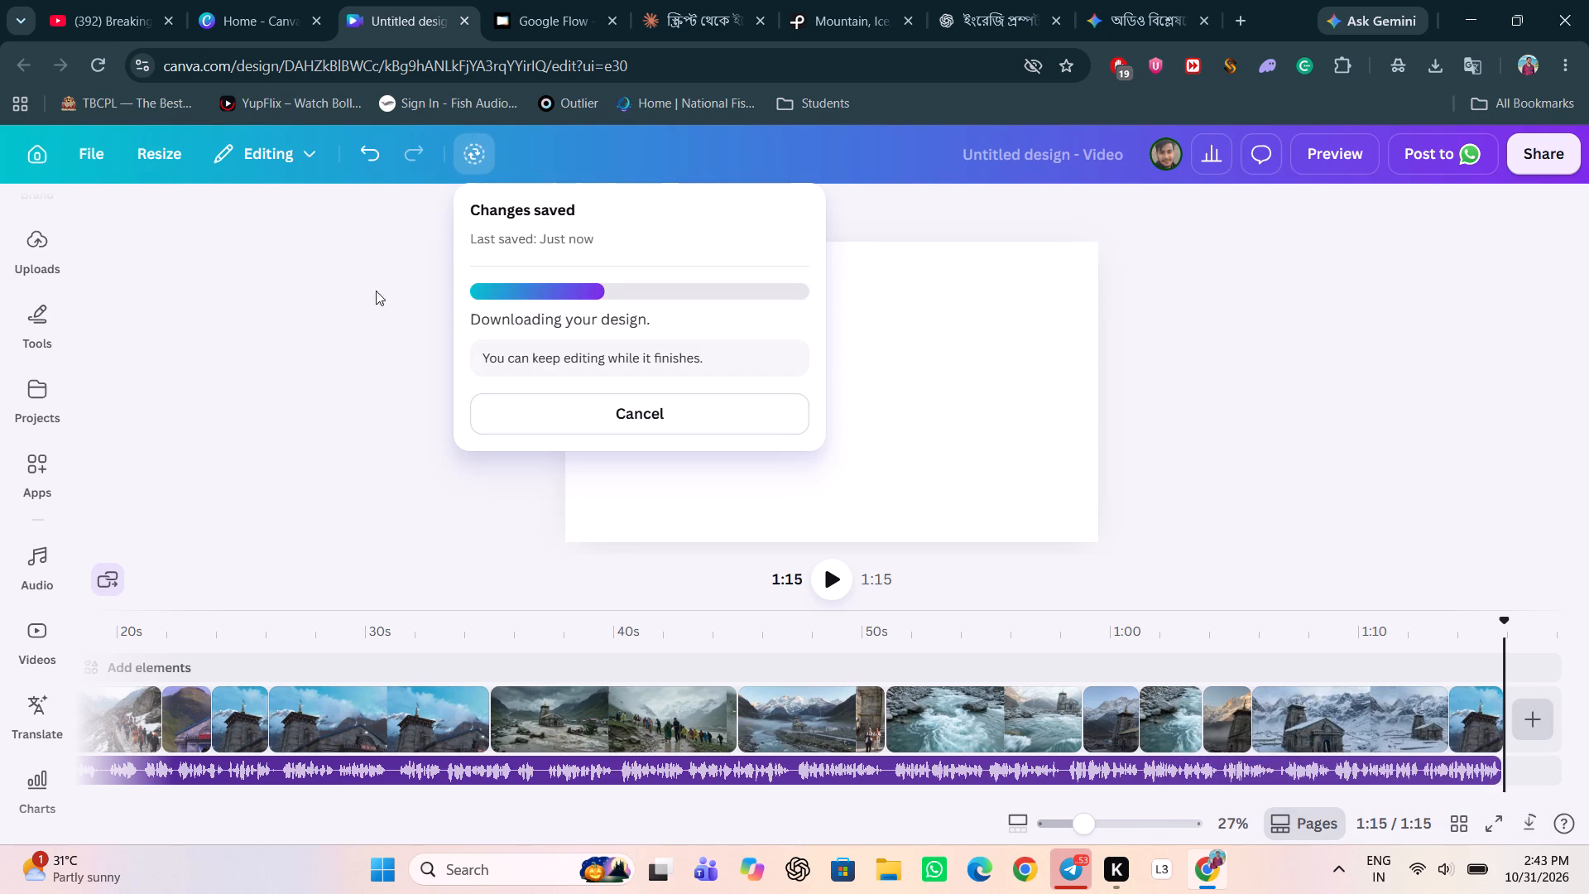
{"action": "left_click", "coordinate": [329, 381]}
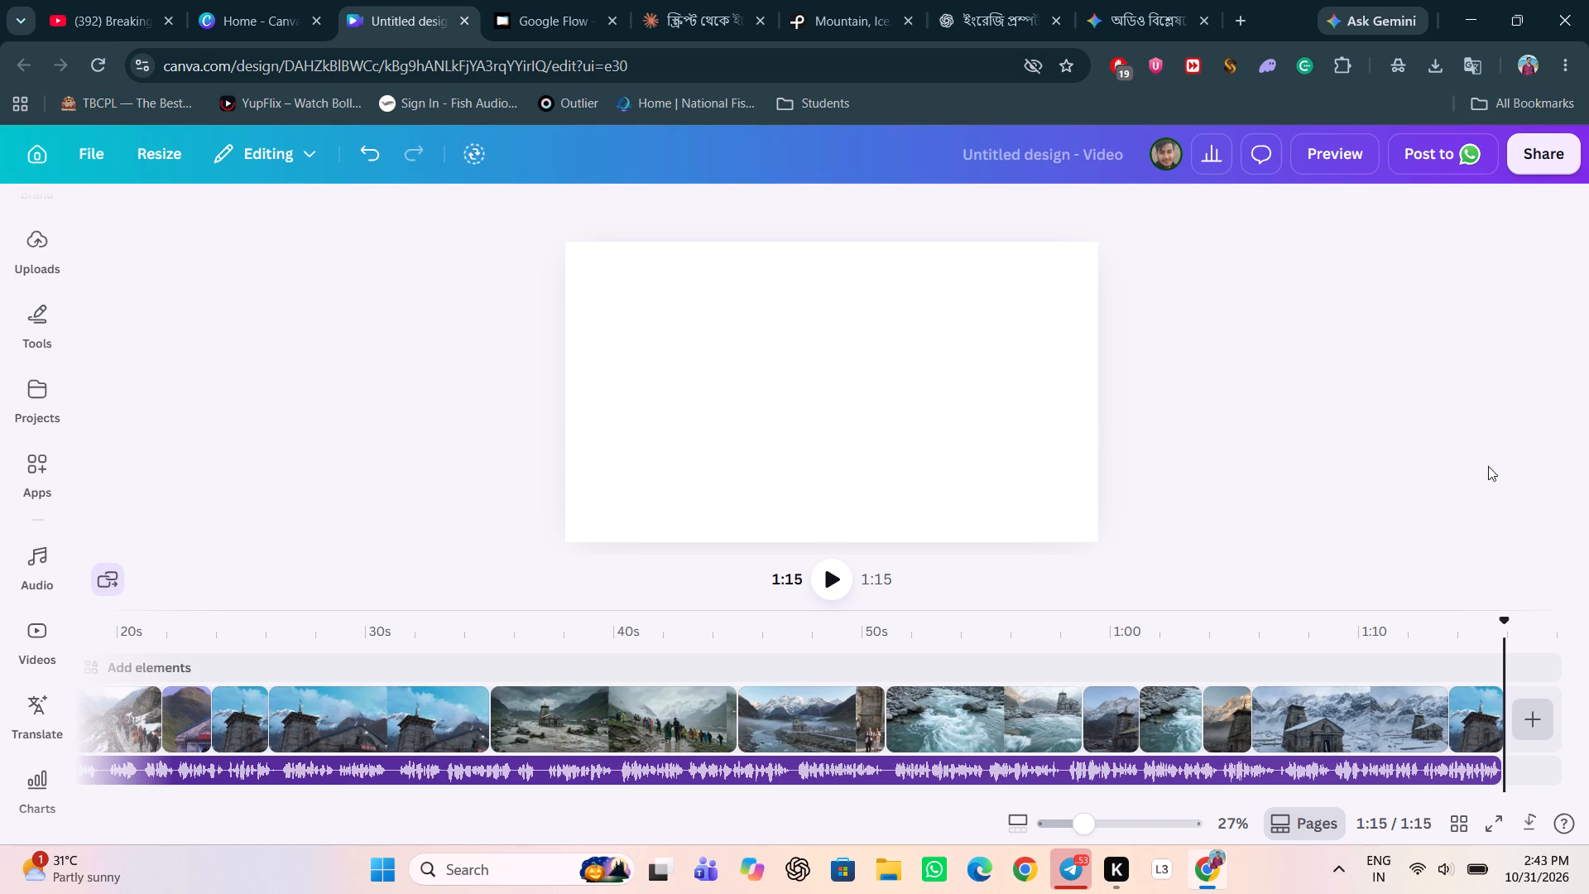
Scrub the timeline back to the start and through to the end at 1:15 to check the preview.
{"action": "left_click_drag", "start_coordinate": [1504, 627], "coordinate": [1495, 631]}
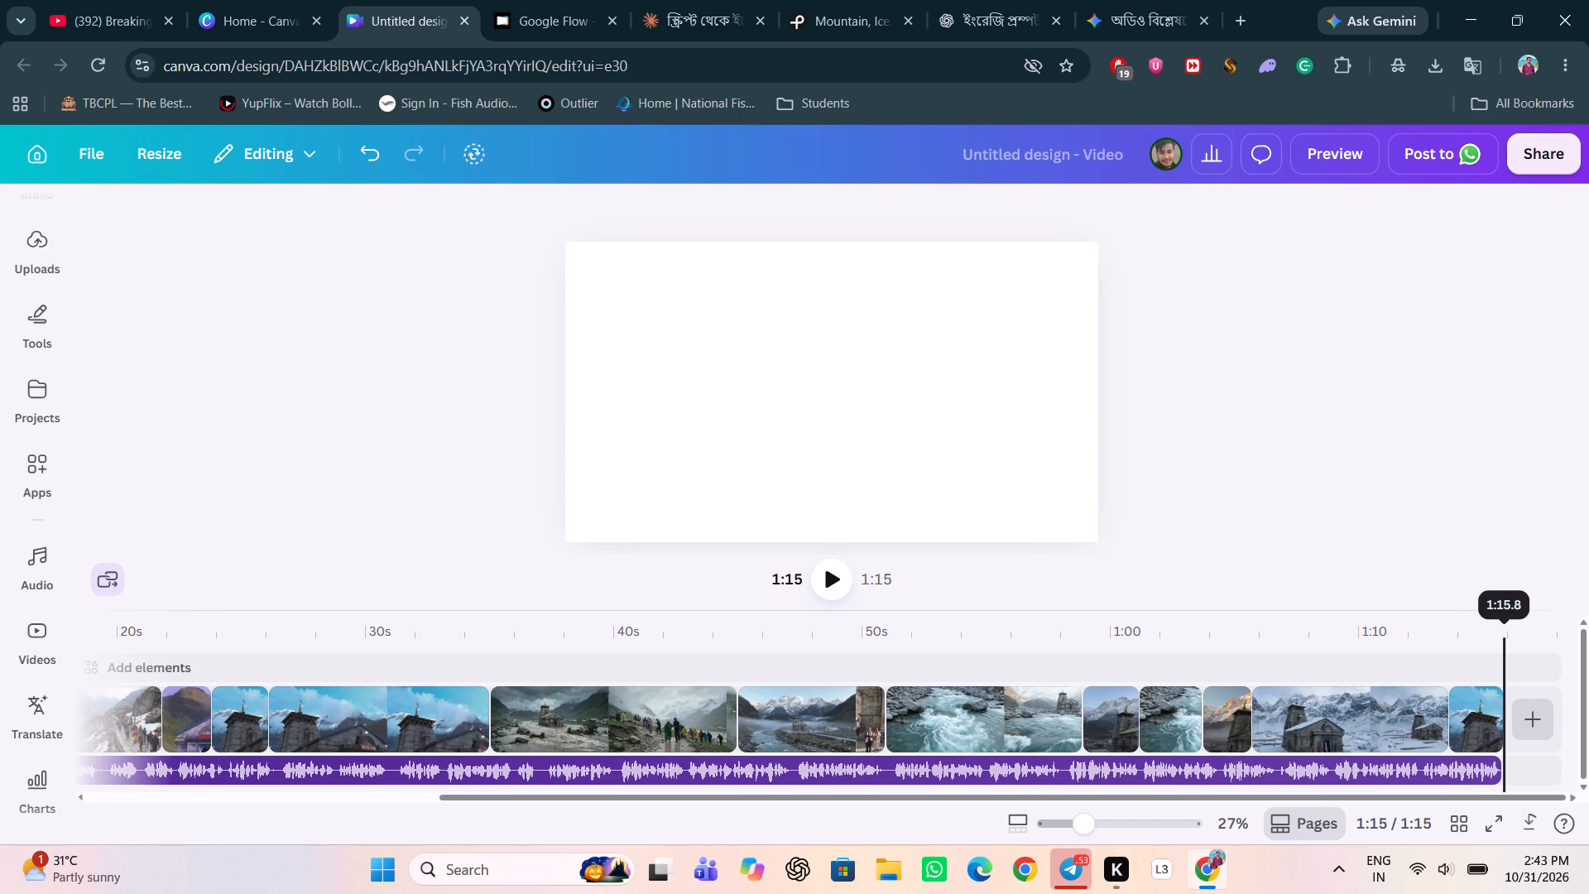
{"action": "left_click_drag", "start_coordinate": [1495, 631], "coordinate": [95, 634]}
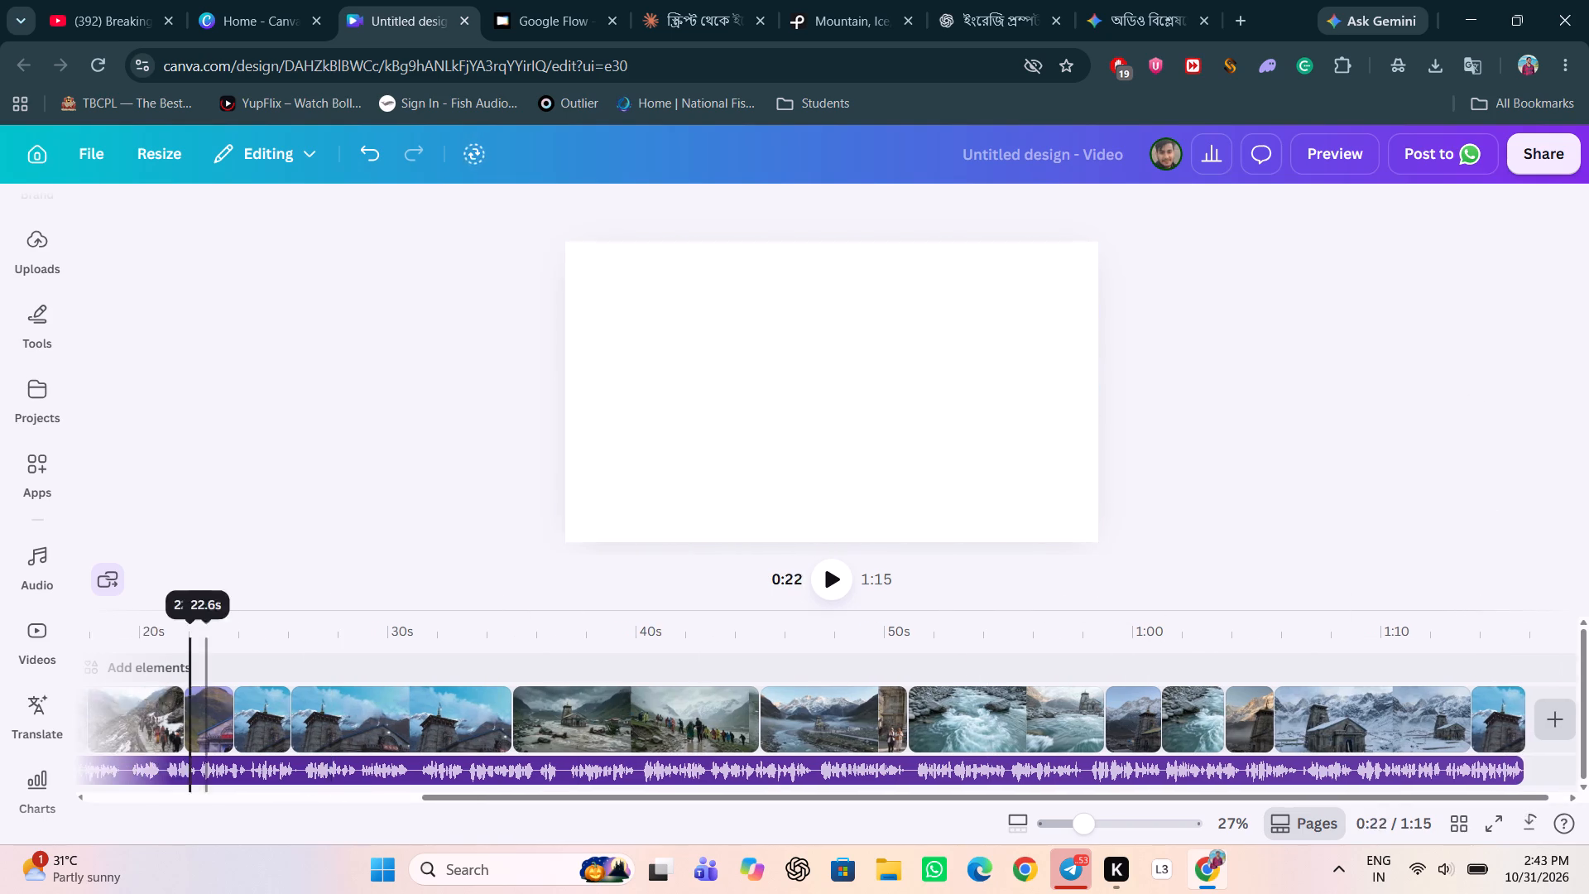
{"action": "left_click_drag", "start_coordinate": [95, 634], "coordinate": [1203, 684]}
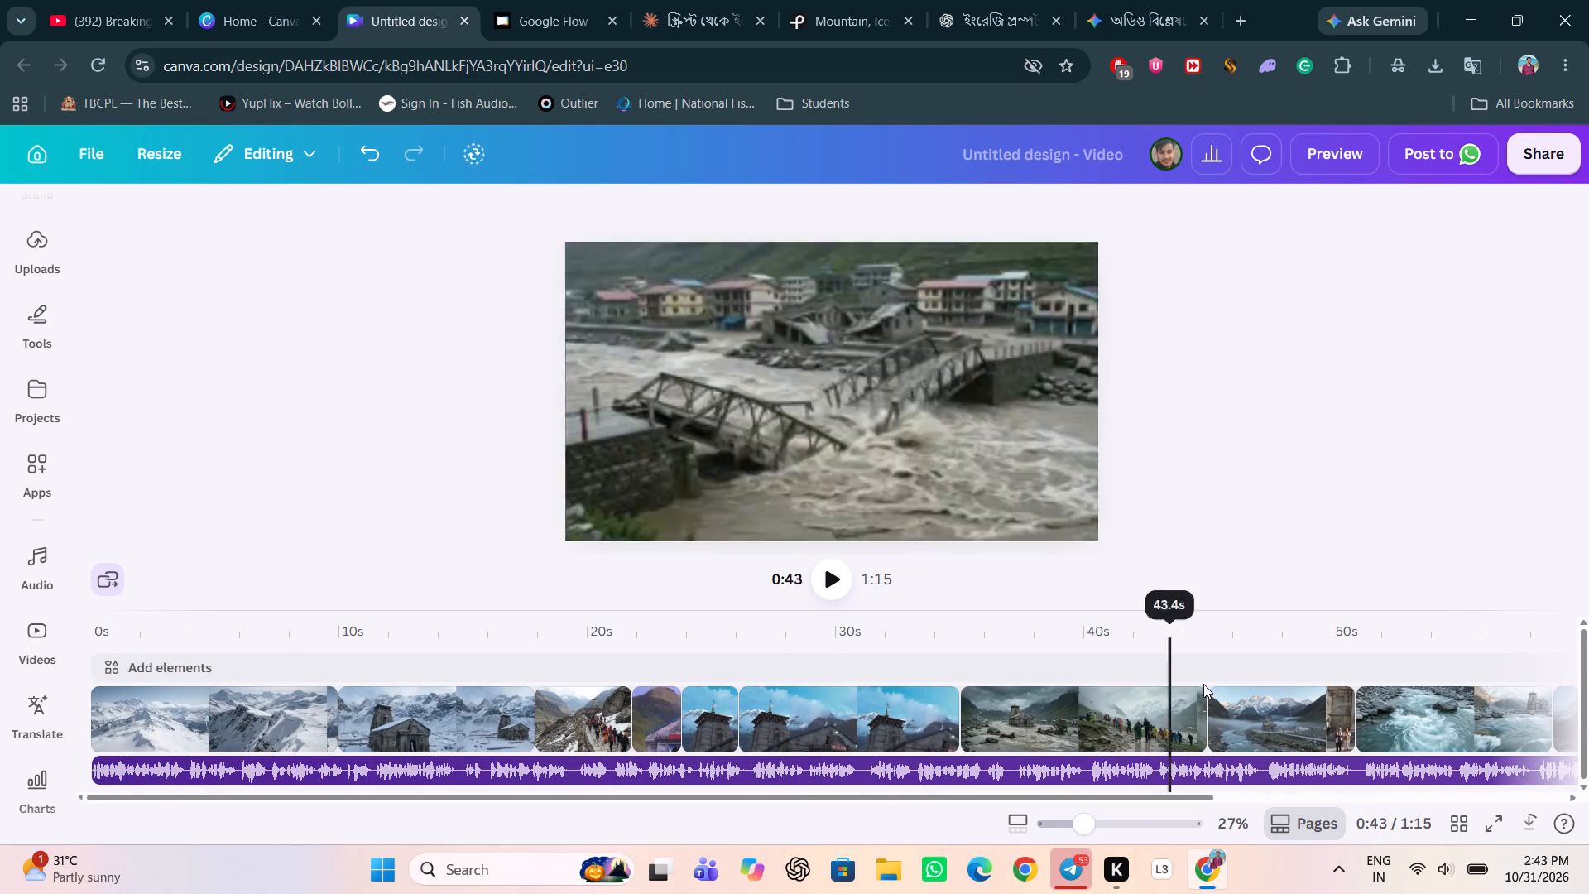
{"action": "left_click_drag", "start_coordinate": [1203, 684], "coordinate": [1557, 673]}
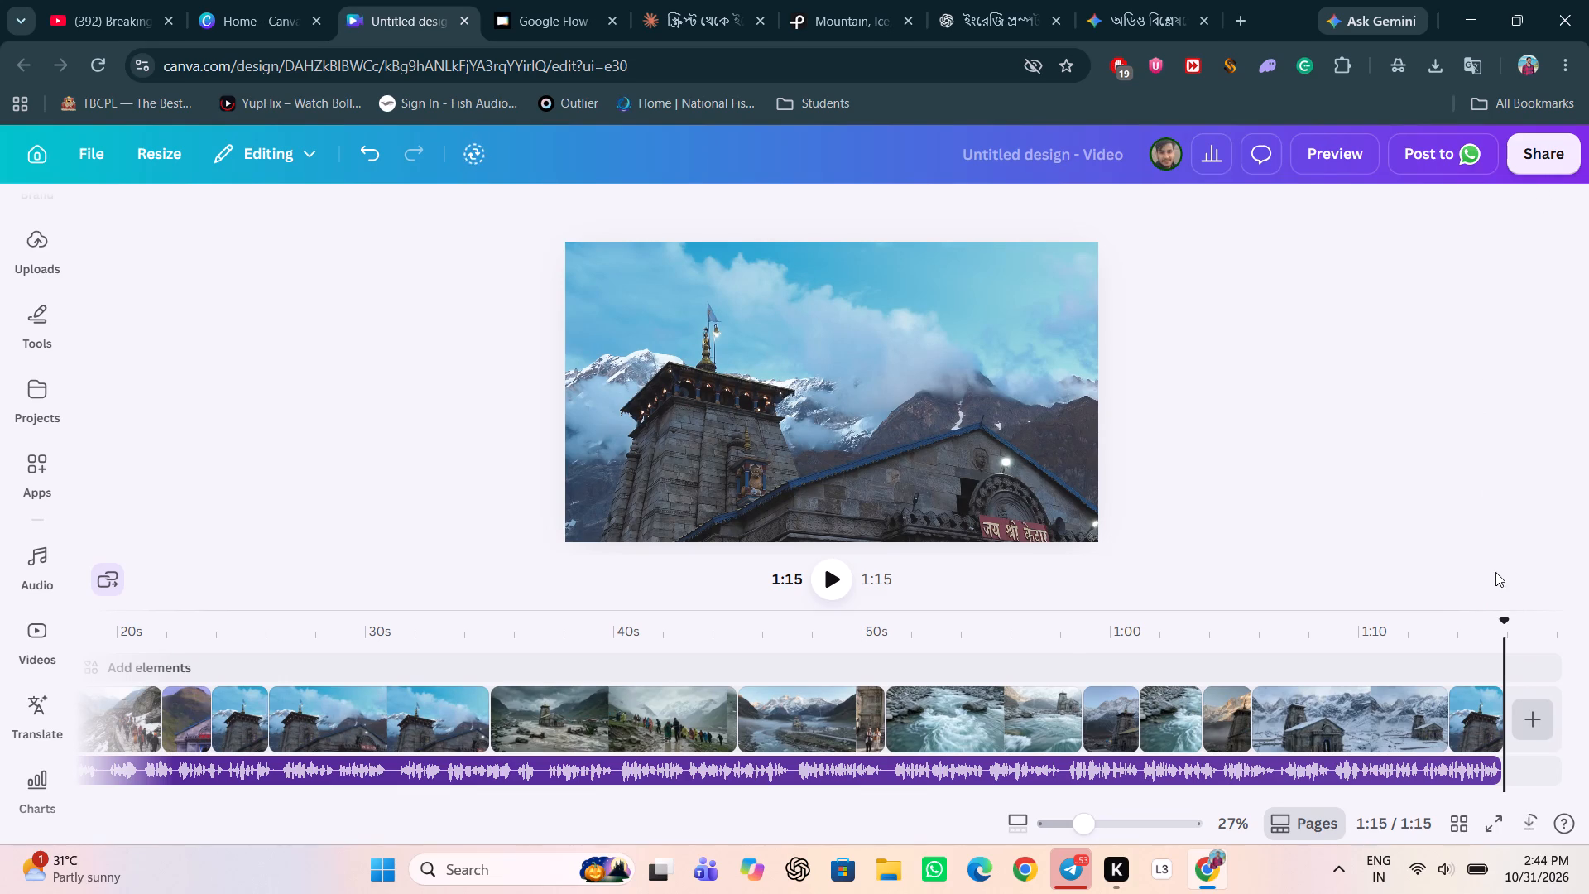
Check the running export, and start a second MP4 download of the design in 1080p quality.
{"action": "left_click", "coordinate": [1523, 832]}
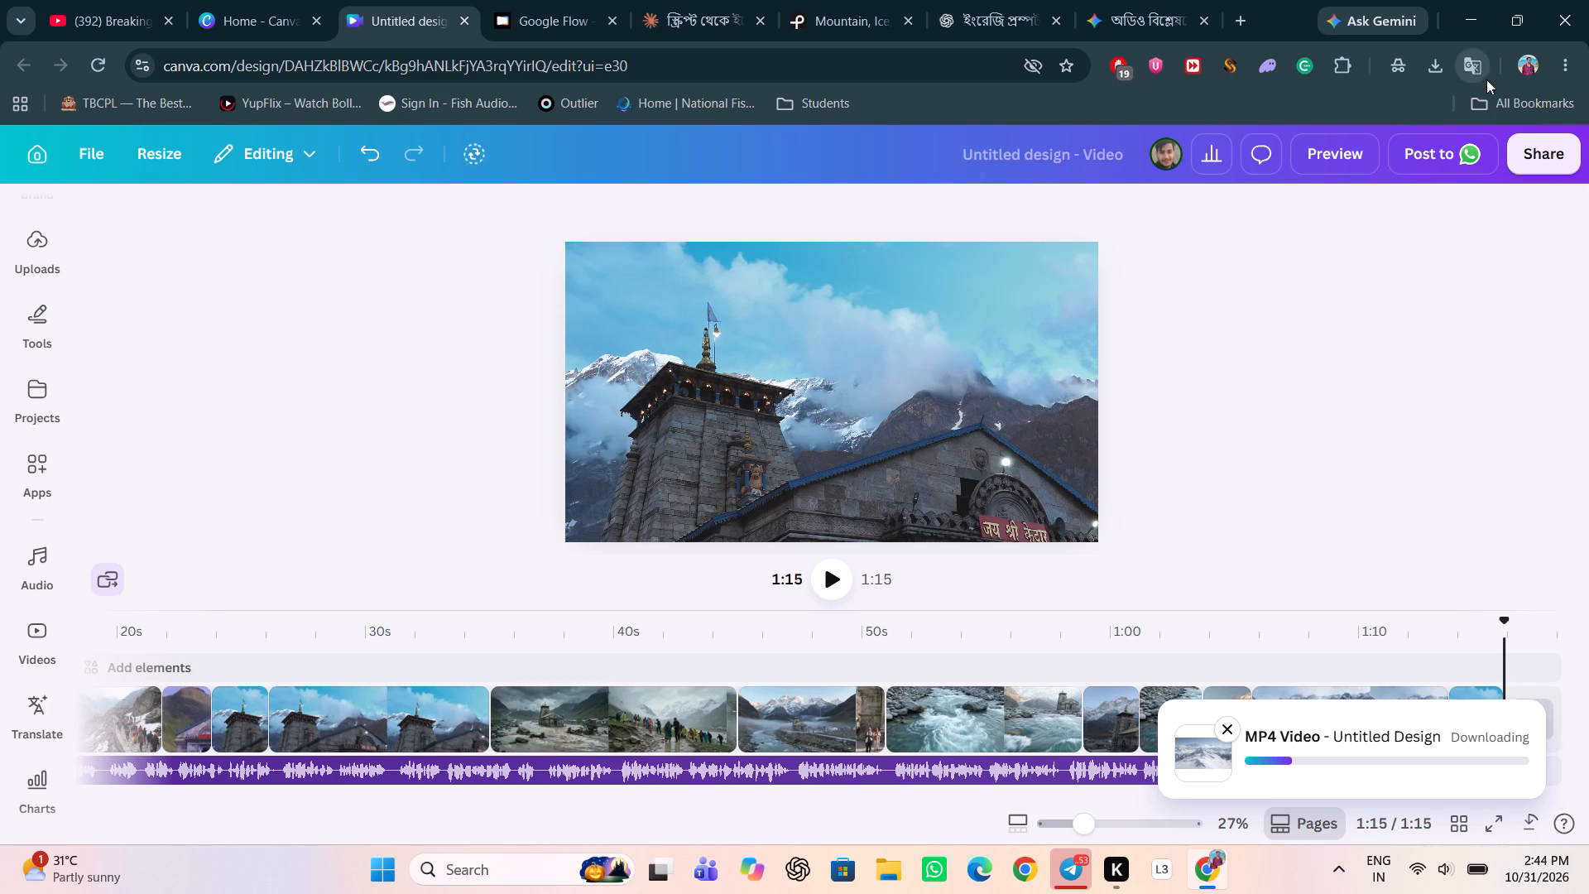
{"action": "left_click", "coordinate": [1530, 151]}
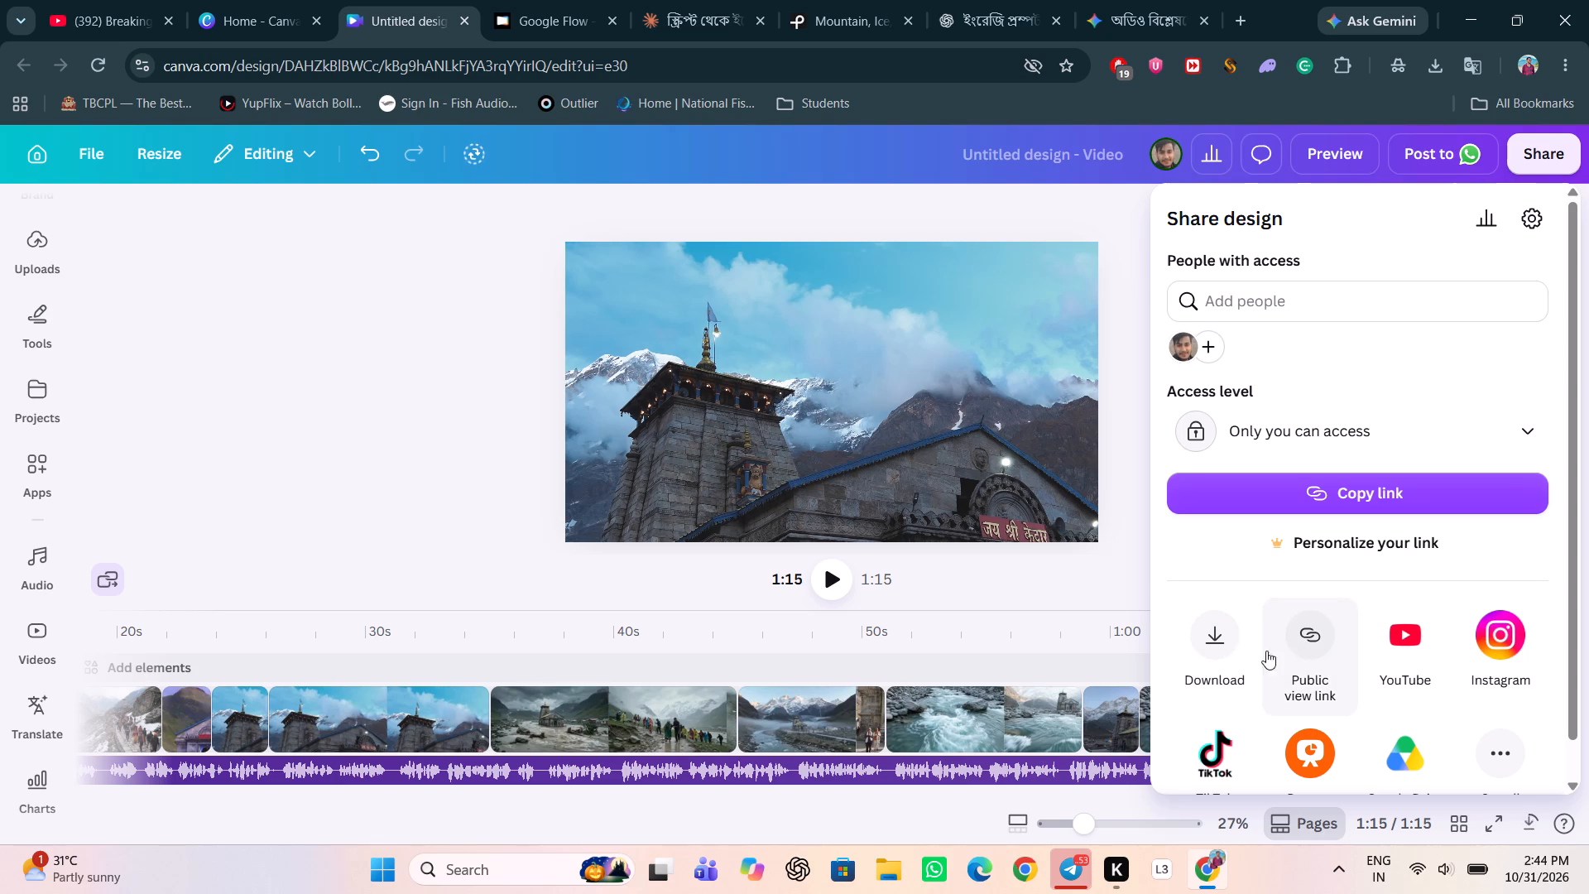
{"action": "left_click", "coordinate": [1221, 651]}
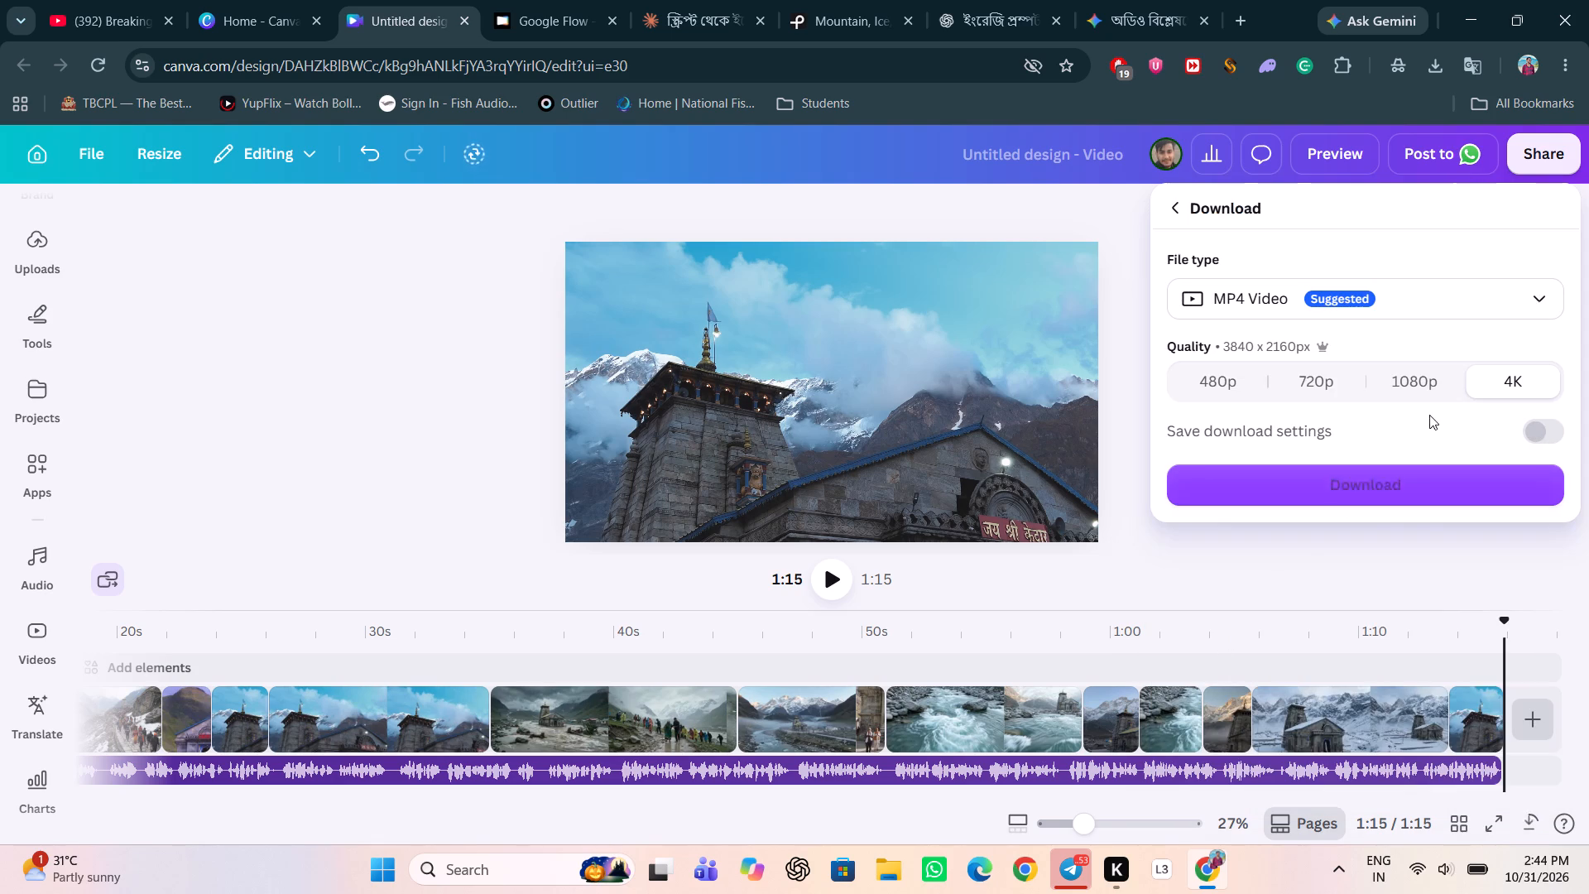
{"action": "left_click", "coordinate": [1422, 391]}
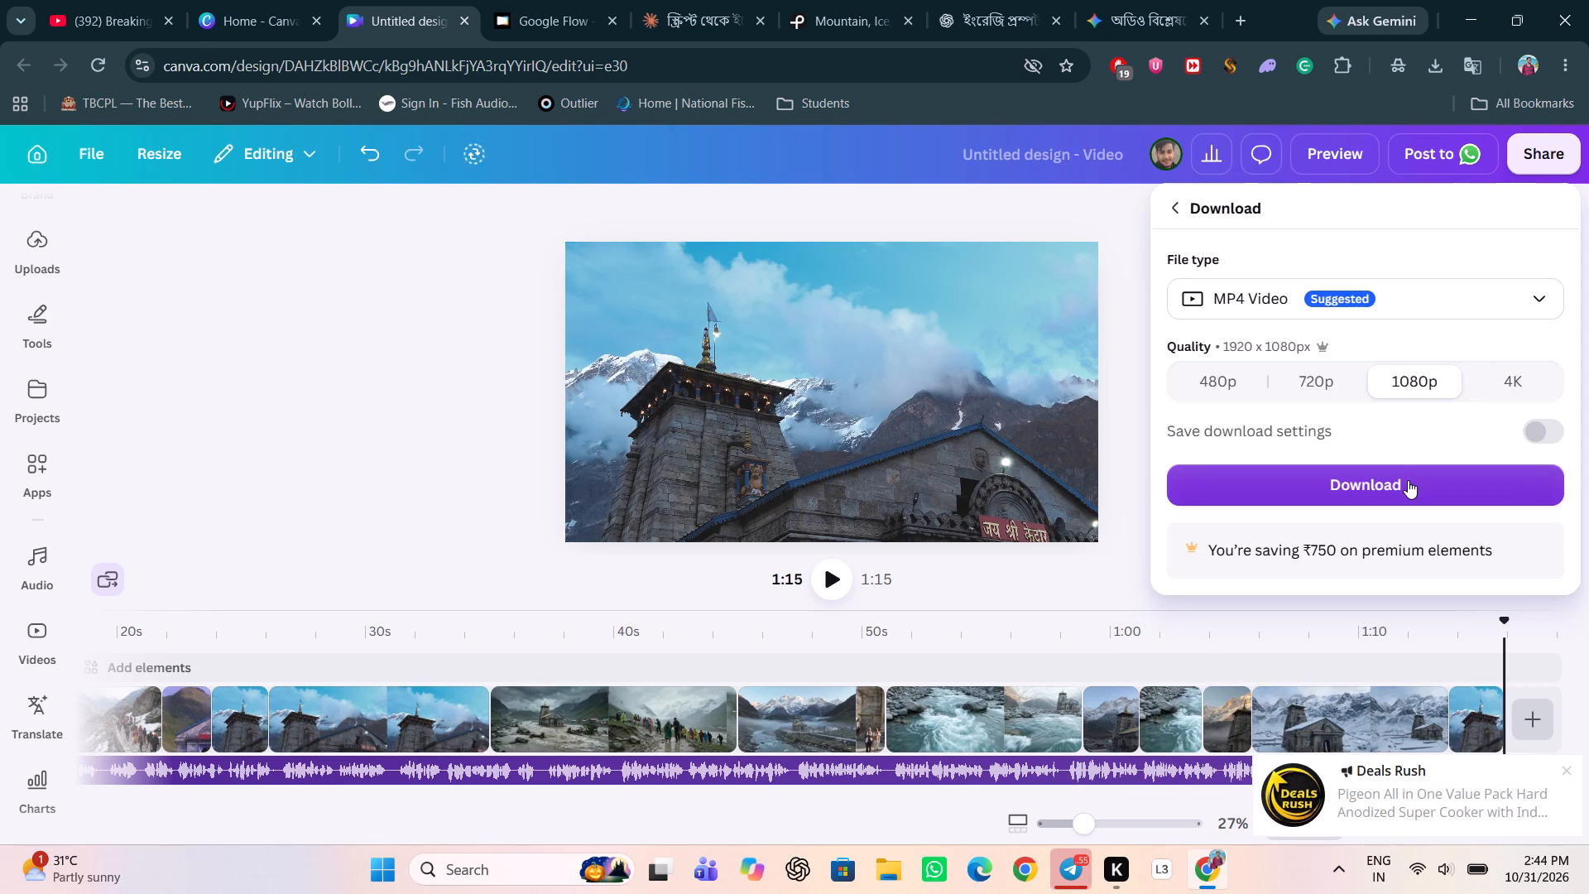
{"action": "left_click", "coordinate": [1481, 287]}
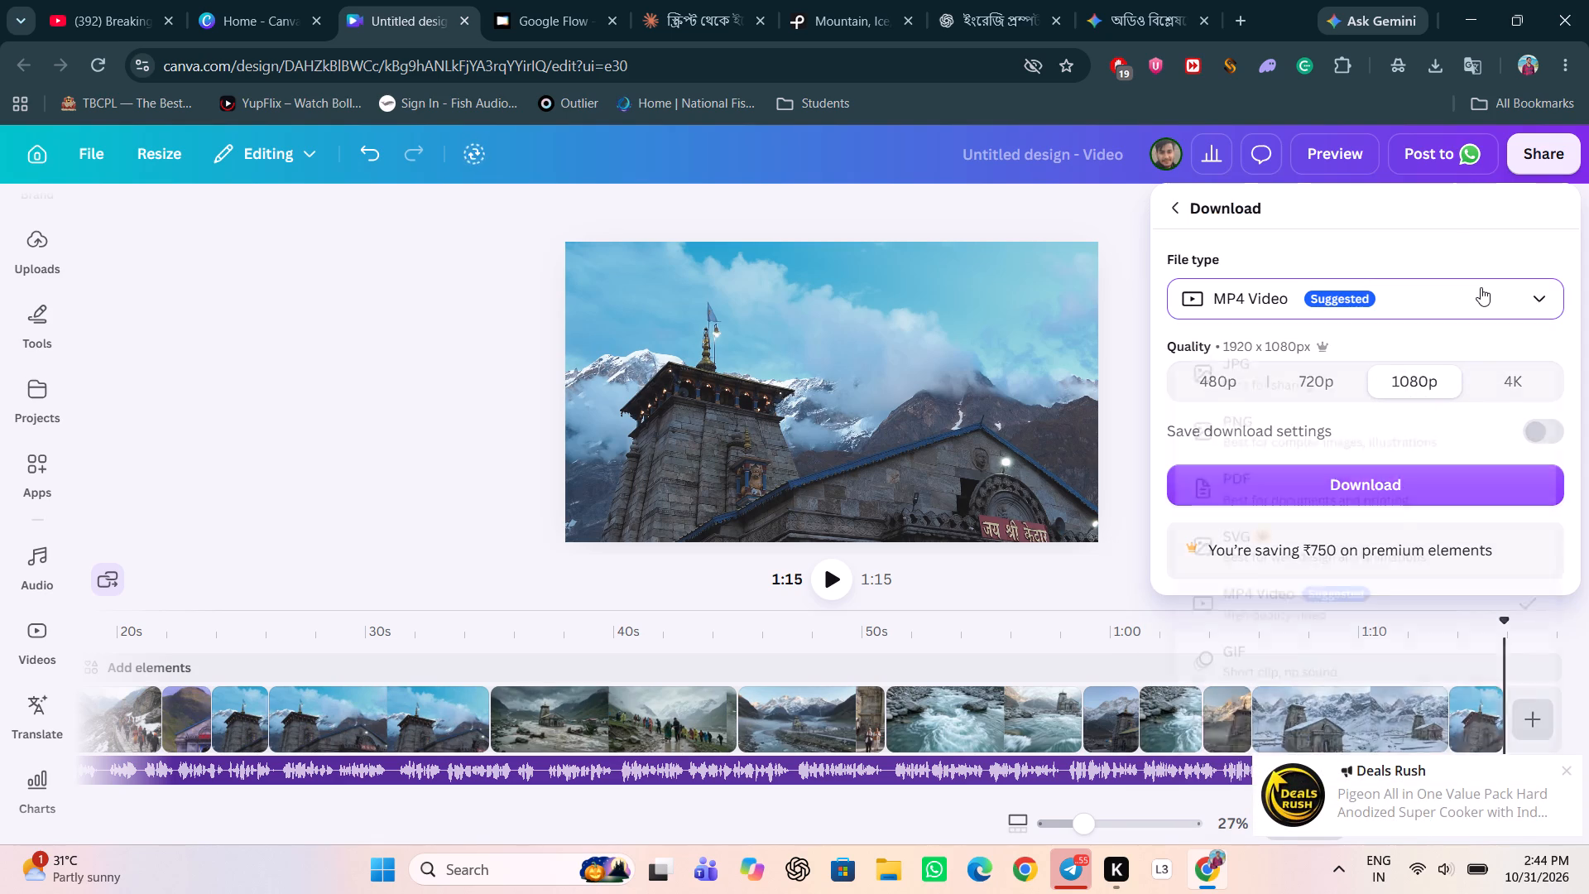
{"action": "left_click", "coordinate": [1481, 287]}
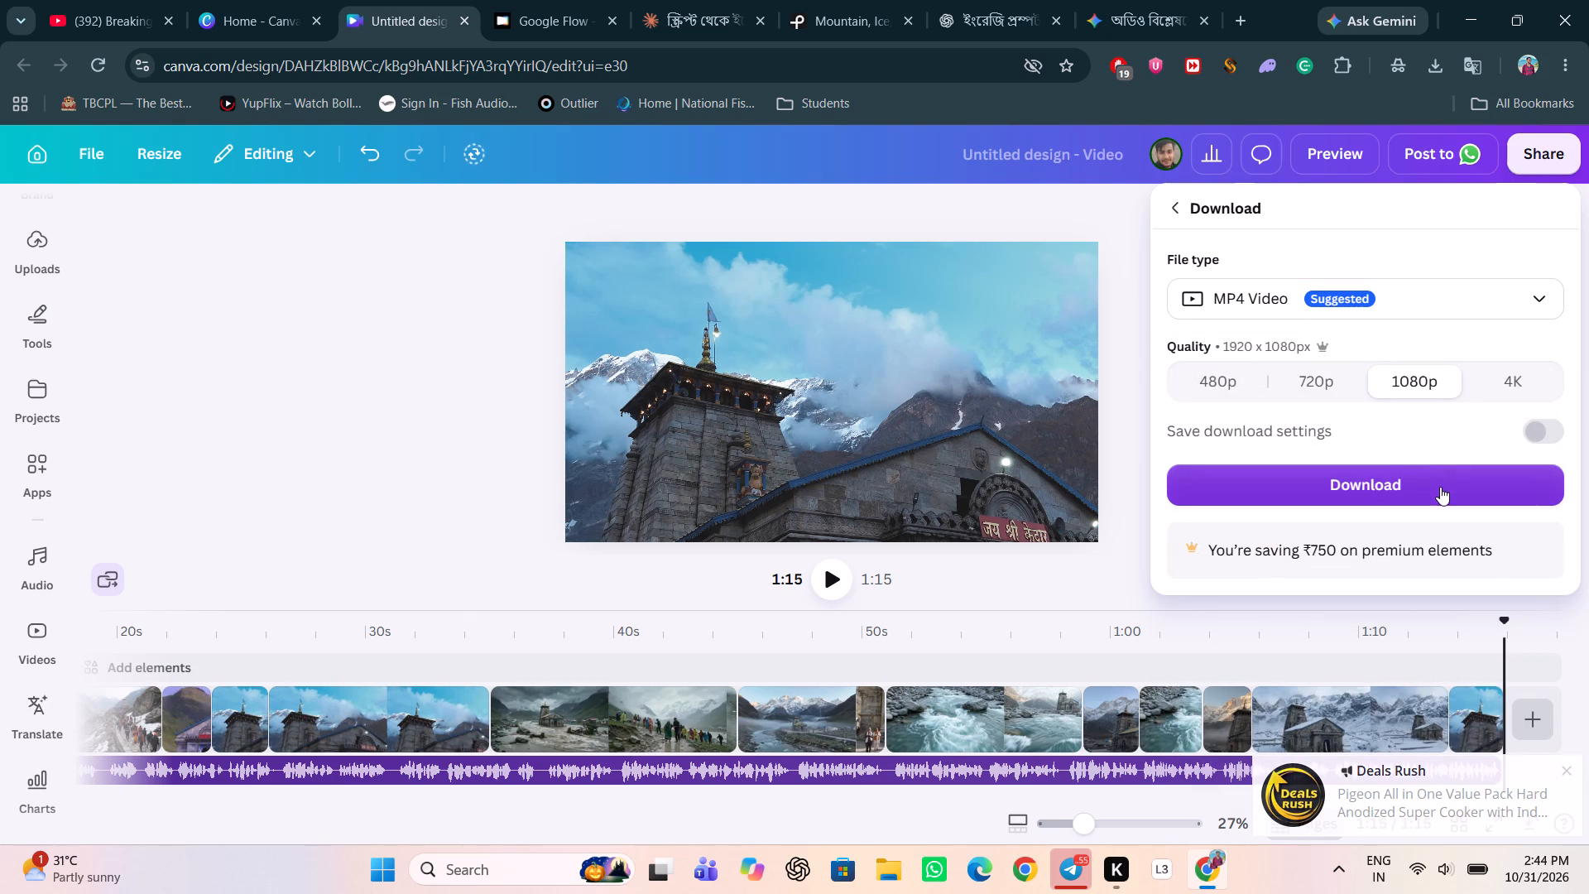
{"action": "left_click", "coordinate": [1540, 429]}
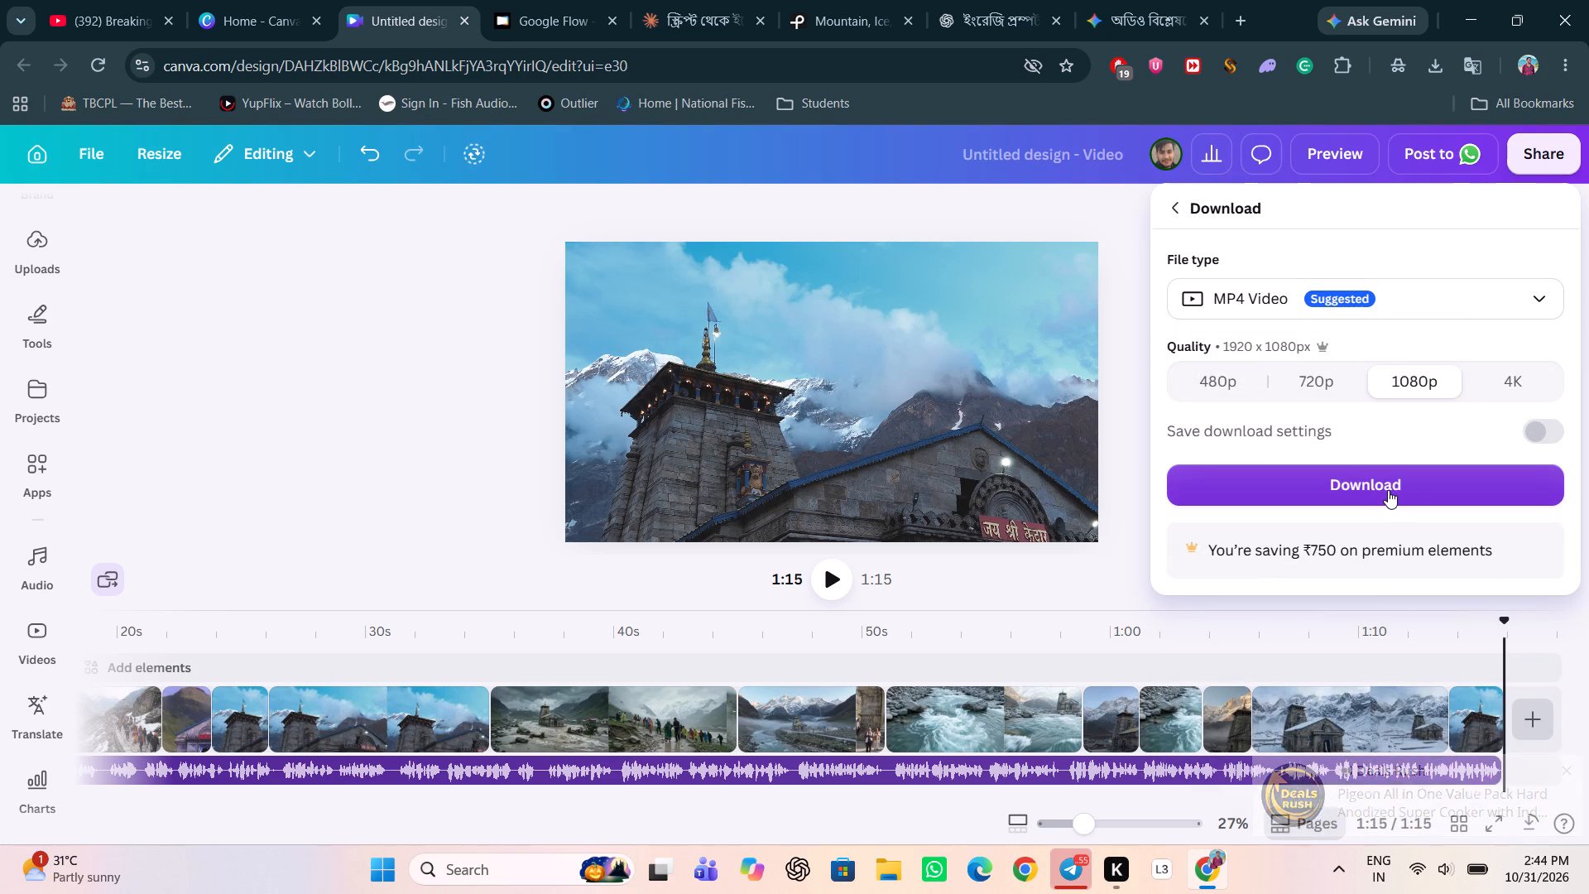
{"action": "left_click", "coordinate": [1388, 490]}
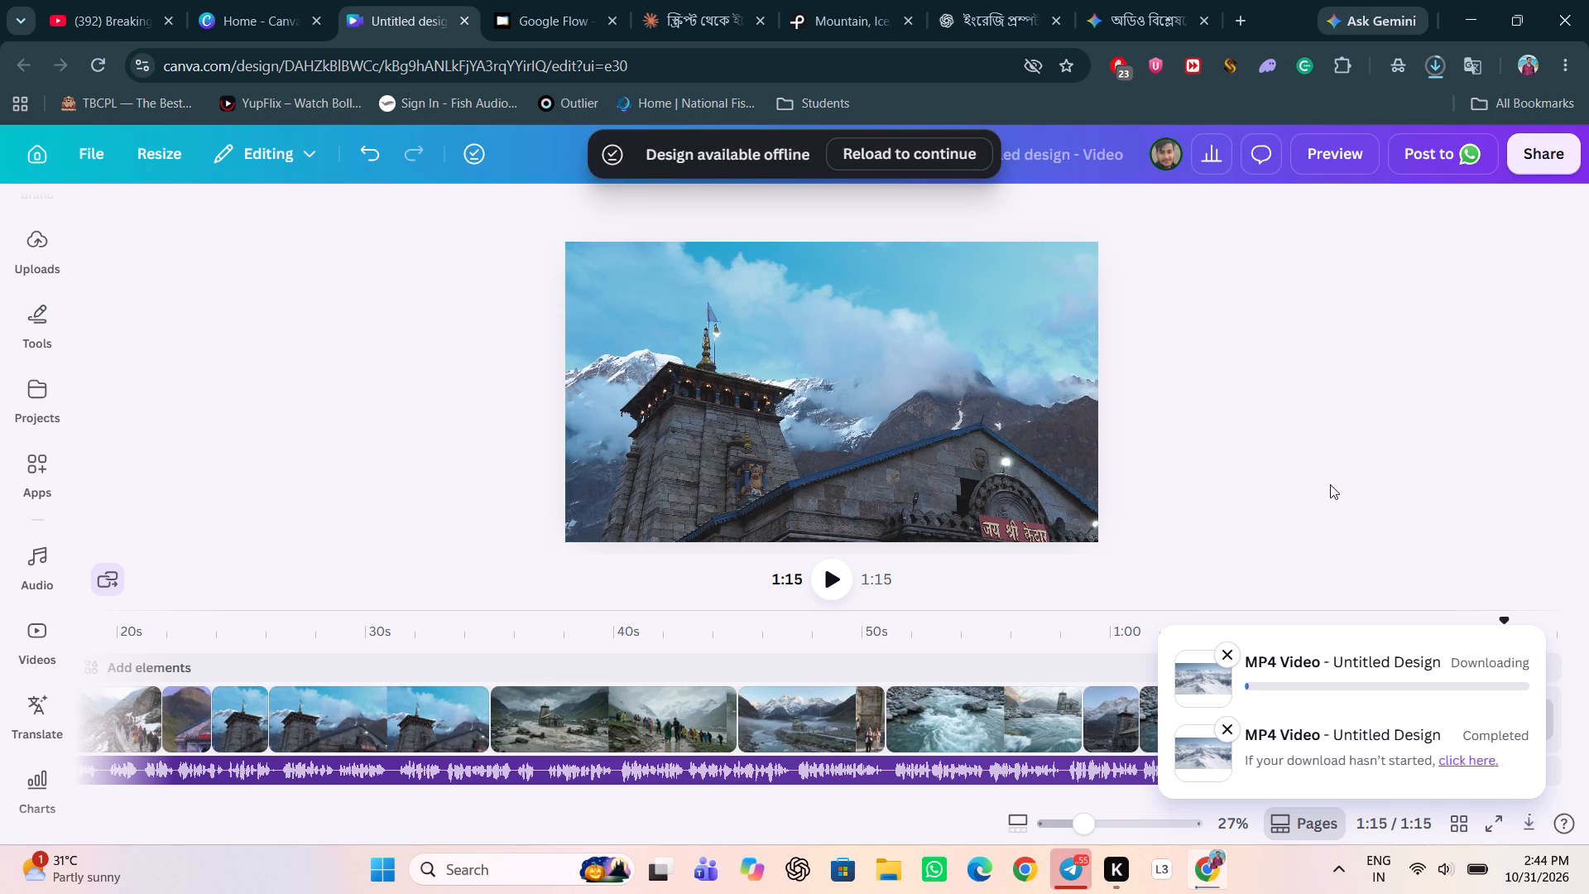
Reload the design to continue with its offline version.
{"action": "left_click", "coordinate": [898, 157]}
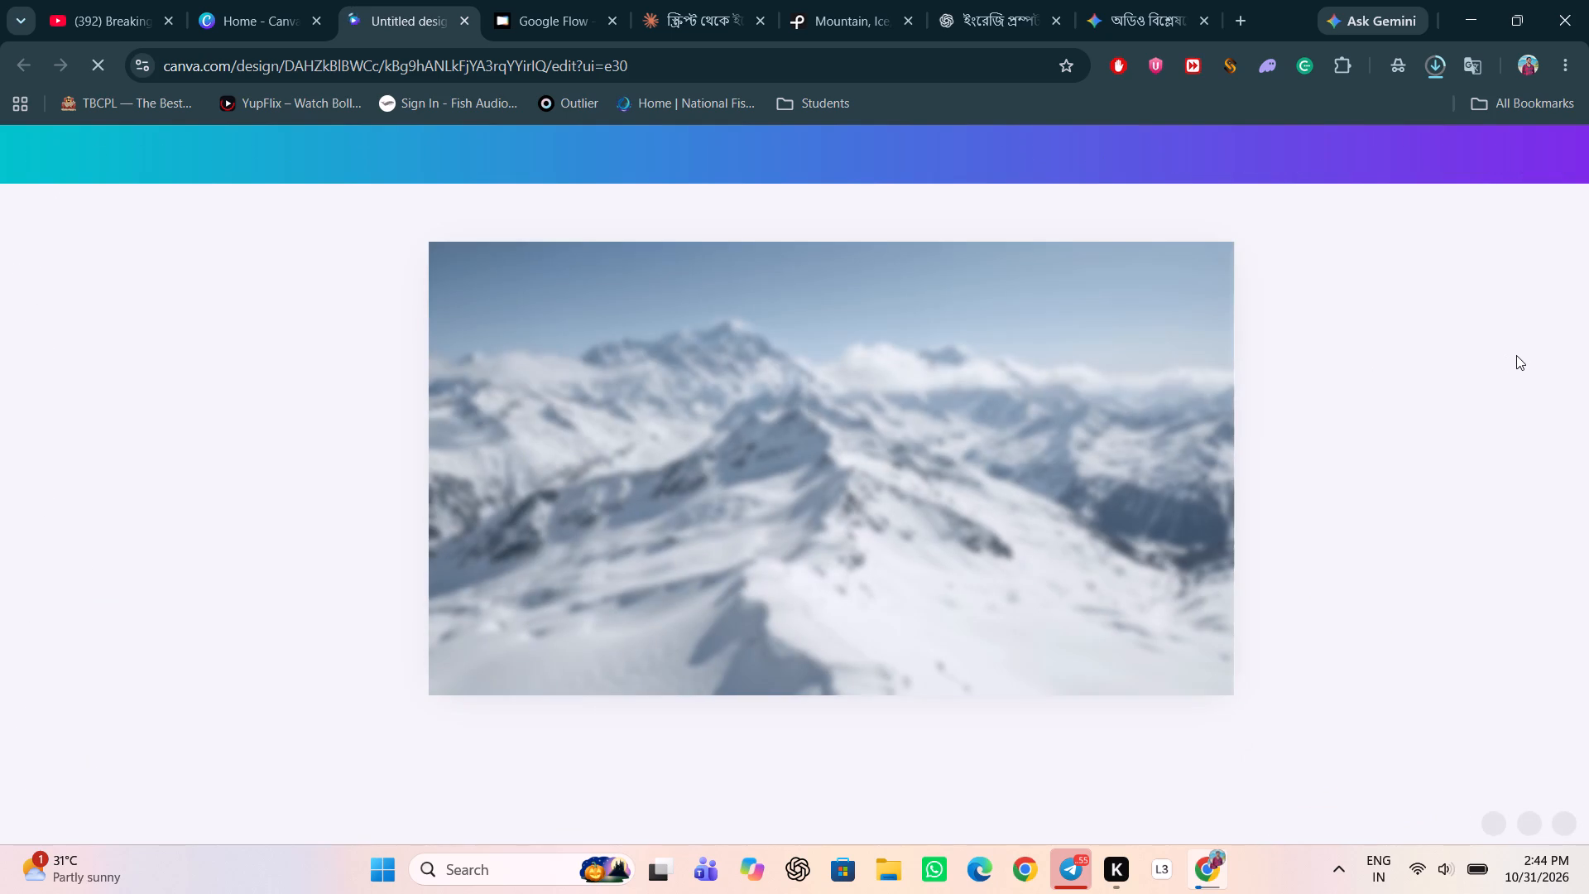
Open the downloaded Untitled design (1).mp4 from the browser's recent downloads and play it full screen in Media Player.
{"action": "left_click", "coordinate": [1439, 83]}
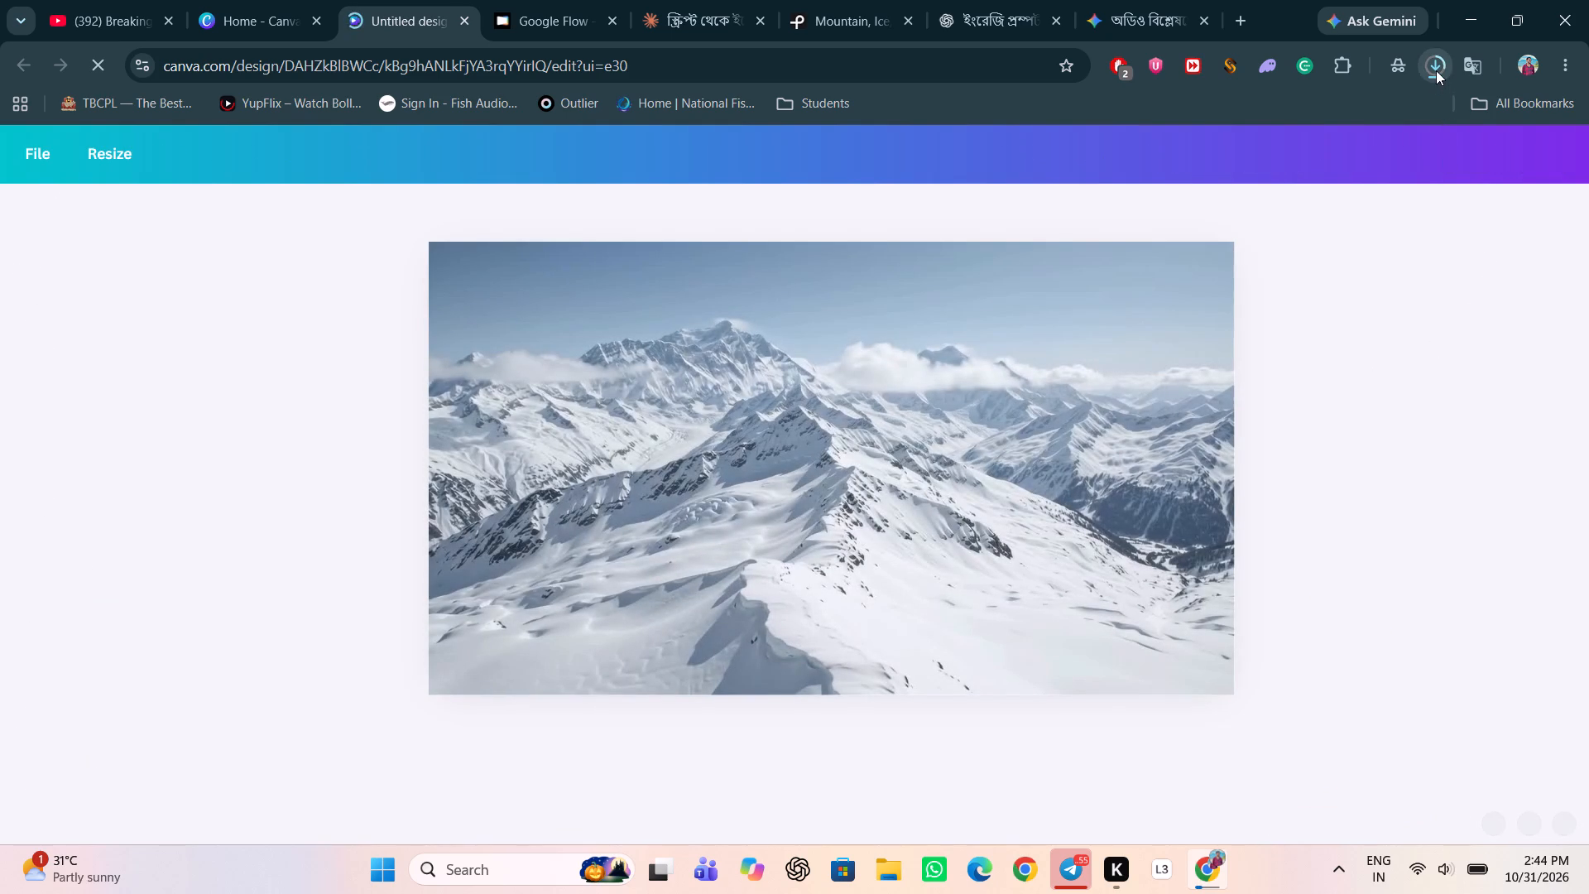
{"action": "left_click", "coordinate": [1436, 70]}
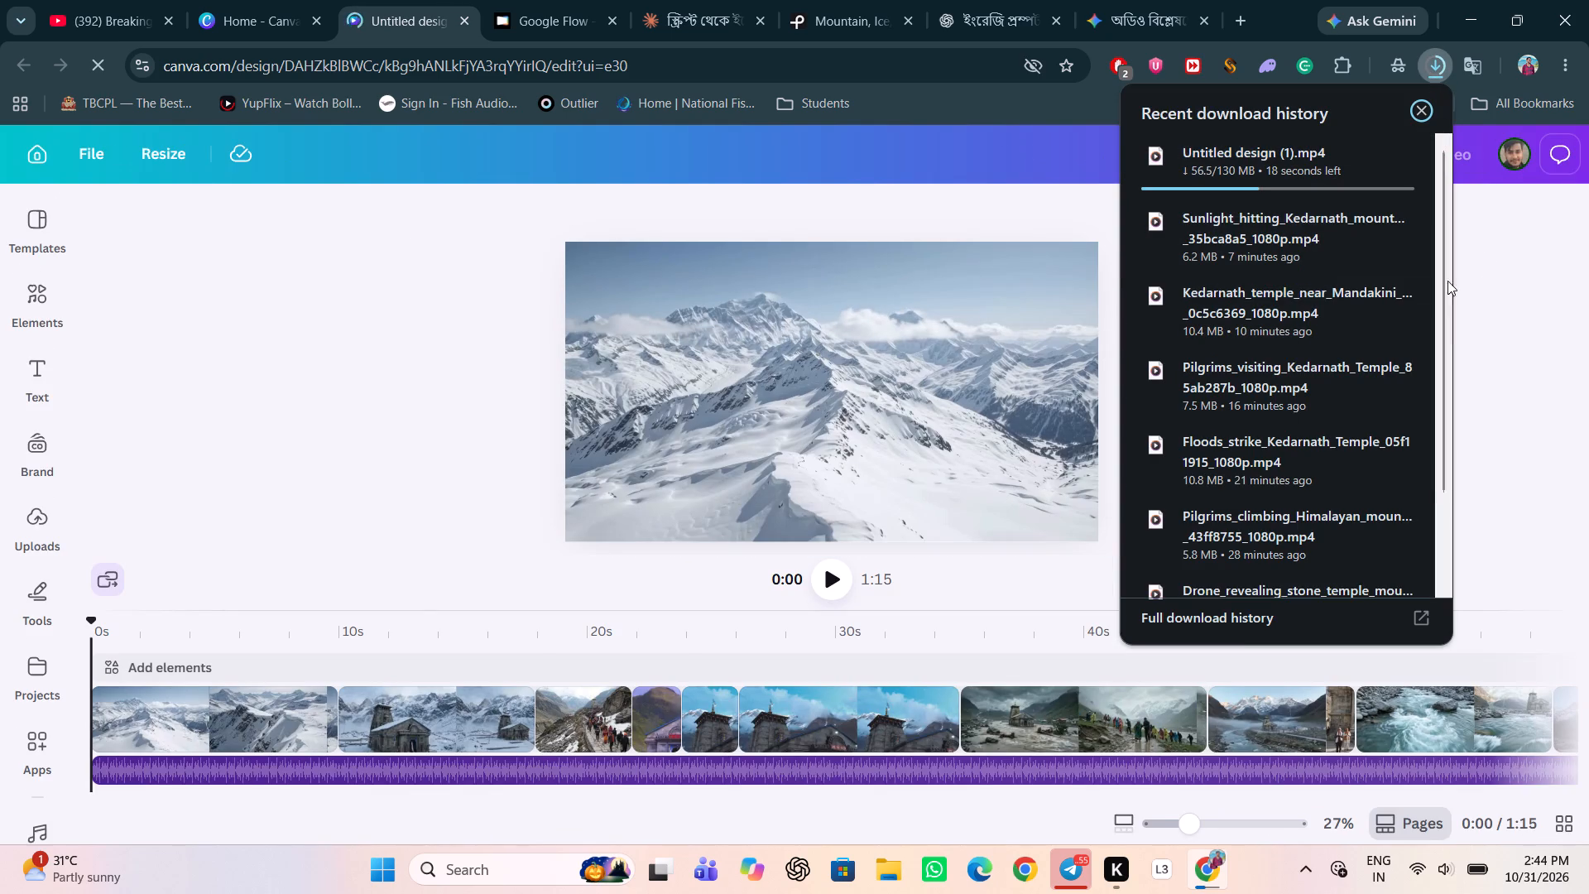
{"action": "left_click", "coordinate": [1500, 338]}
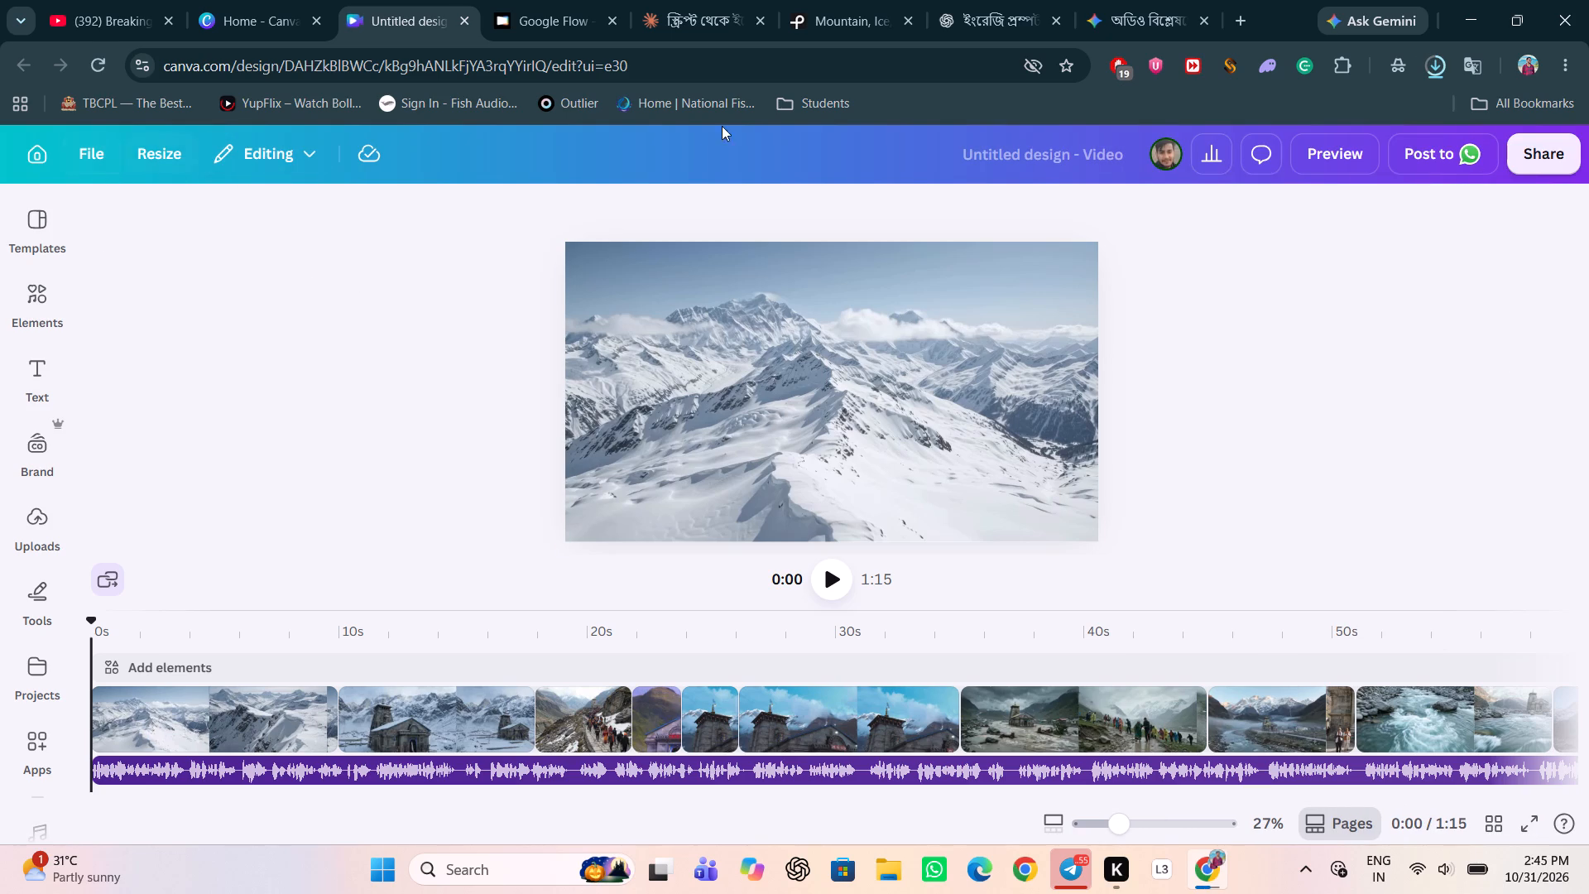
{"action": "left_click", "coordinate": [1435, 60]}
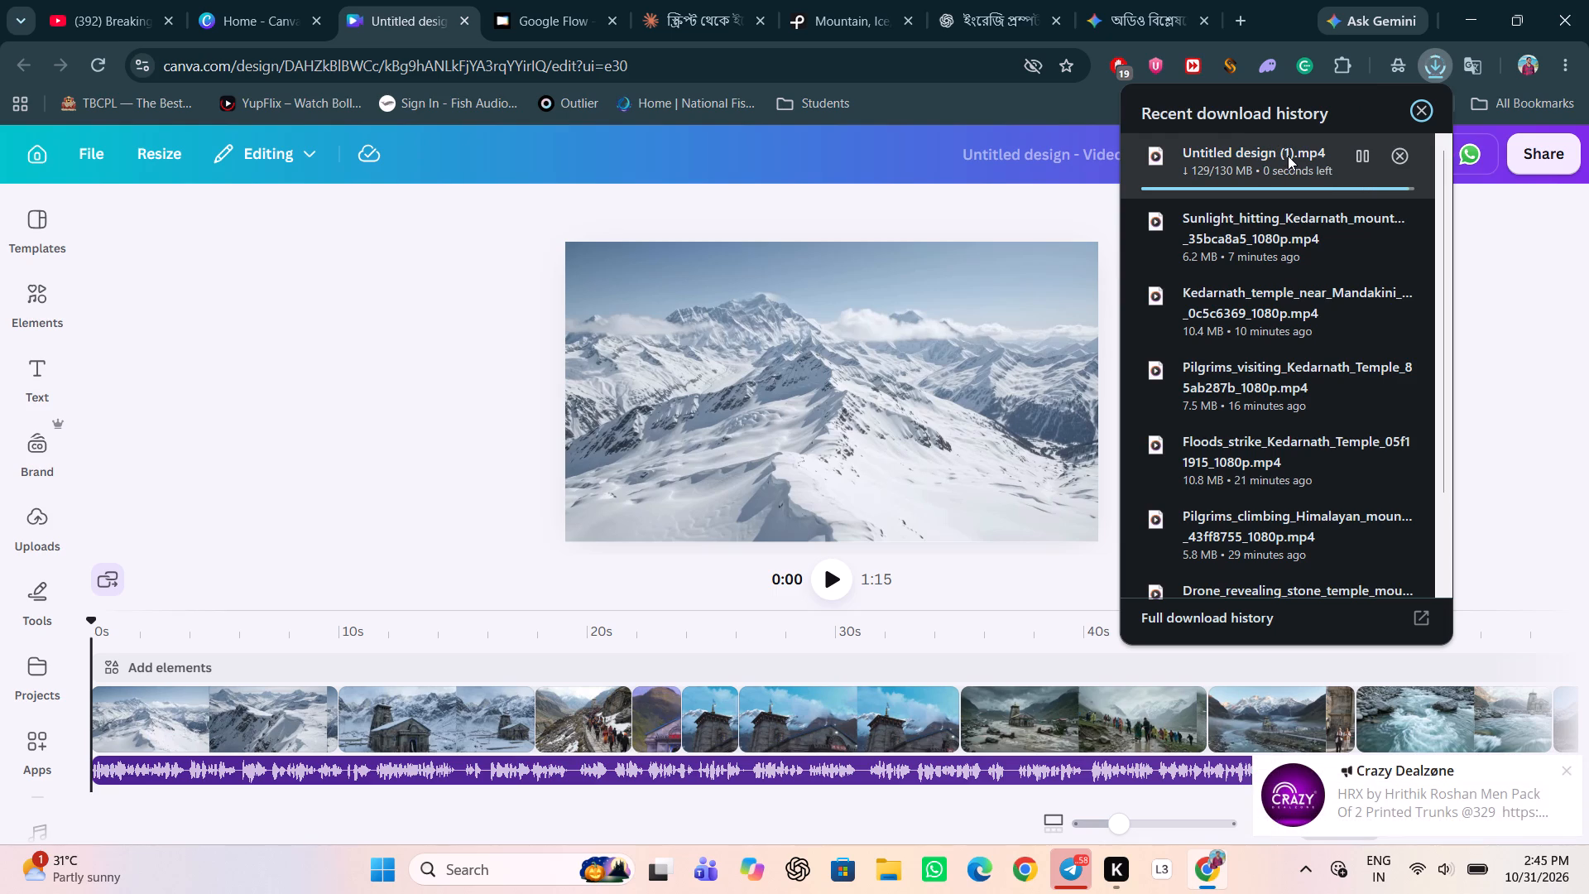
{"action": "left_click", "coordinate": [1275, 159]}
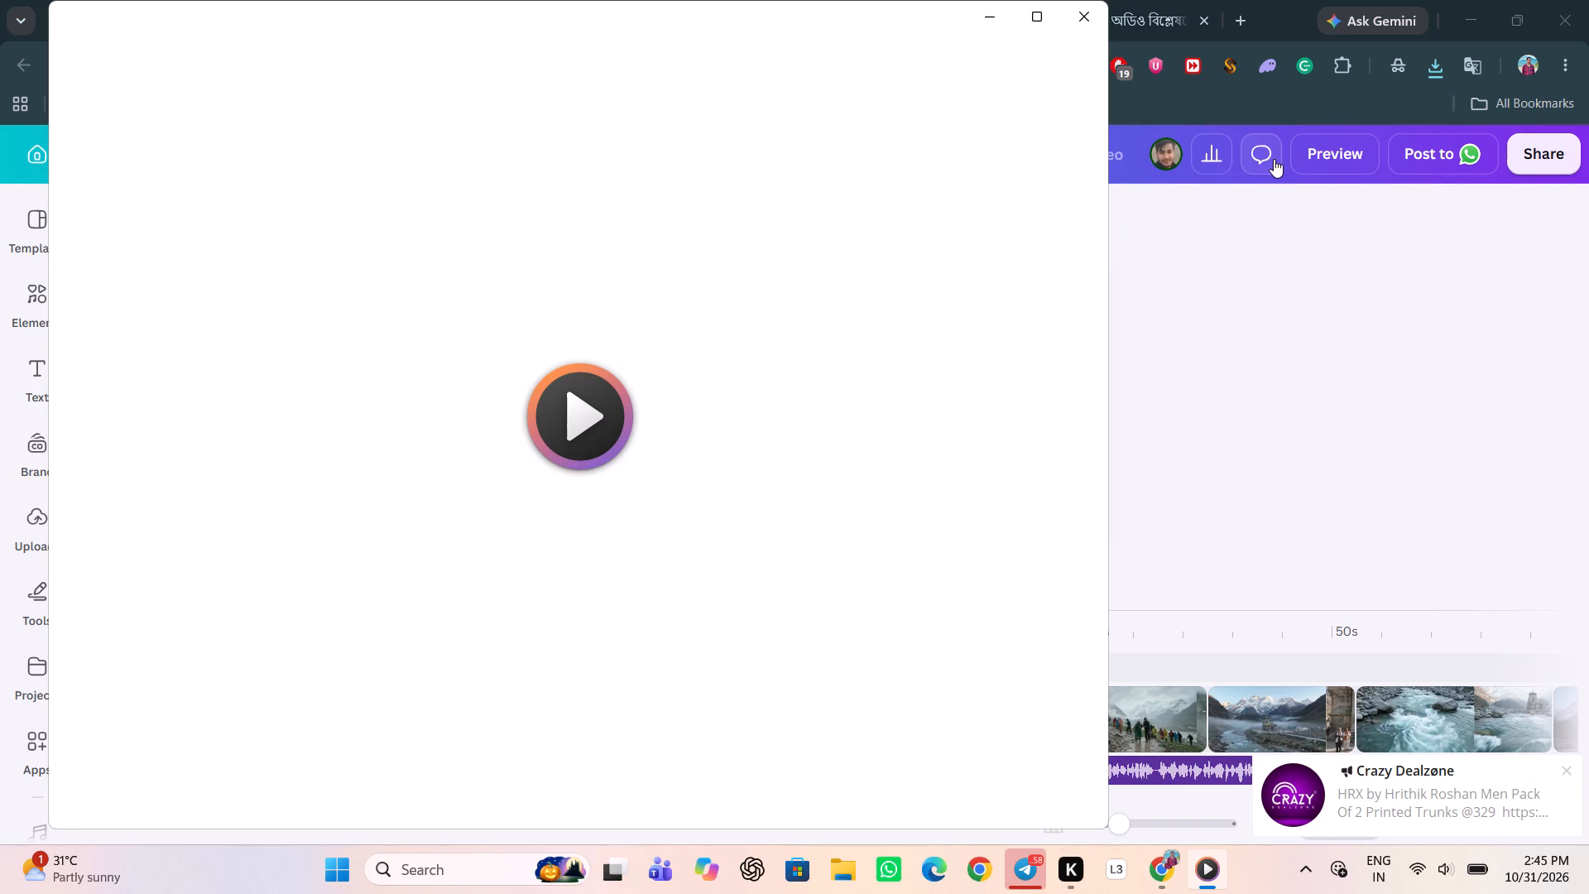
{"action": "left_click", "coordinate": [576, 406]}
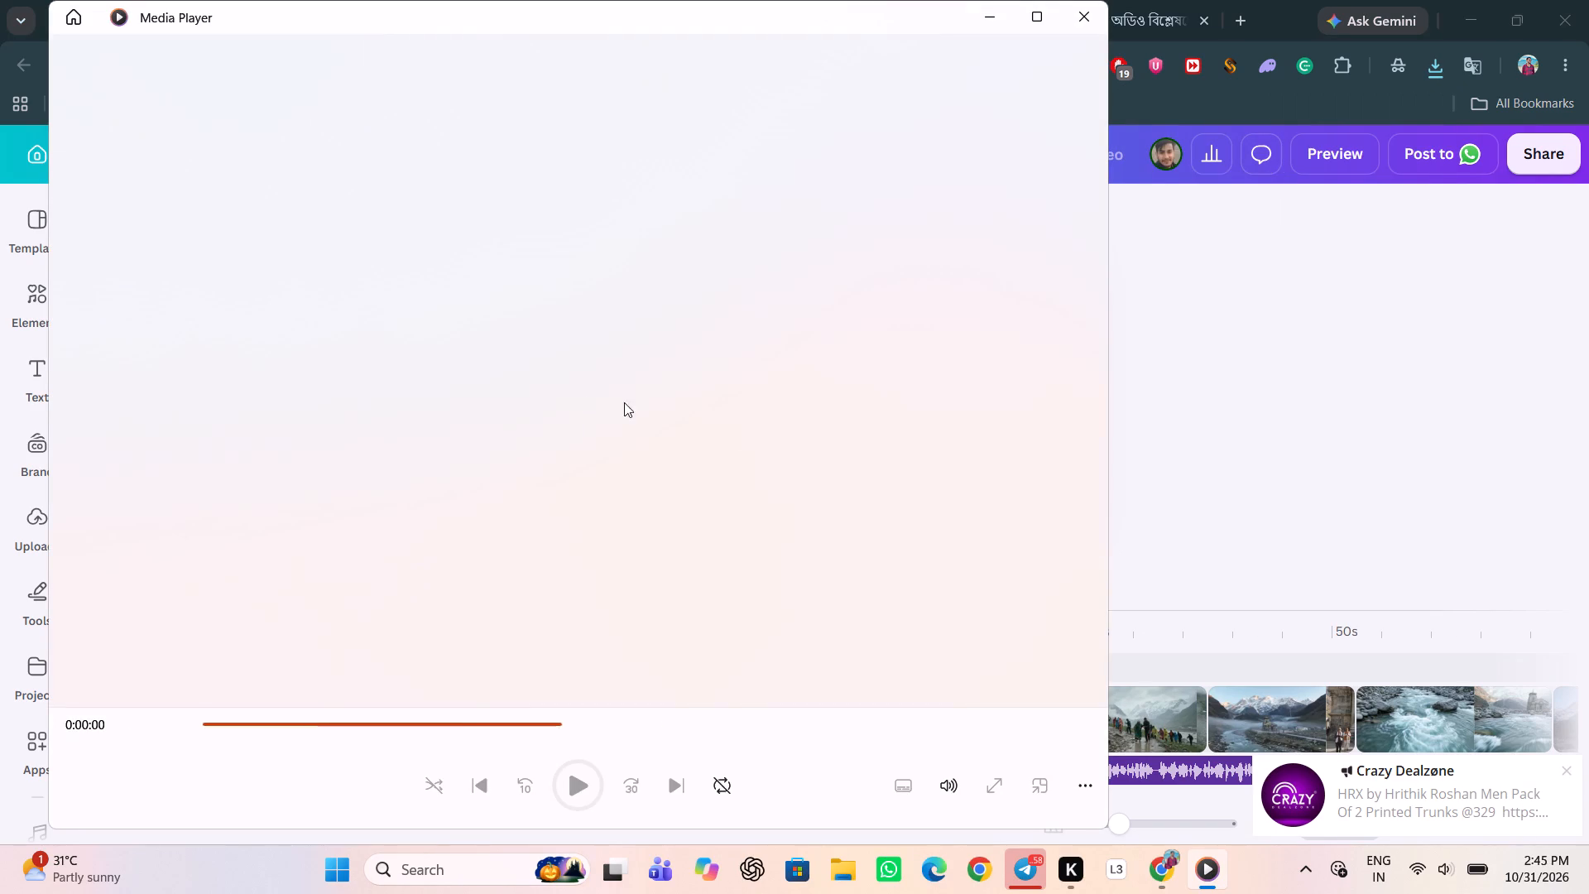
{"action": "left_click", "coordinate": [1004, 791]}
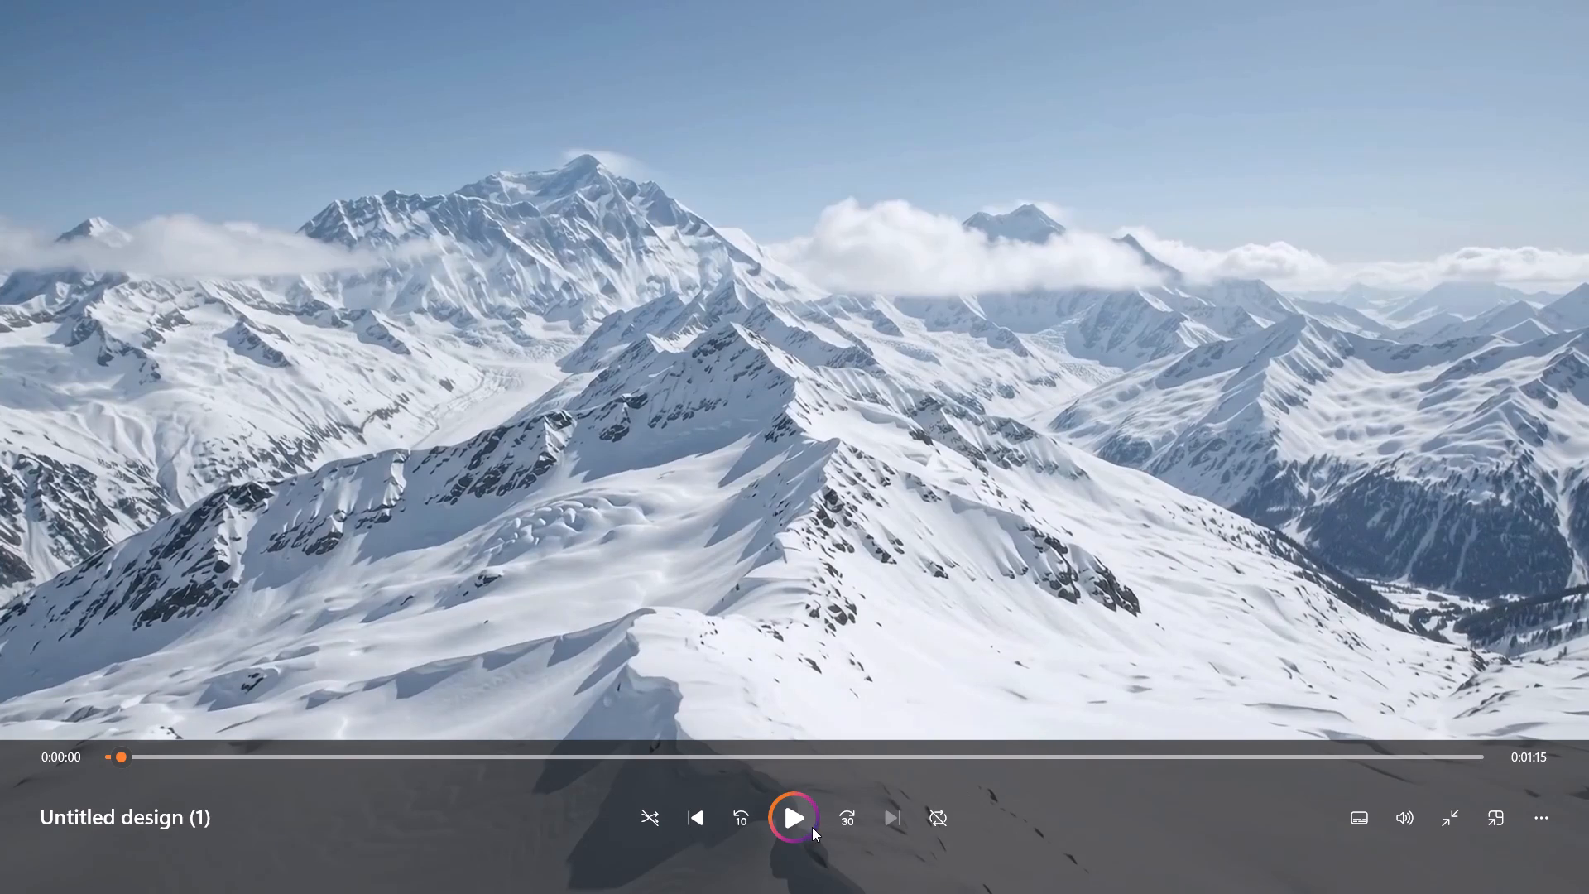
{"action": "left_click", "coordinate": [802, 828]}
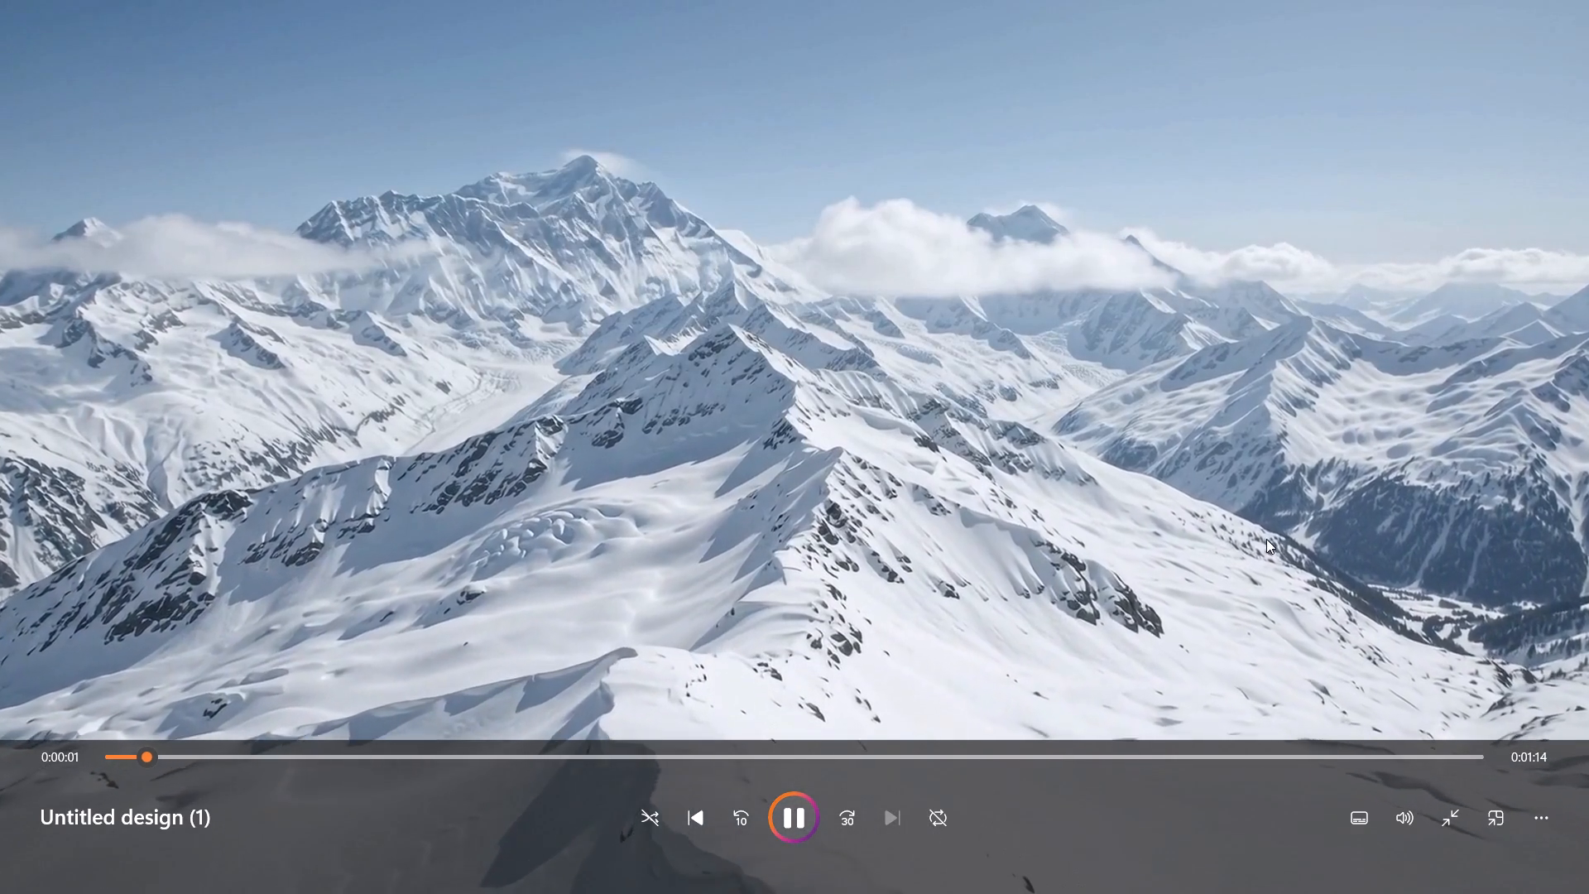
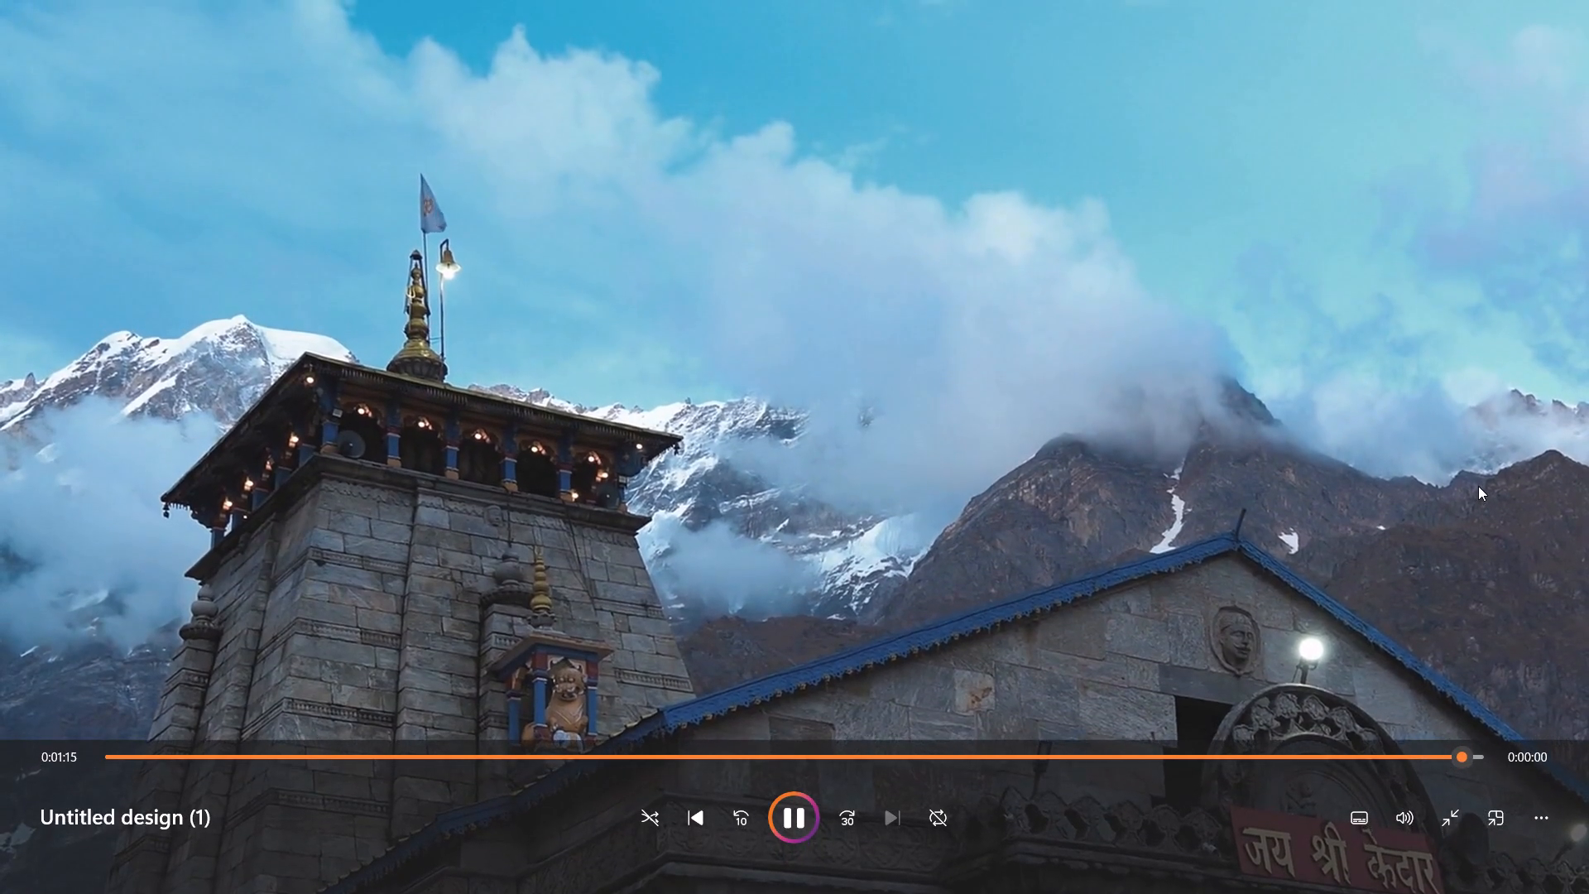
End the playback review of the exported video by leaving full screen and closing Media Player, returning to the Canva design.
{"action": "left_click", "coordinate": [1447, 819]}
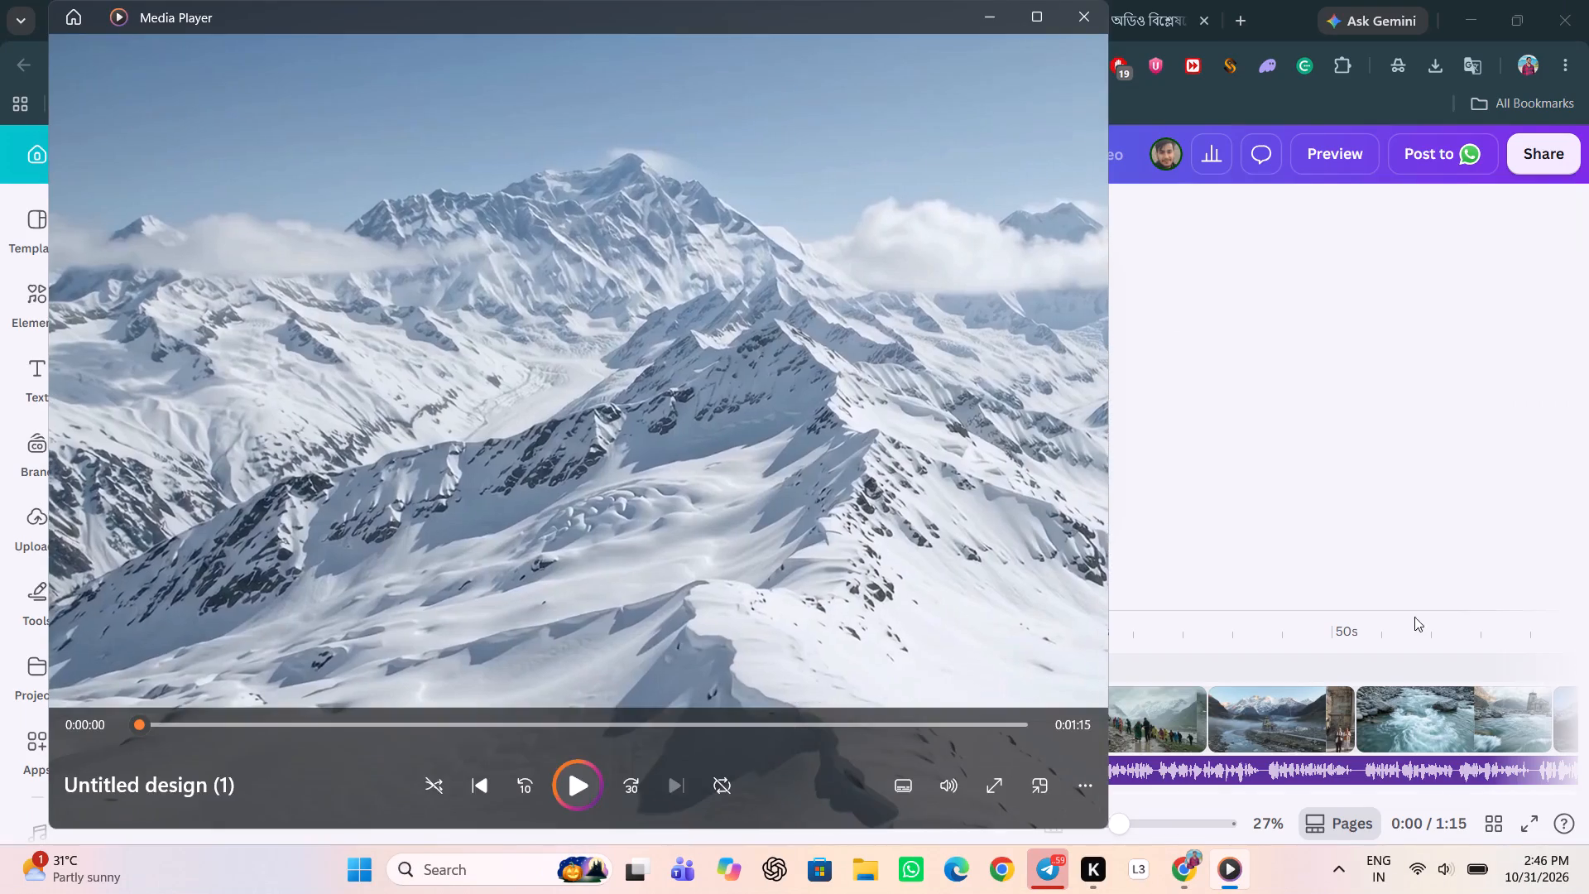
{"action": "left_click", "coordinate": [1087, 15]}
Create a new Landscape Video design from the open Canva design.
{"action": "left_click", "coordinate": [83, 158]}
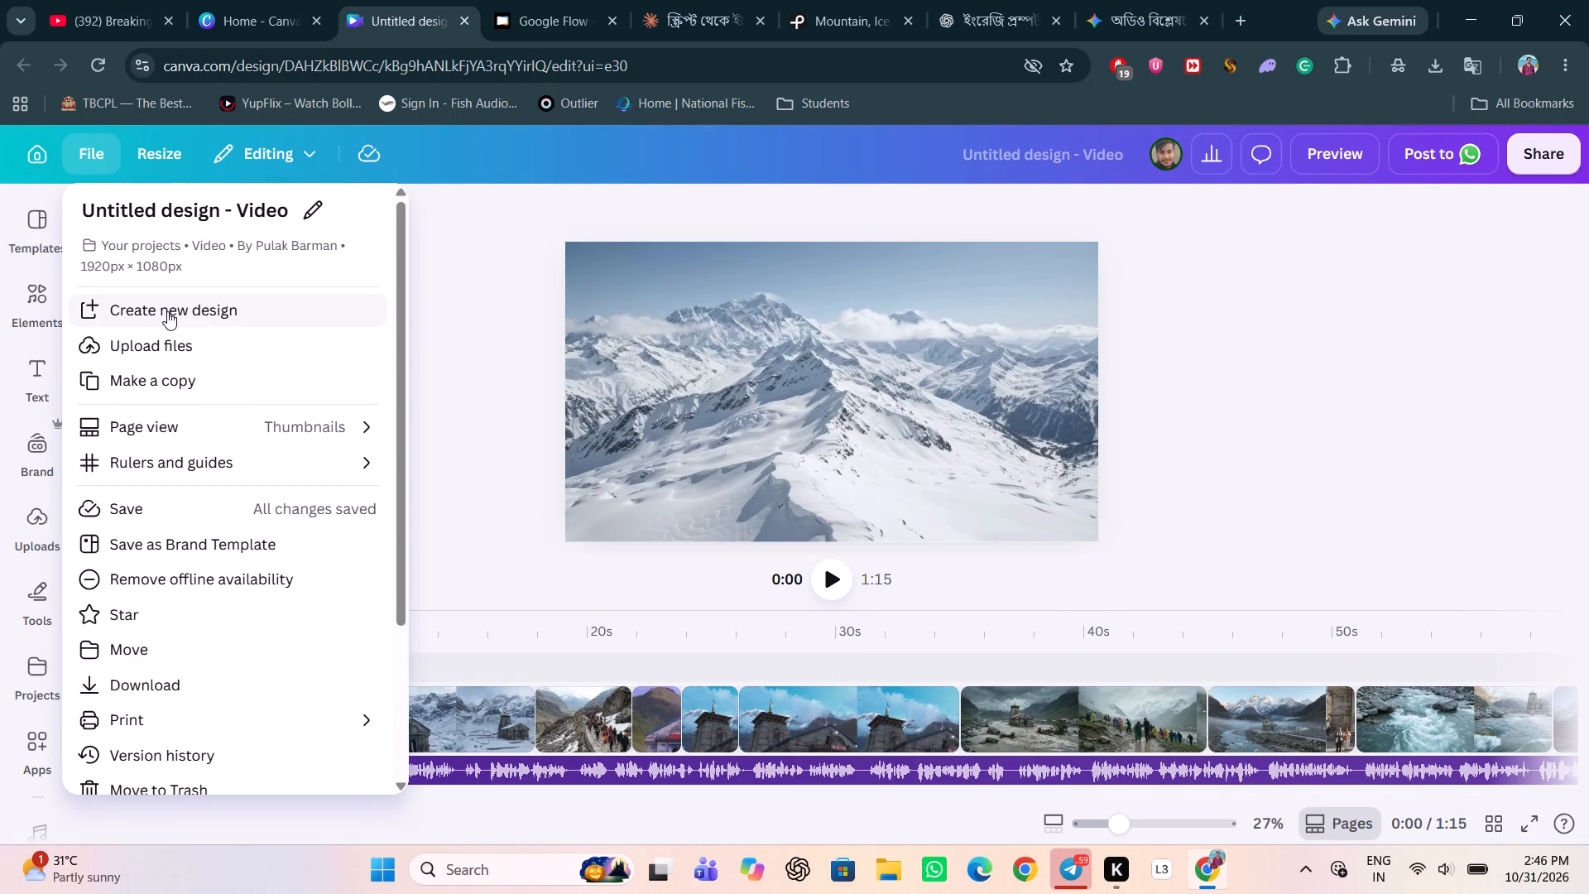
{"action": "left_click", "coordinate": [167, 311]}
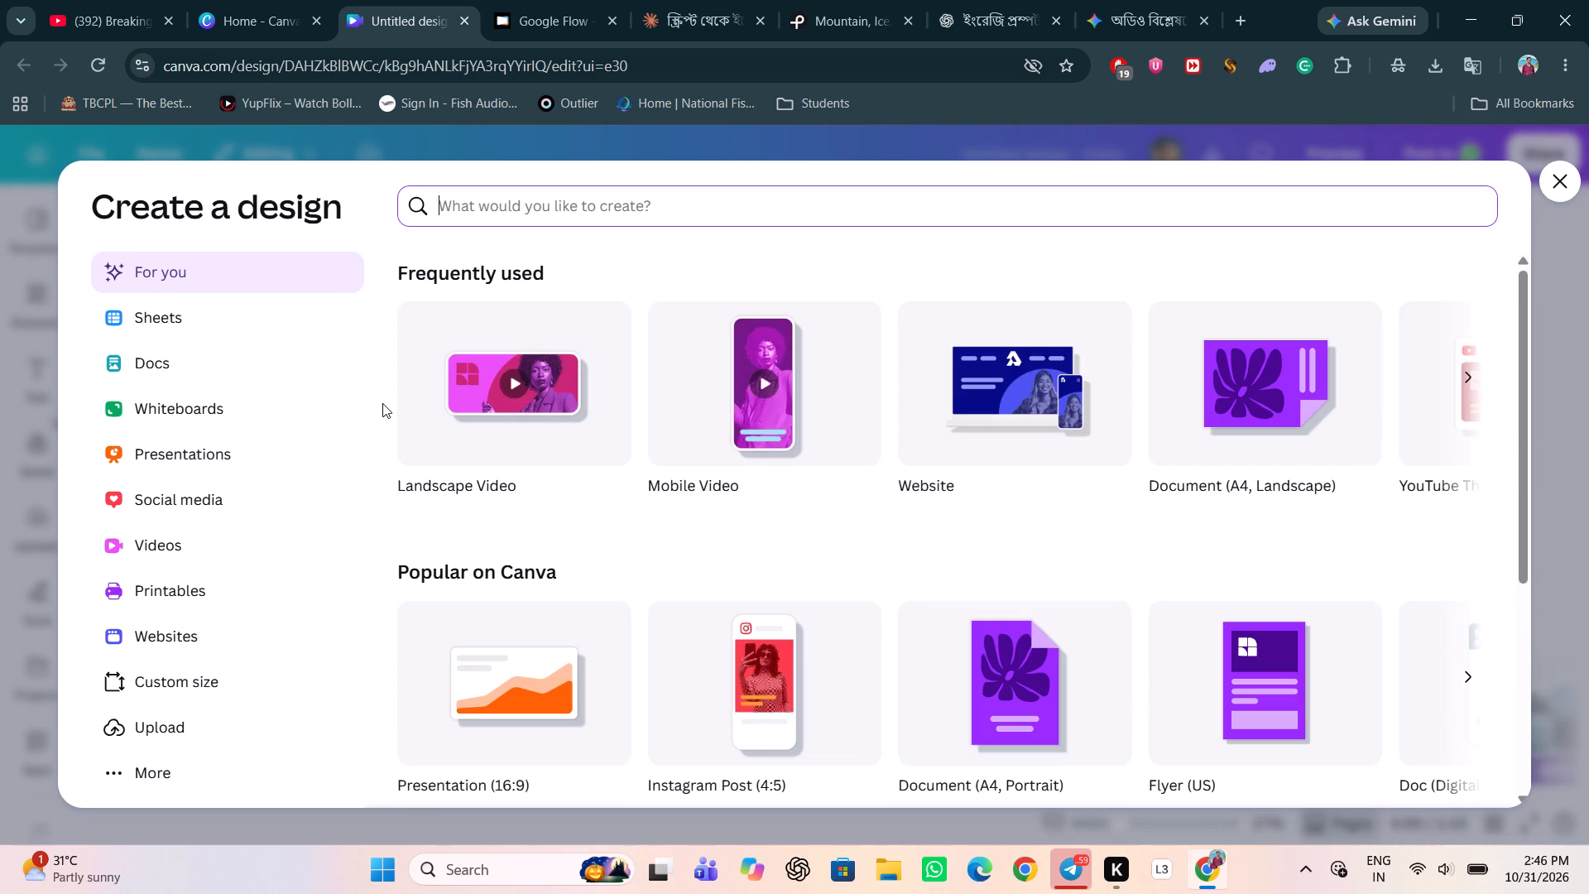
{"action": "left_click", "coordinate": [526, 430]}
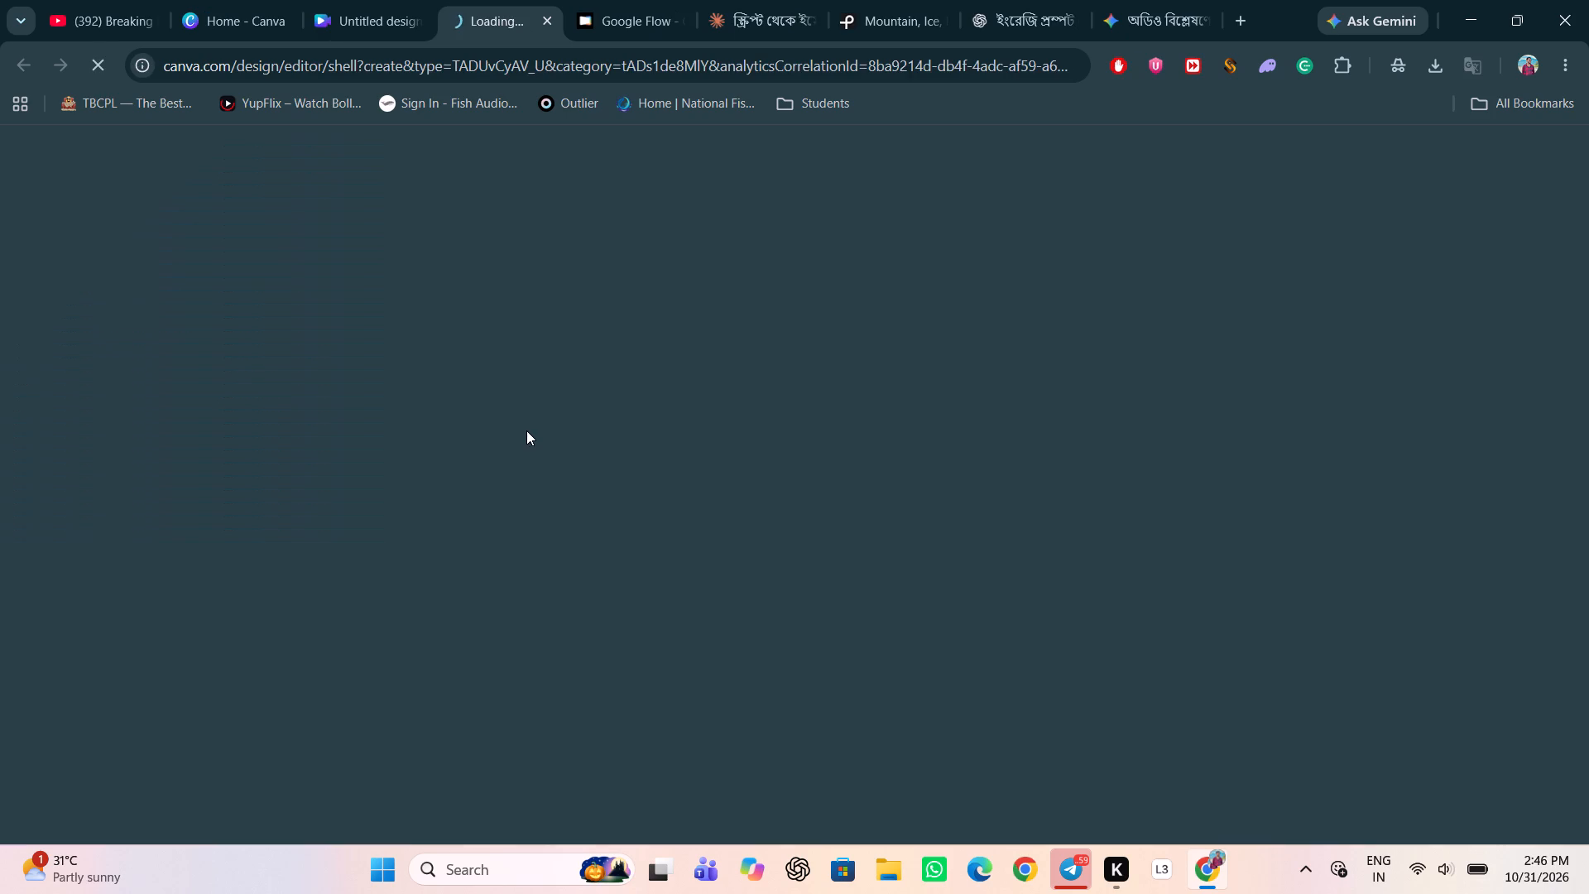
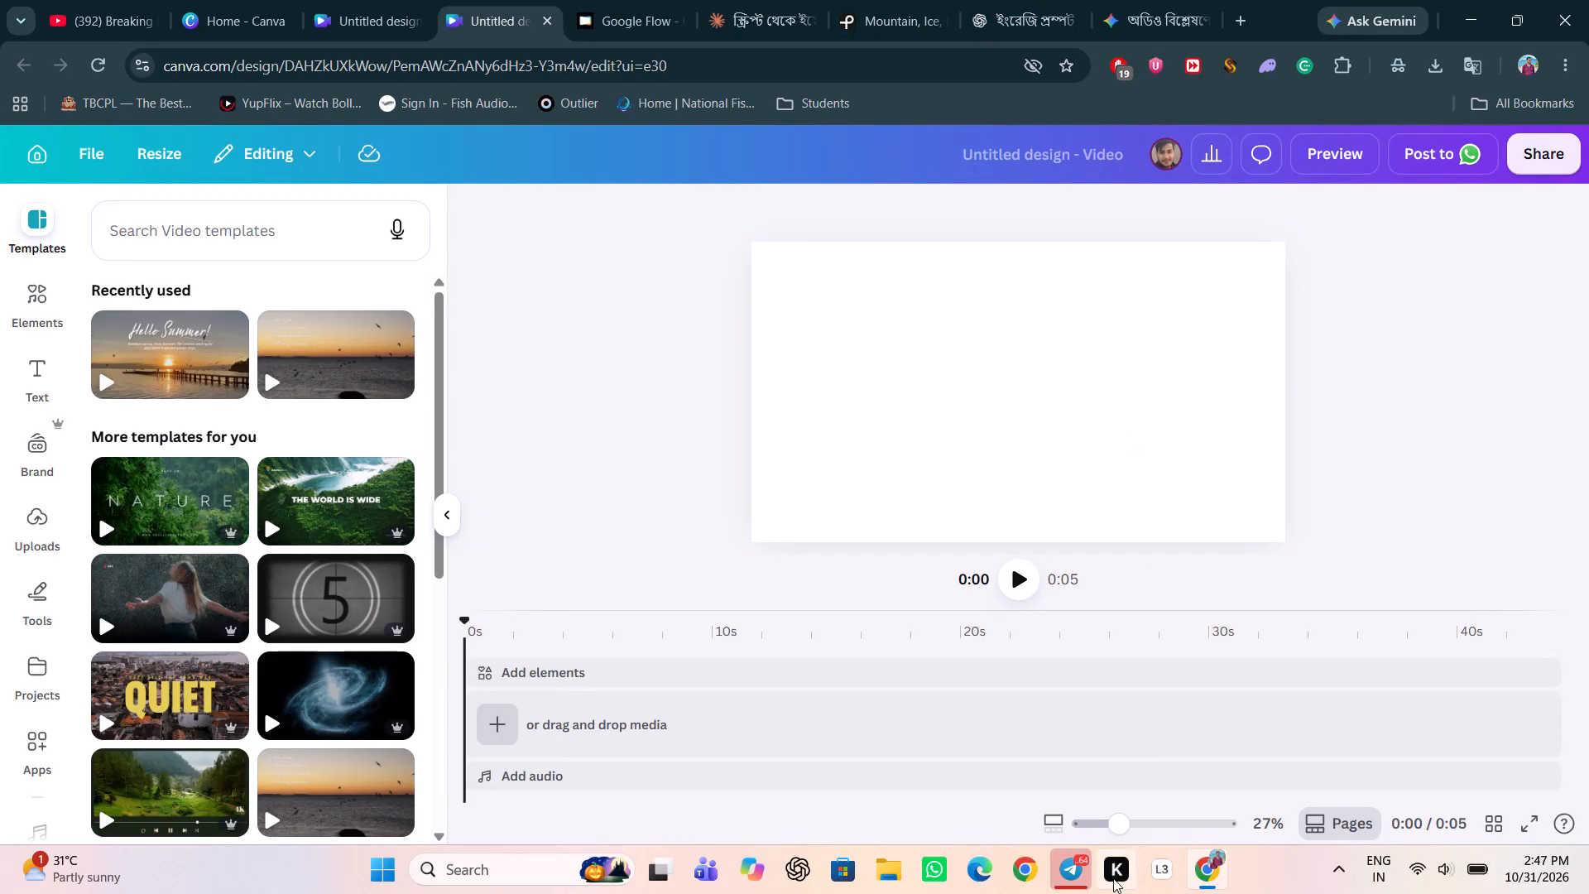
Open a separate Google Chrome window in addition to the one holding the blank Canva video design.
{"action": "left_click", "coordinate": [1034, 893]}
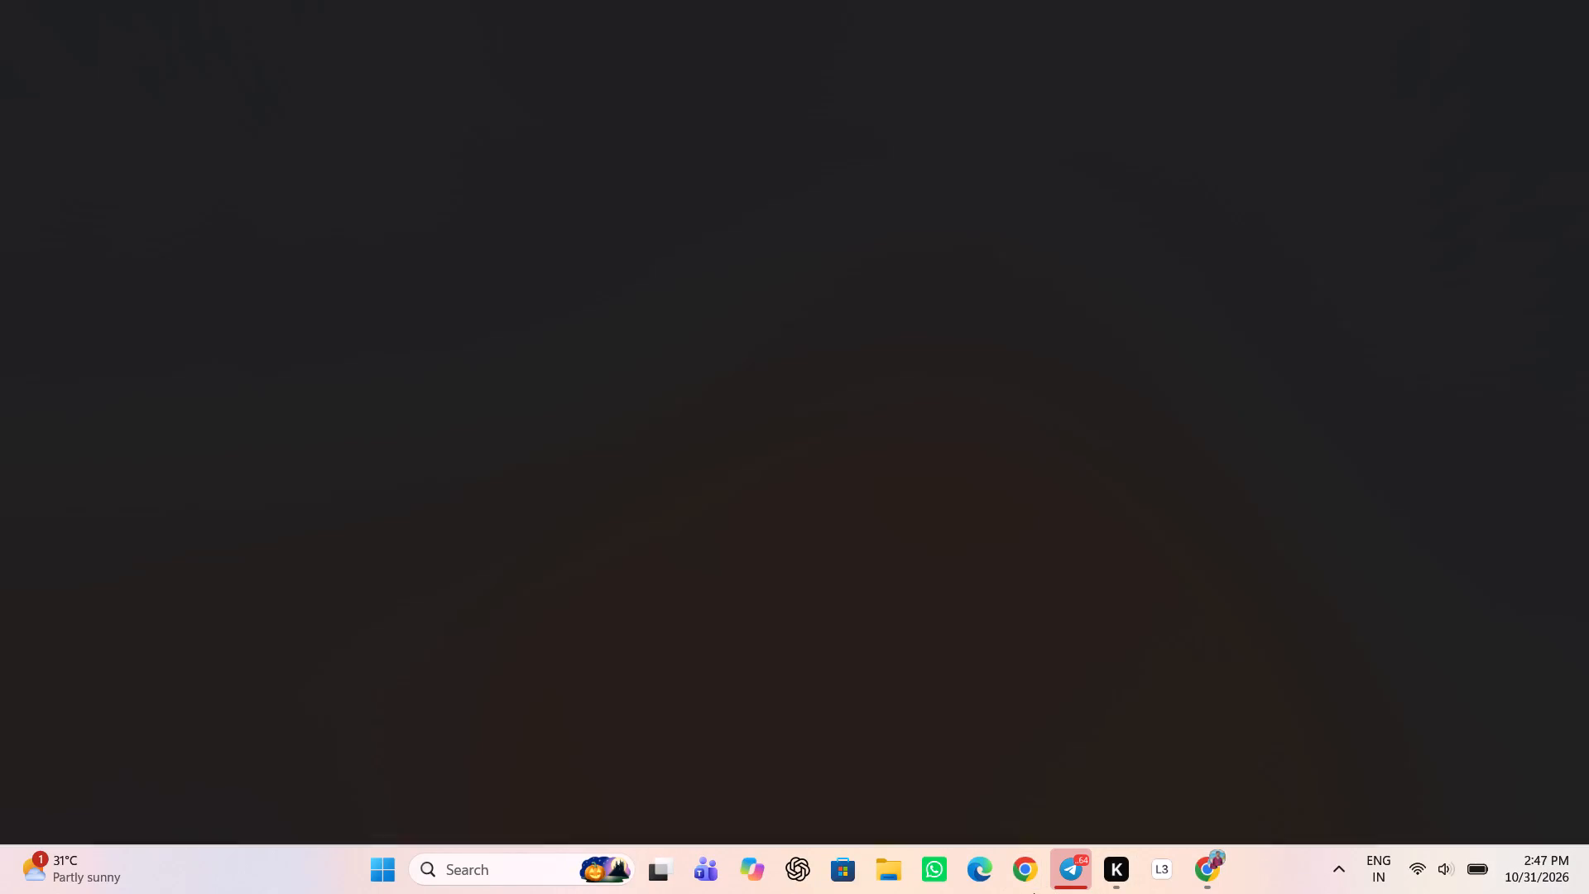